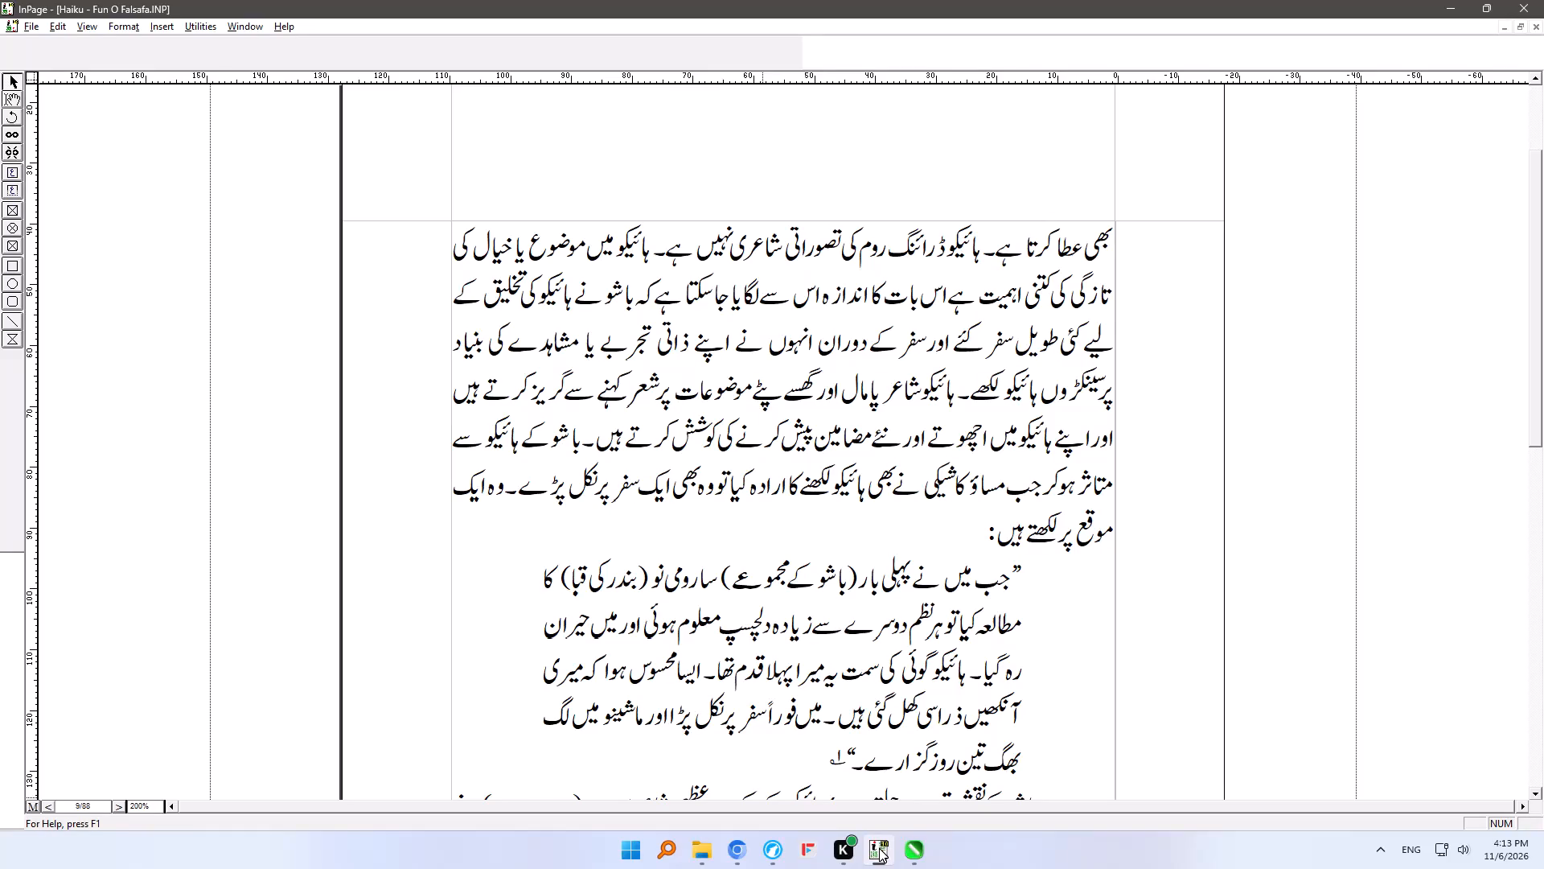
Close the Haiku - Fun O Falsafa document in both CorelDRAW and InPage.
click(910, 844)
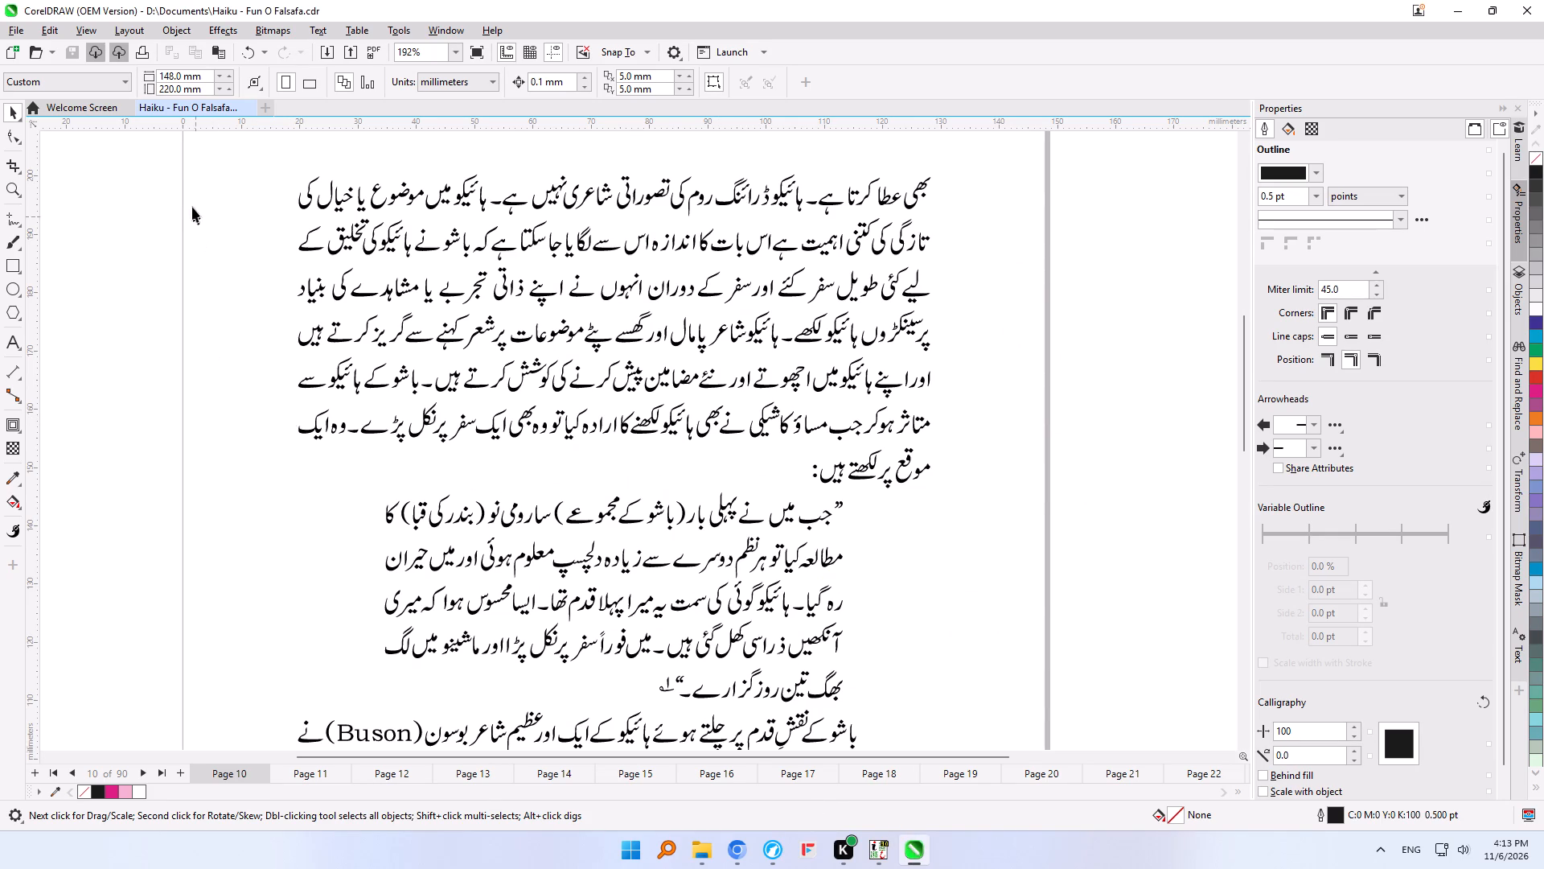
click(250, 109)
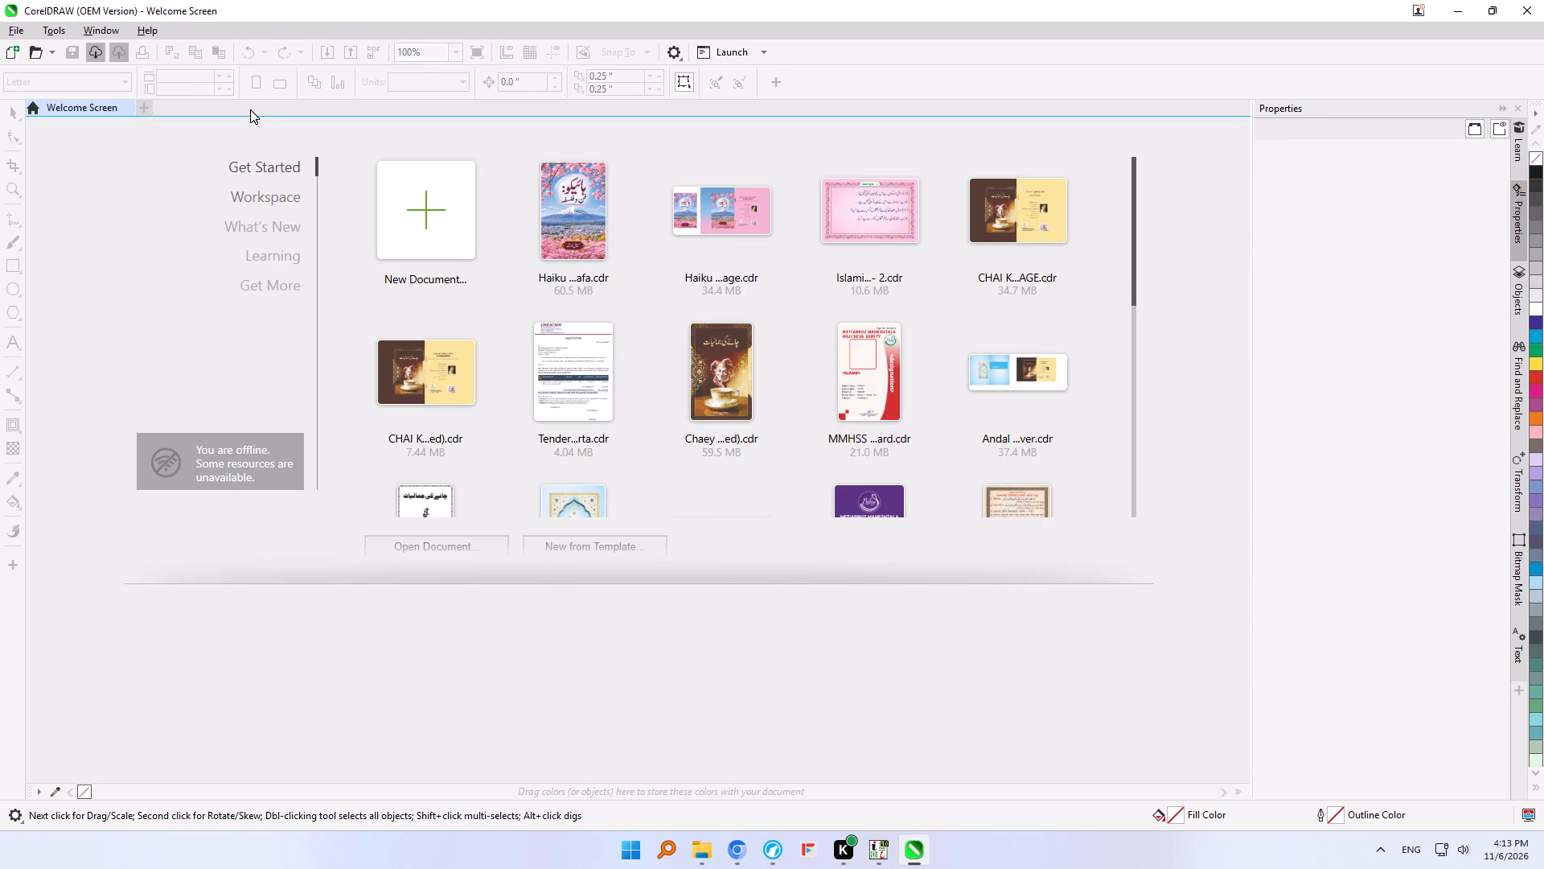
click(881, 855)
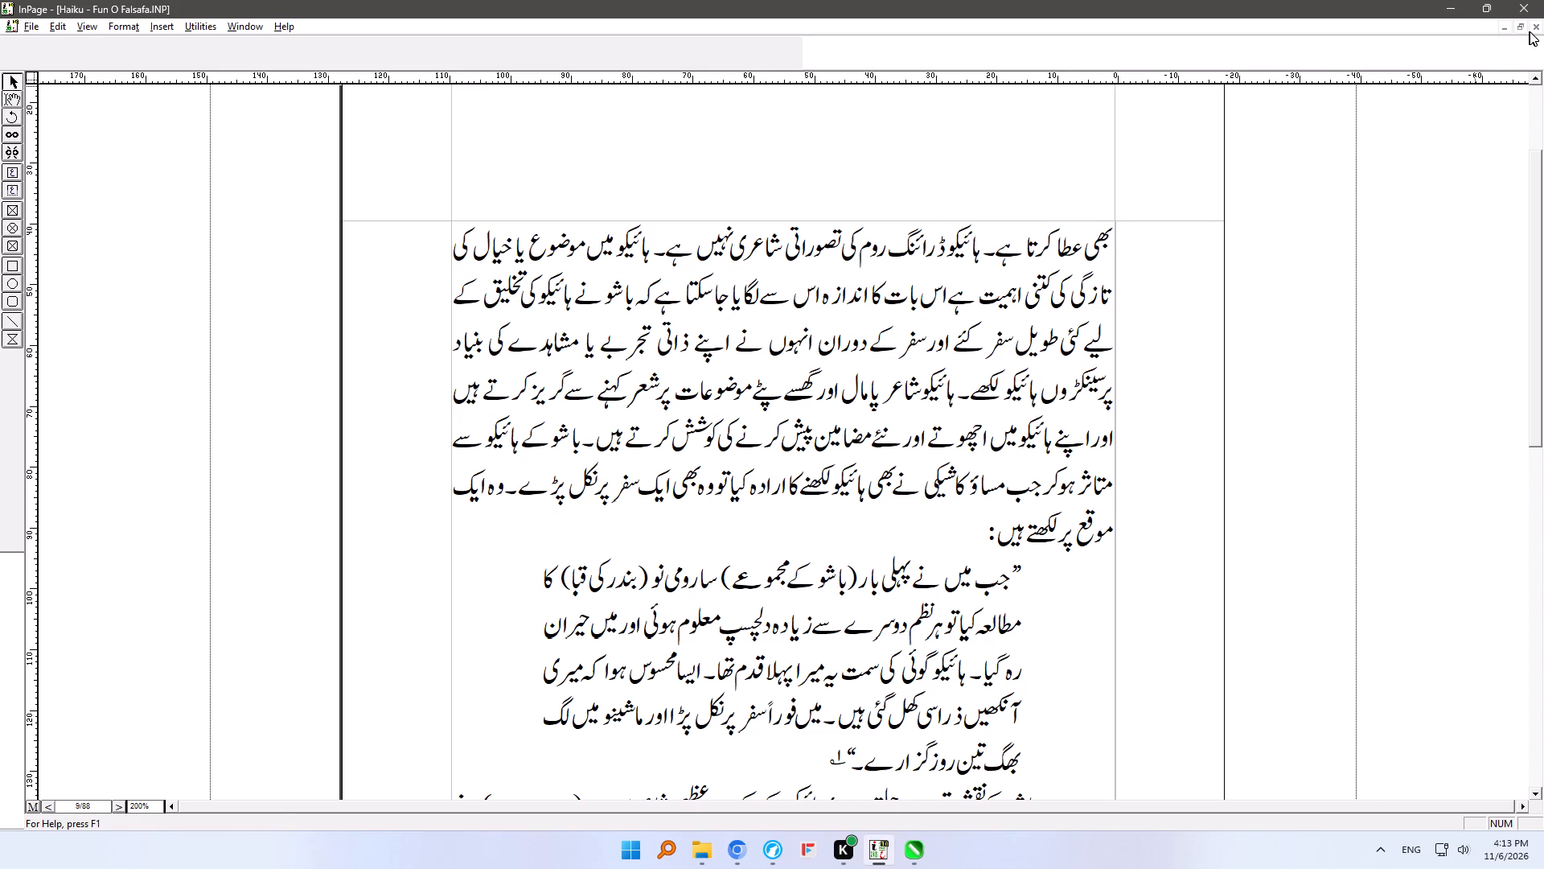
click(1530, 31)
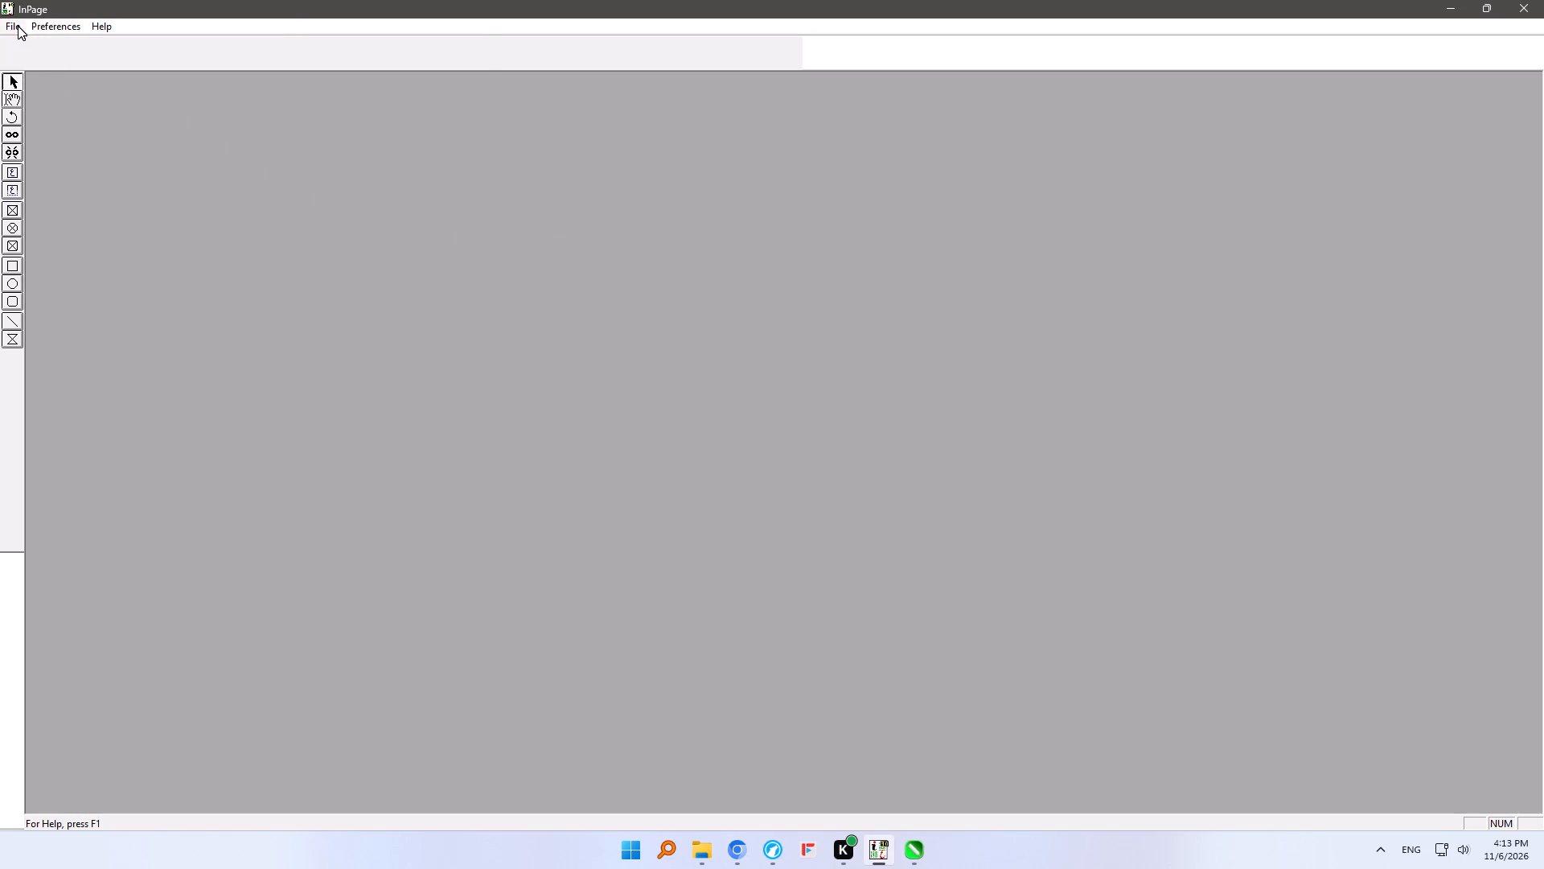
Open the recent documents Islamiyat -- 5 Pre Desing.inp and Islamiyat -- 6.inp.
click(18, 26)
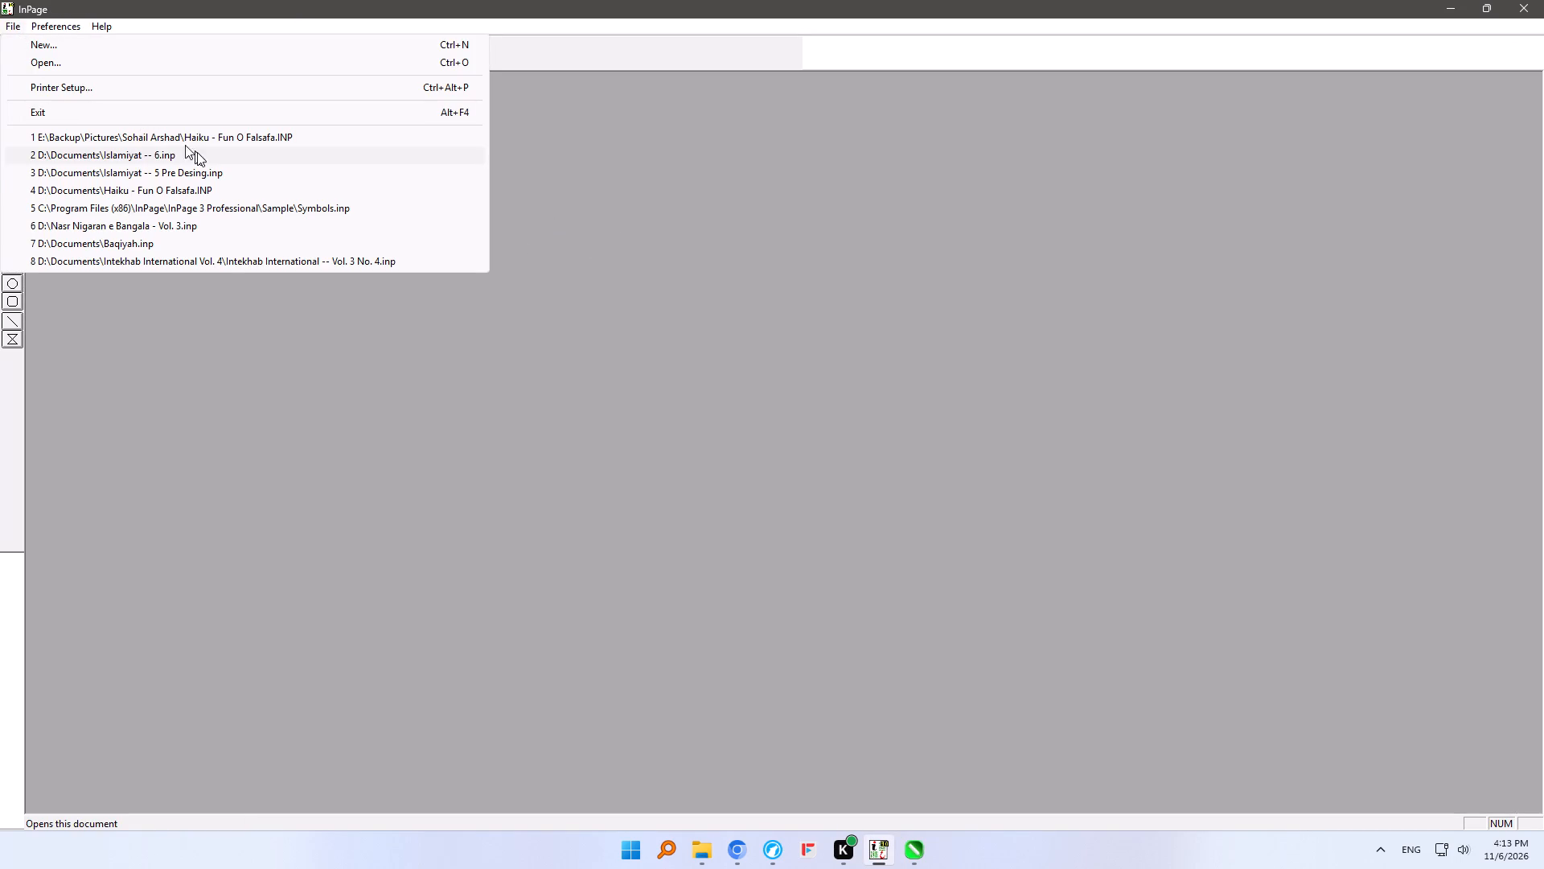
click(234, 178)
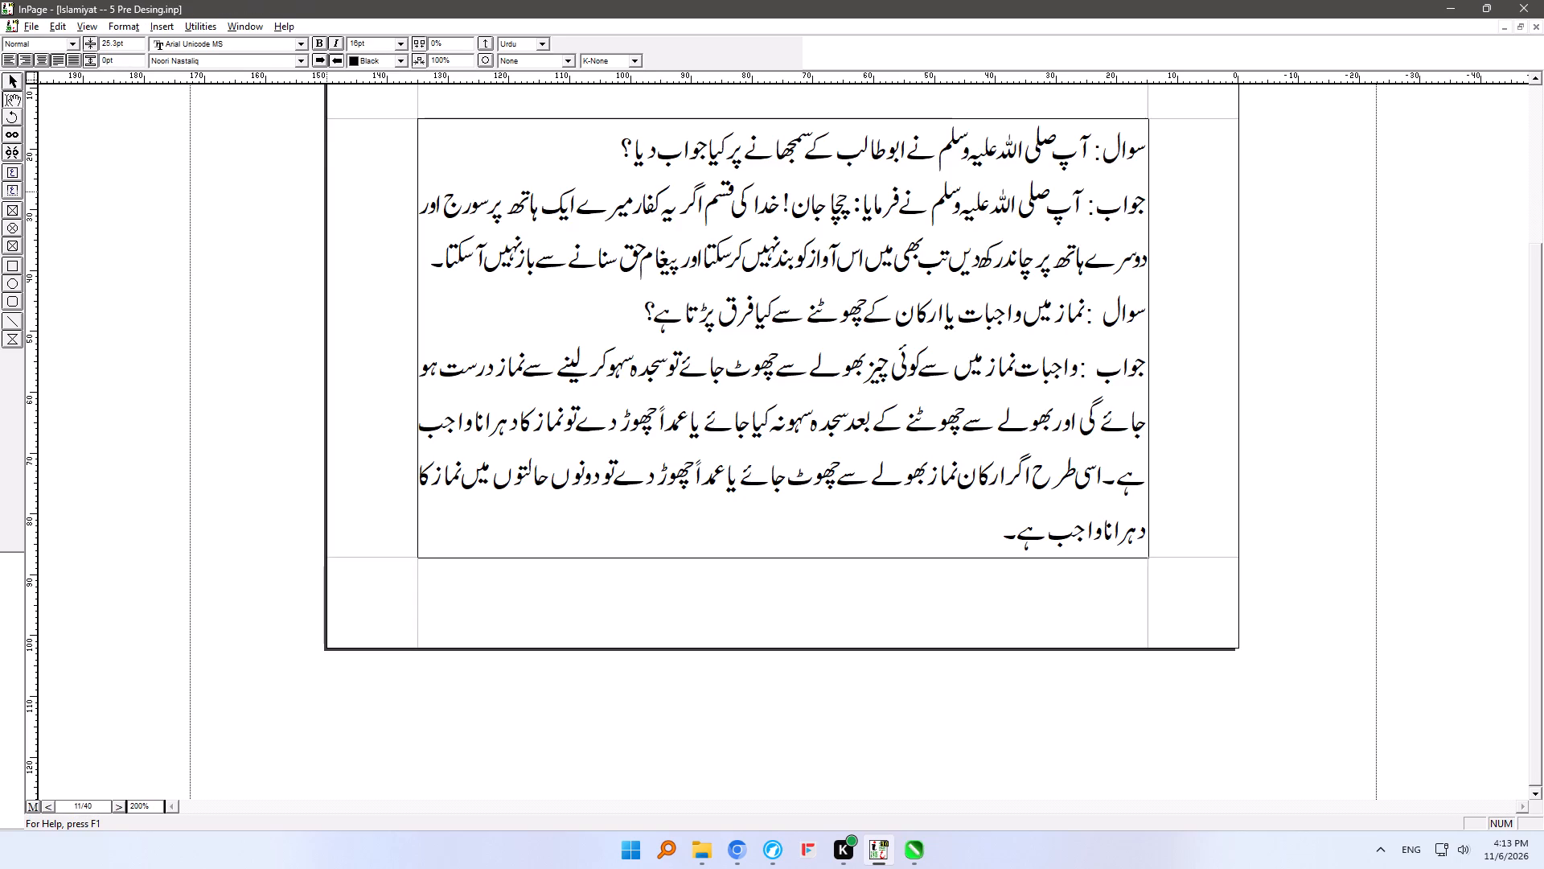
click(35, 31)
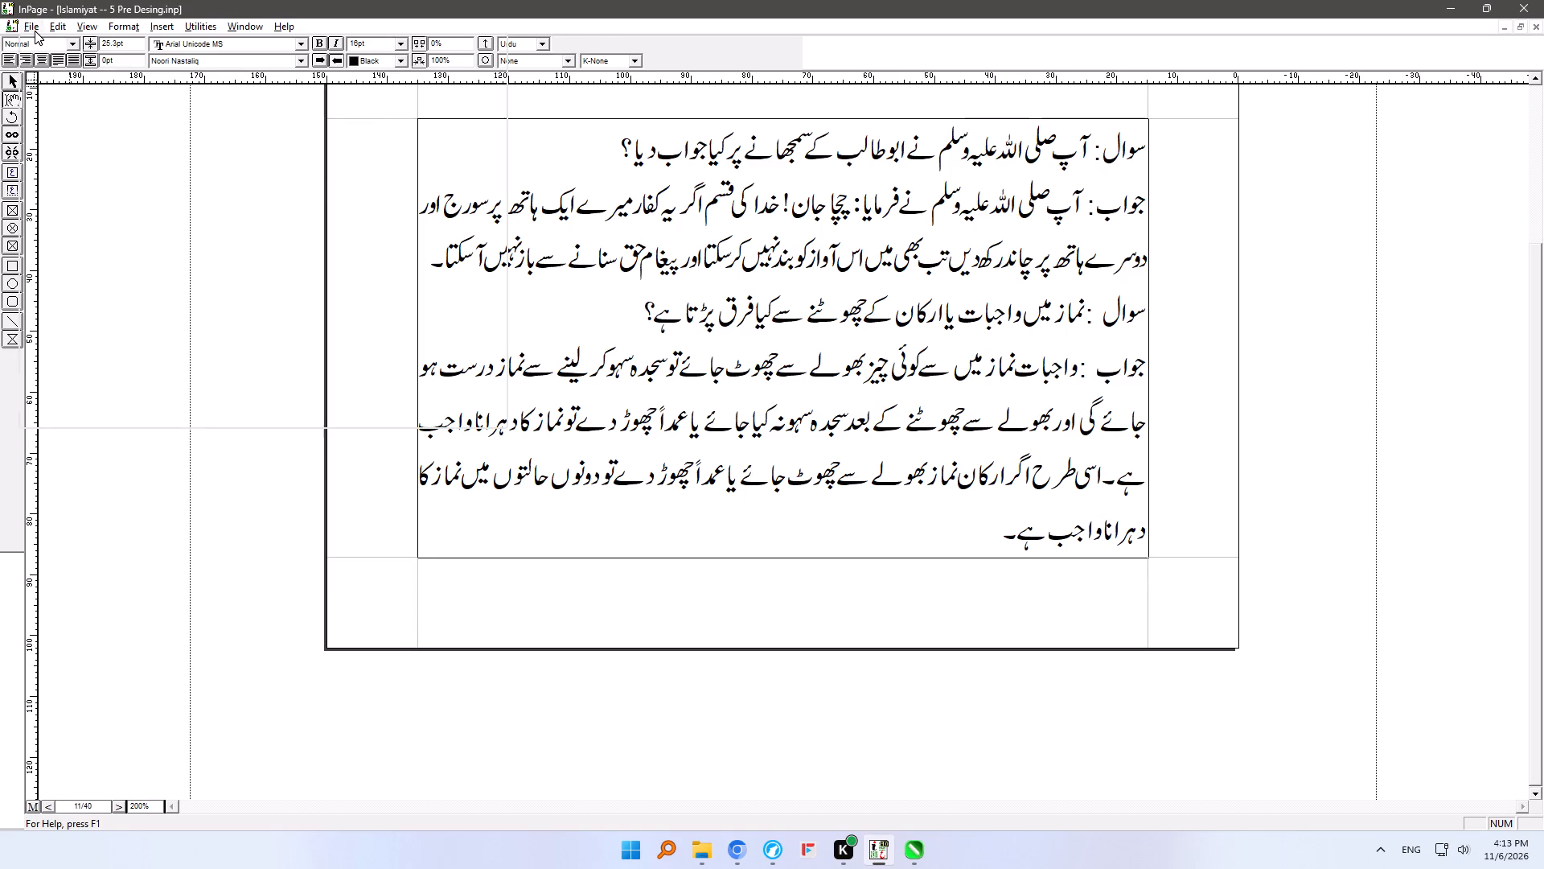
click(167, 316)
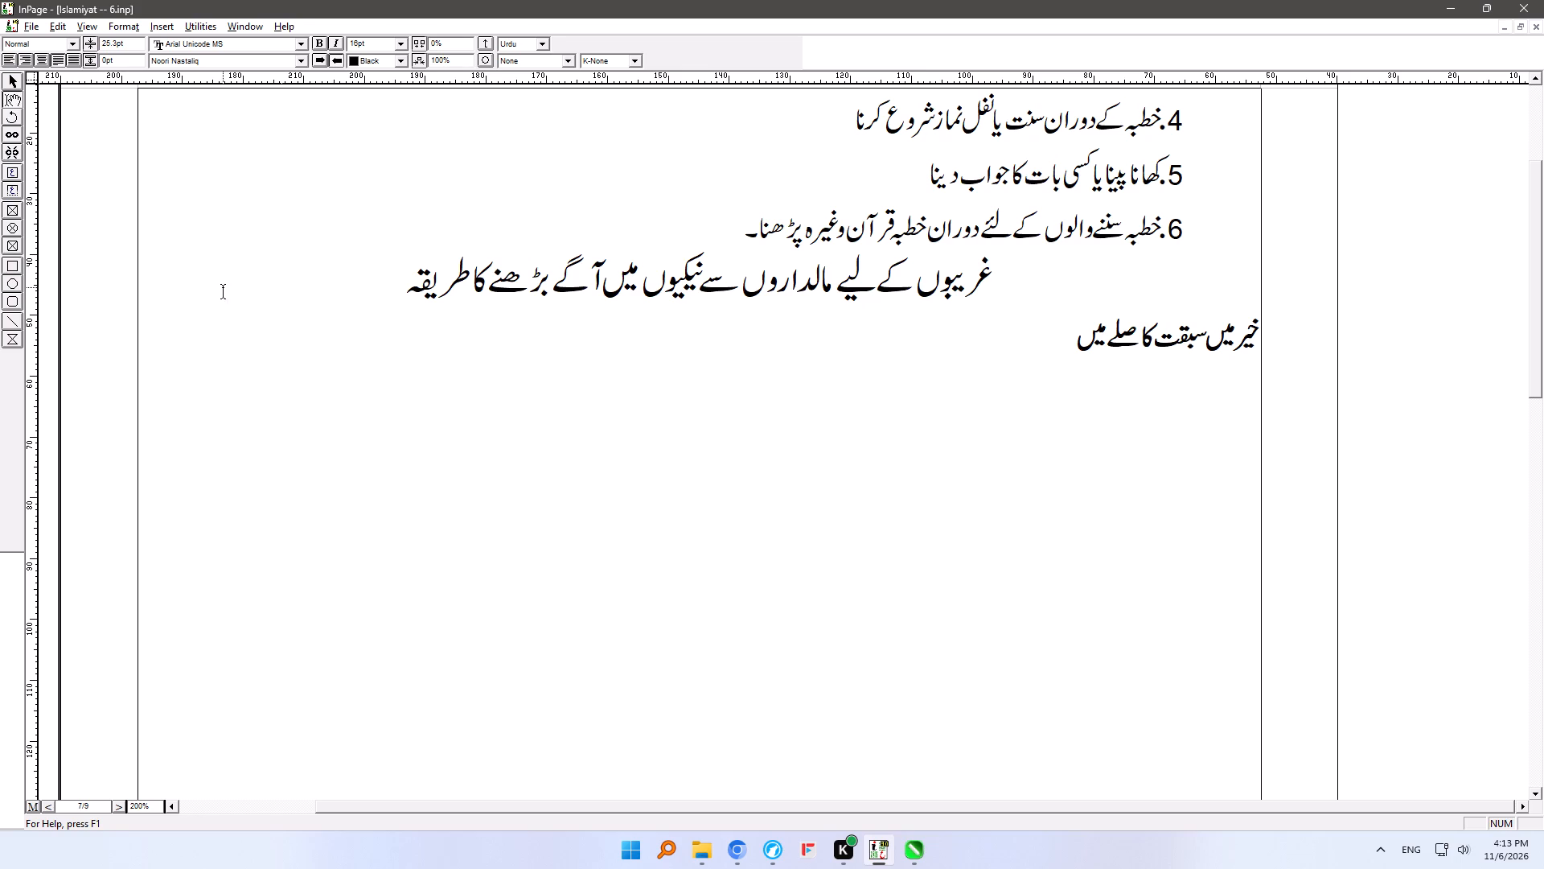
Go to page 1 of Islamiyat -- 6 and read through its questions and answers down to the page end.
drag(101, 808, 101, 807)
drag(101, 807, 54, 806)
key(1)
key(Return)
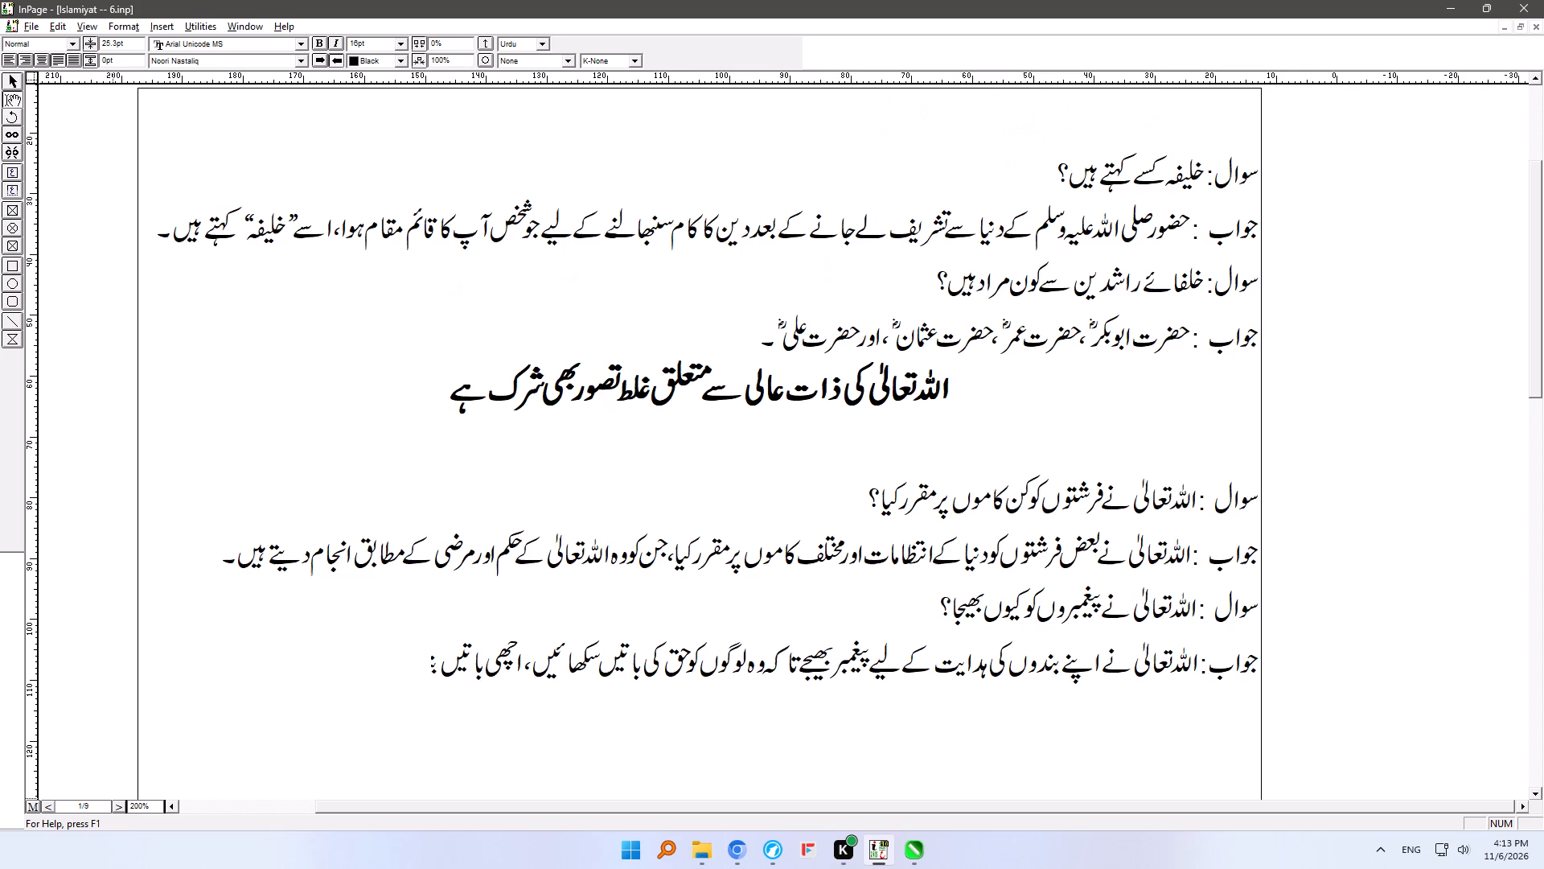
ctrl+right_drag(963, 320, 963, 394)
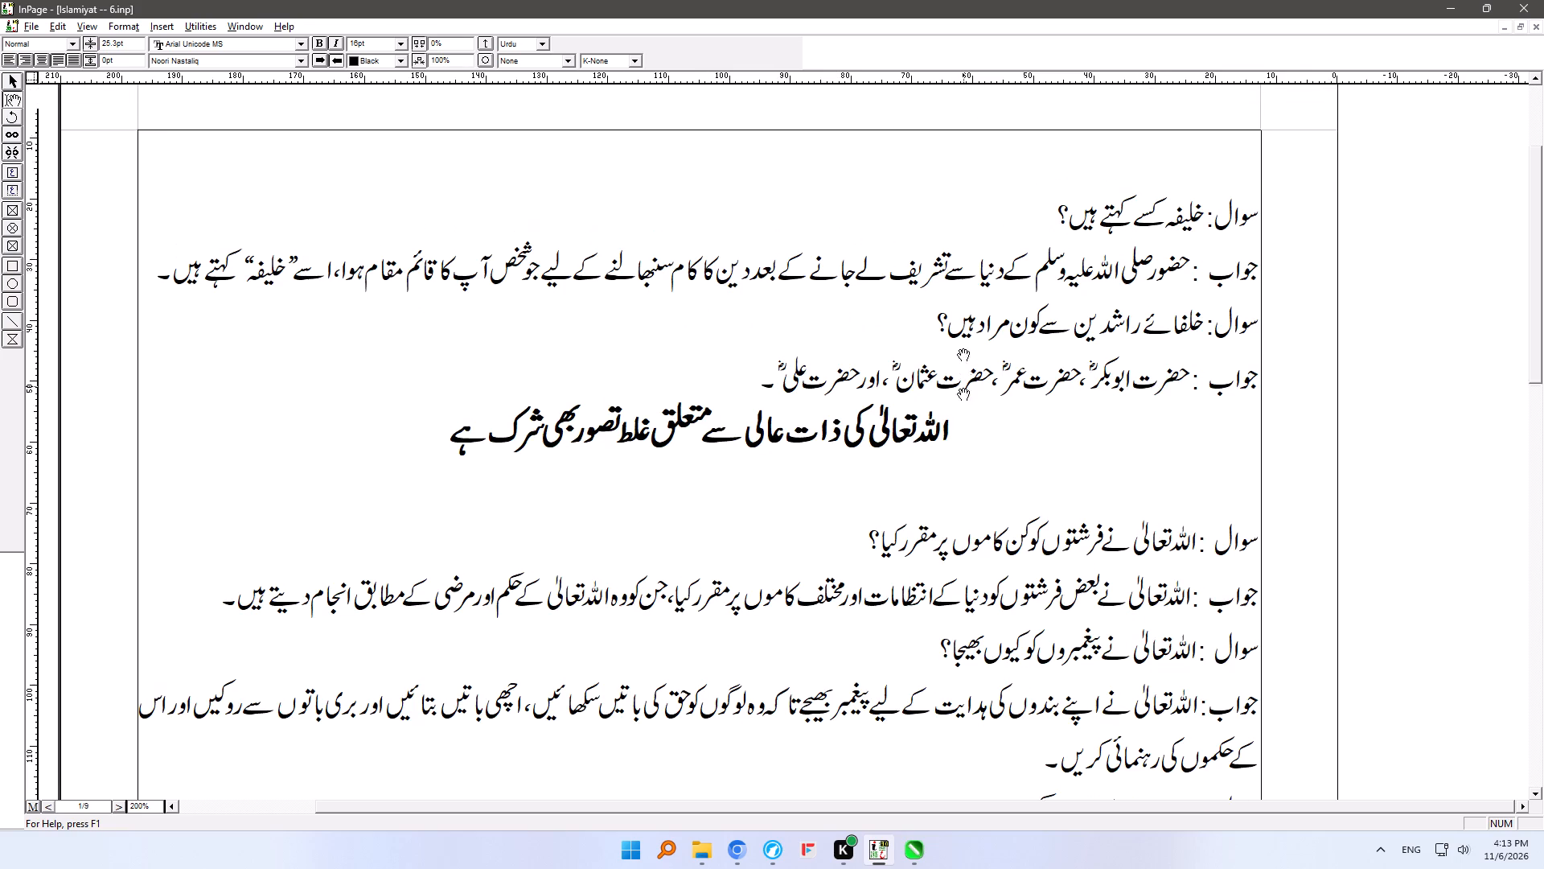
ctrl+right_drag(963, 394, 967, 435)
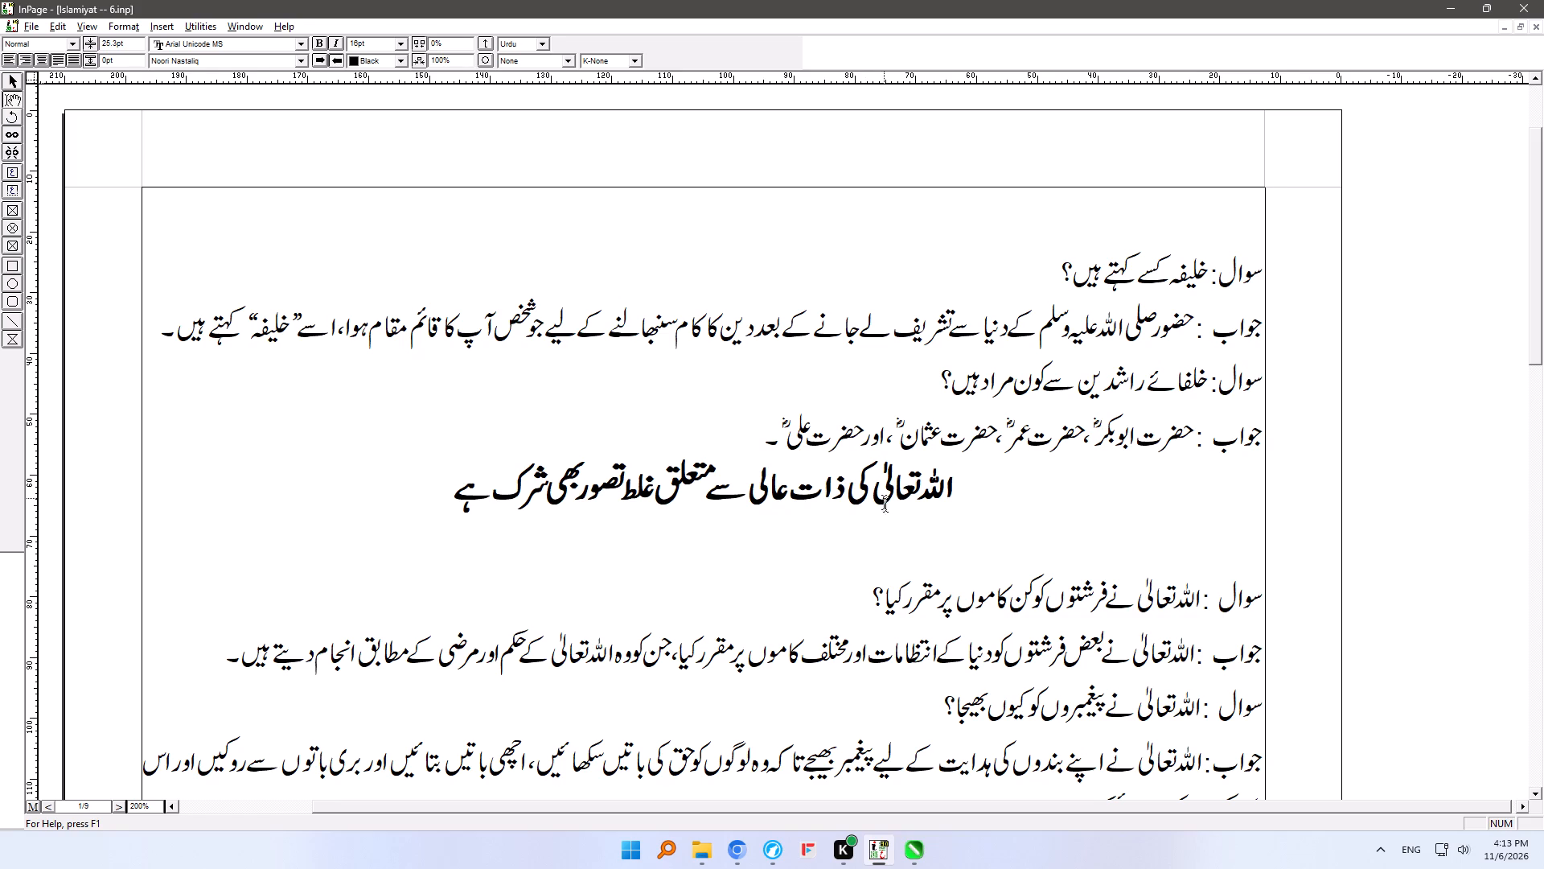
ctrl+right_drag(904, 588, 897, 245)
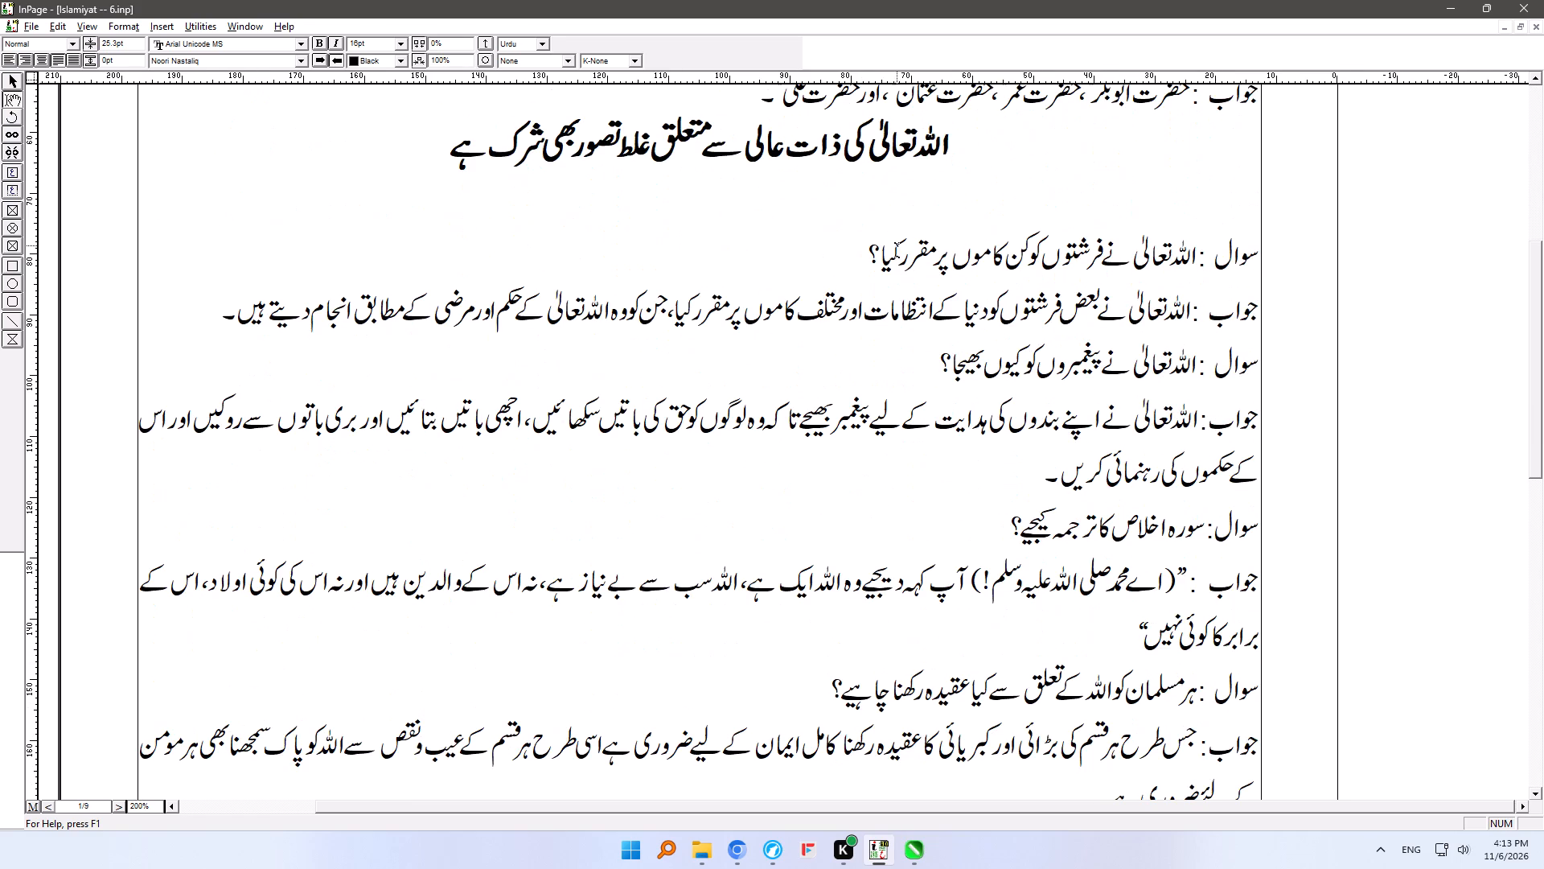
ctrl+right_drag(888, 536, 888, 294)
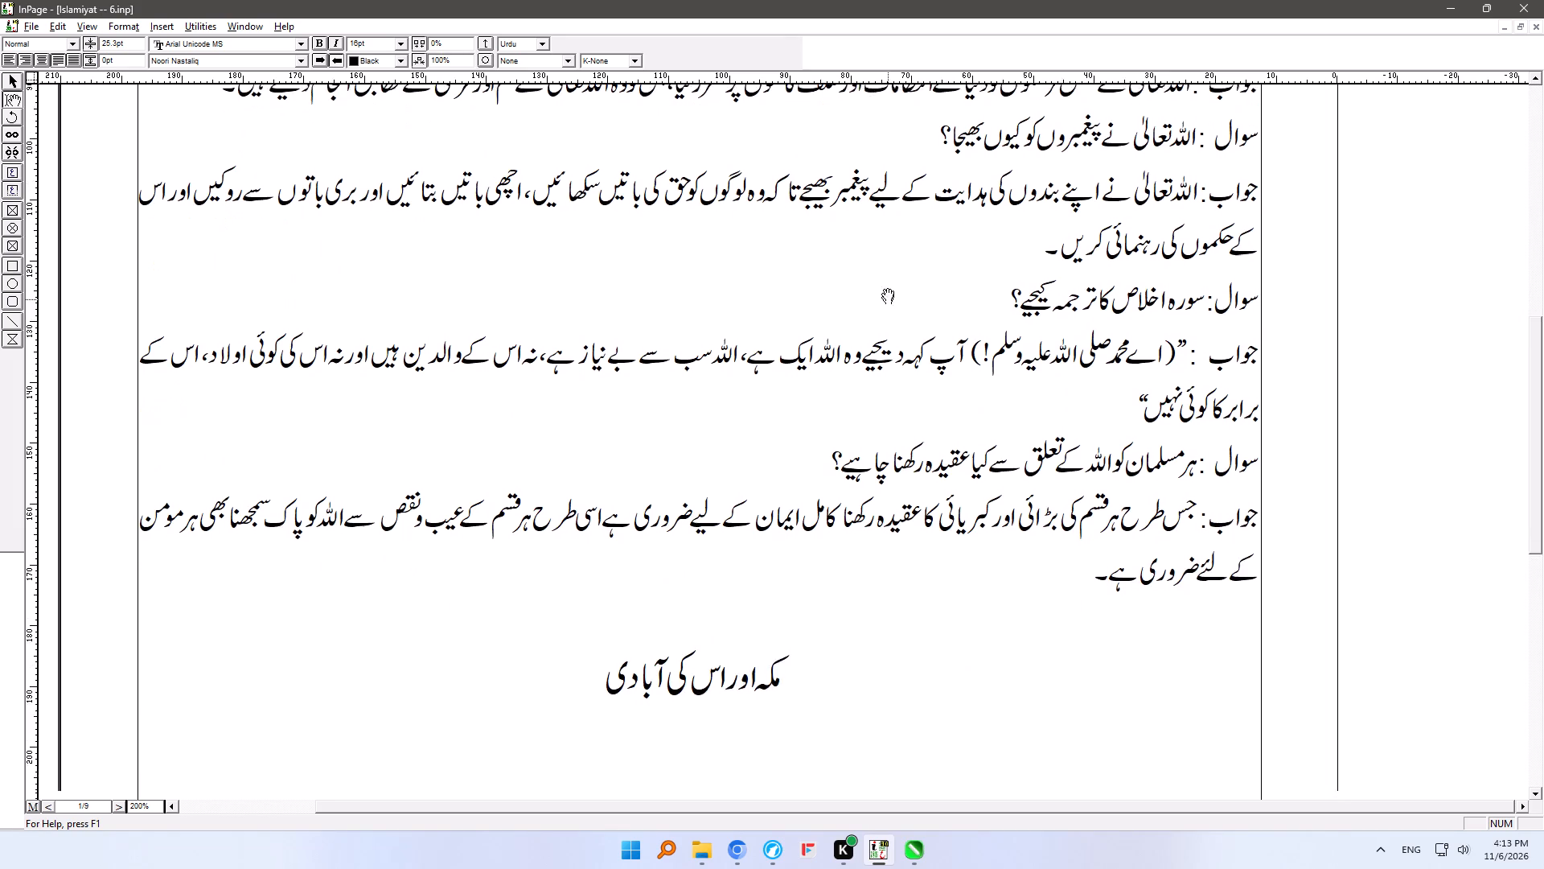
ctrl+right_drag(888, 294, 888, 260)
ctrl+right_drag(909, 517, 909, 179)
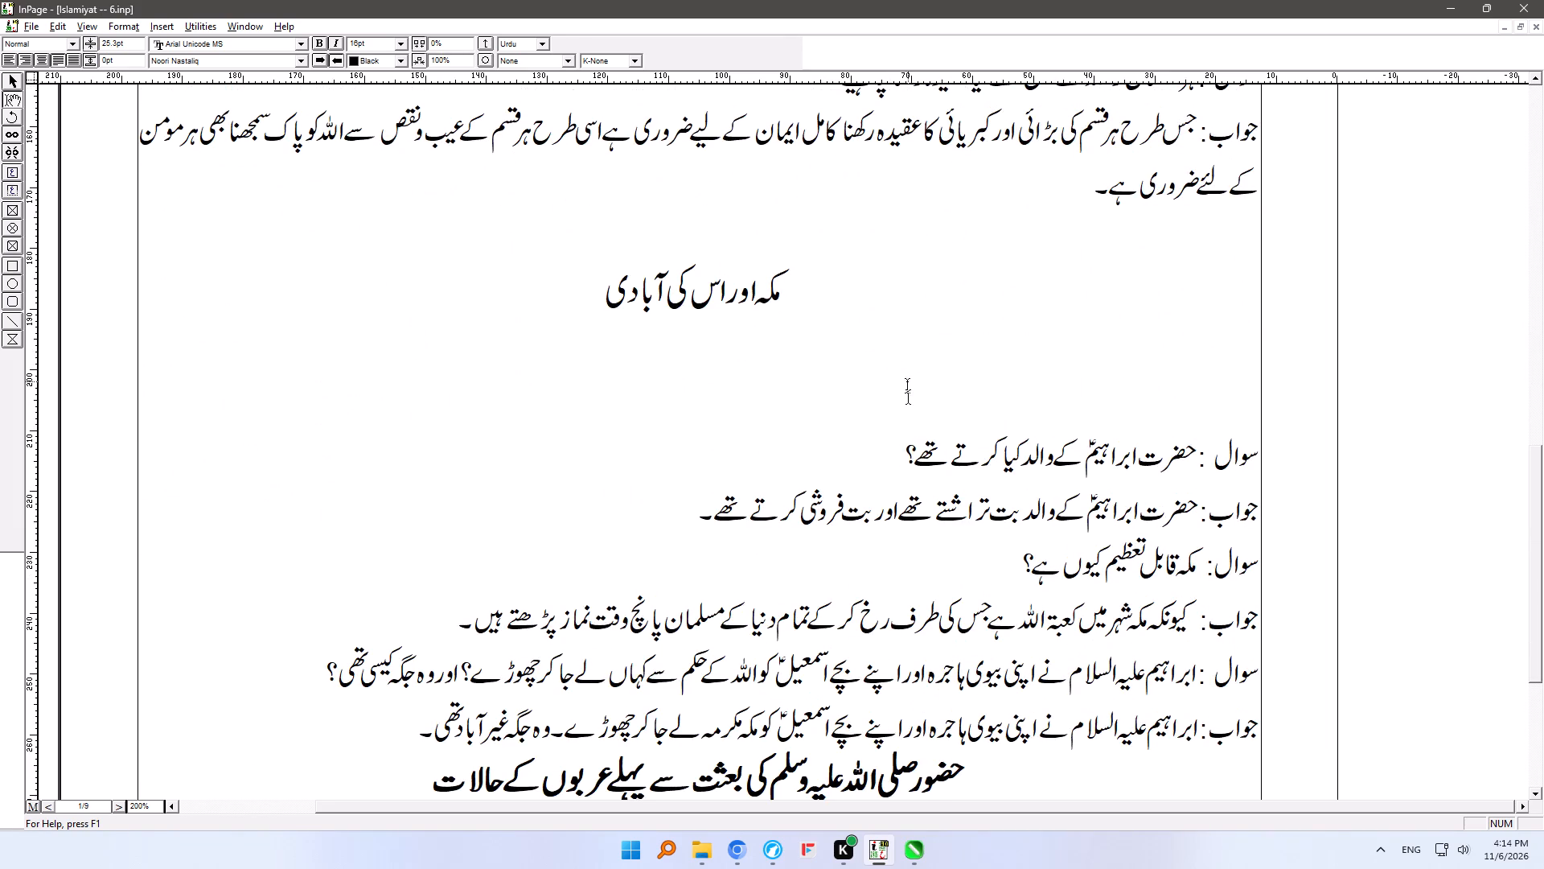
ctrl+right_drag(910, 502, 910, 341)
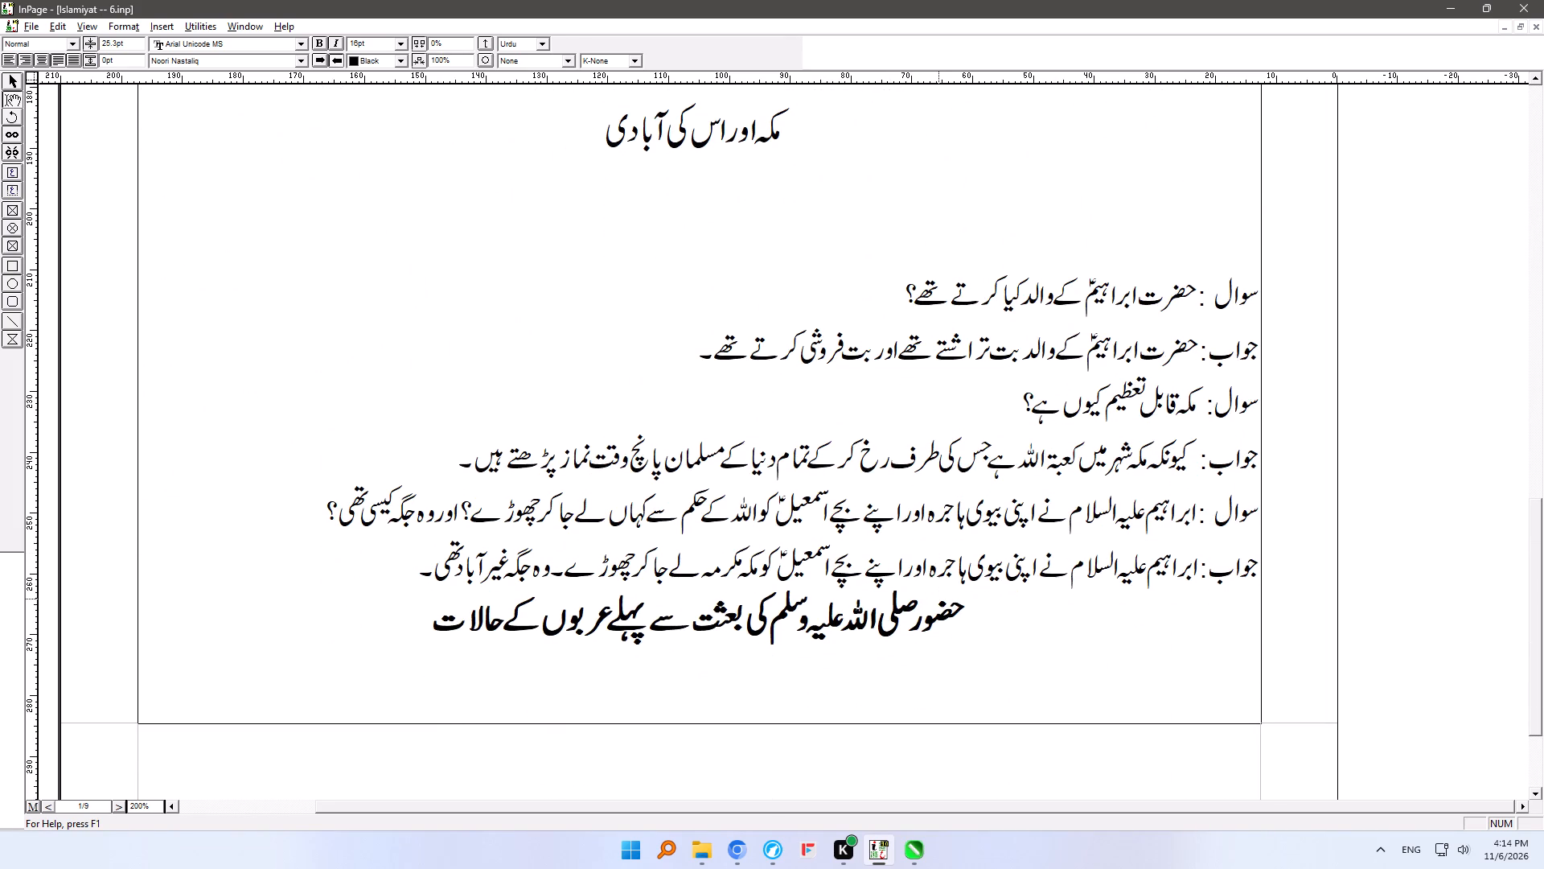
ctrl+right_drag(938, 596, 926, 318)
click(959, 521)
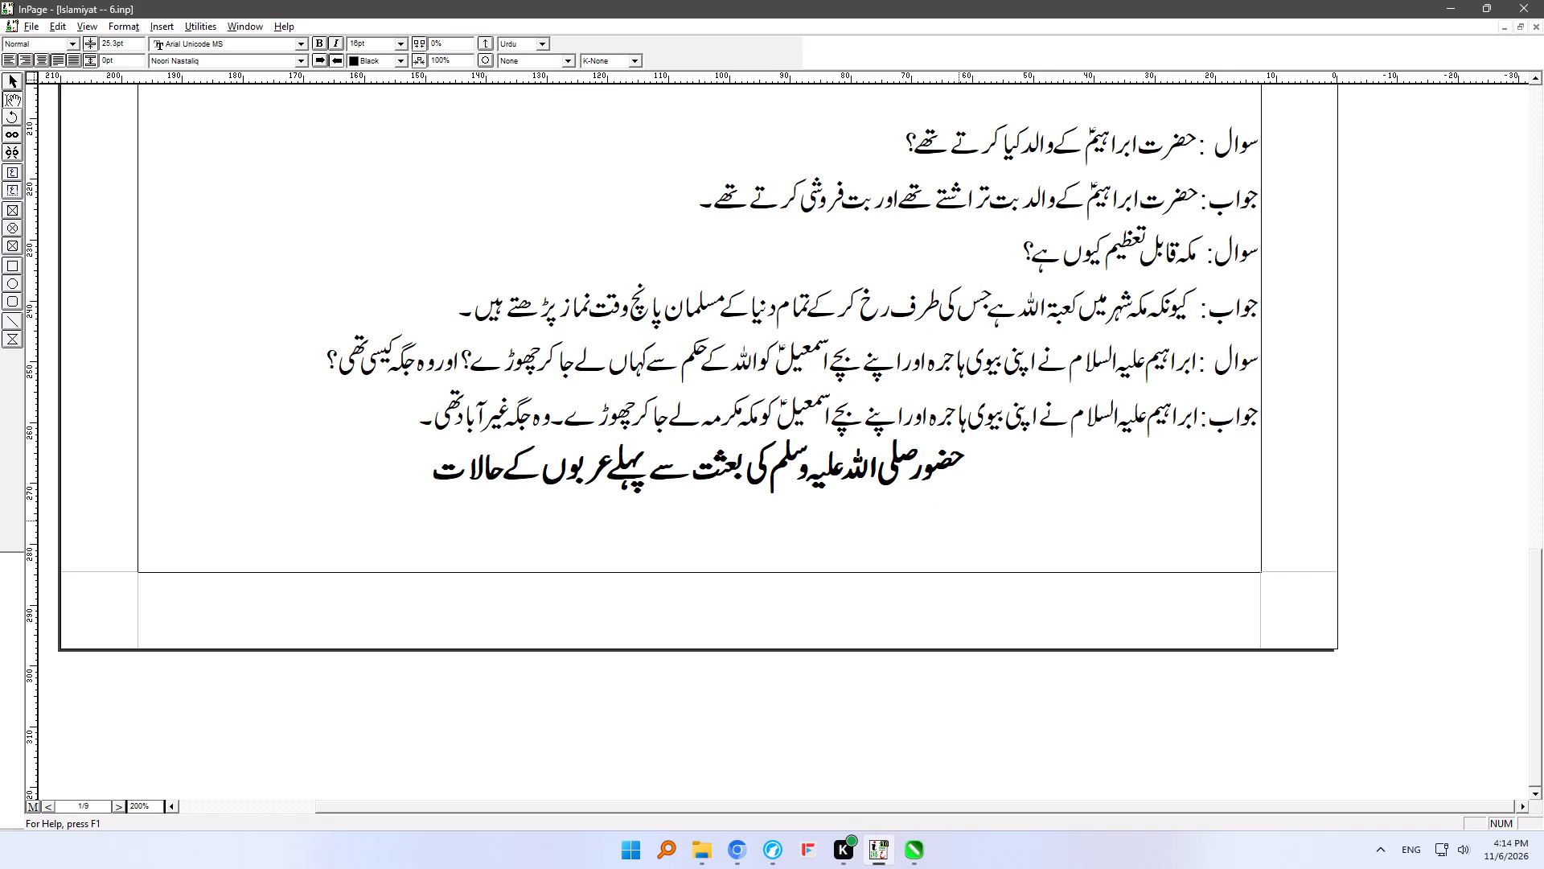
Move the question and answer about بی بی آمنہ's death from page 2 of Islamiyat -- 6 to blank page 12 of Islamiyat -- 5 Pre Desing, ending with a new line.
key(Down)
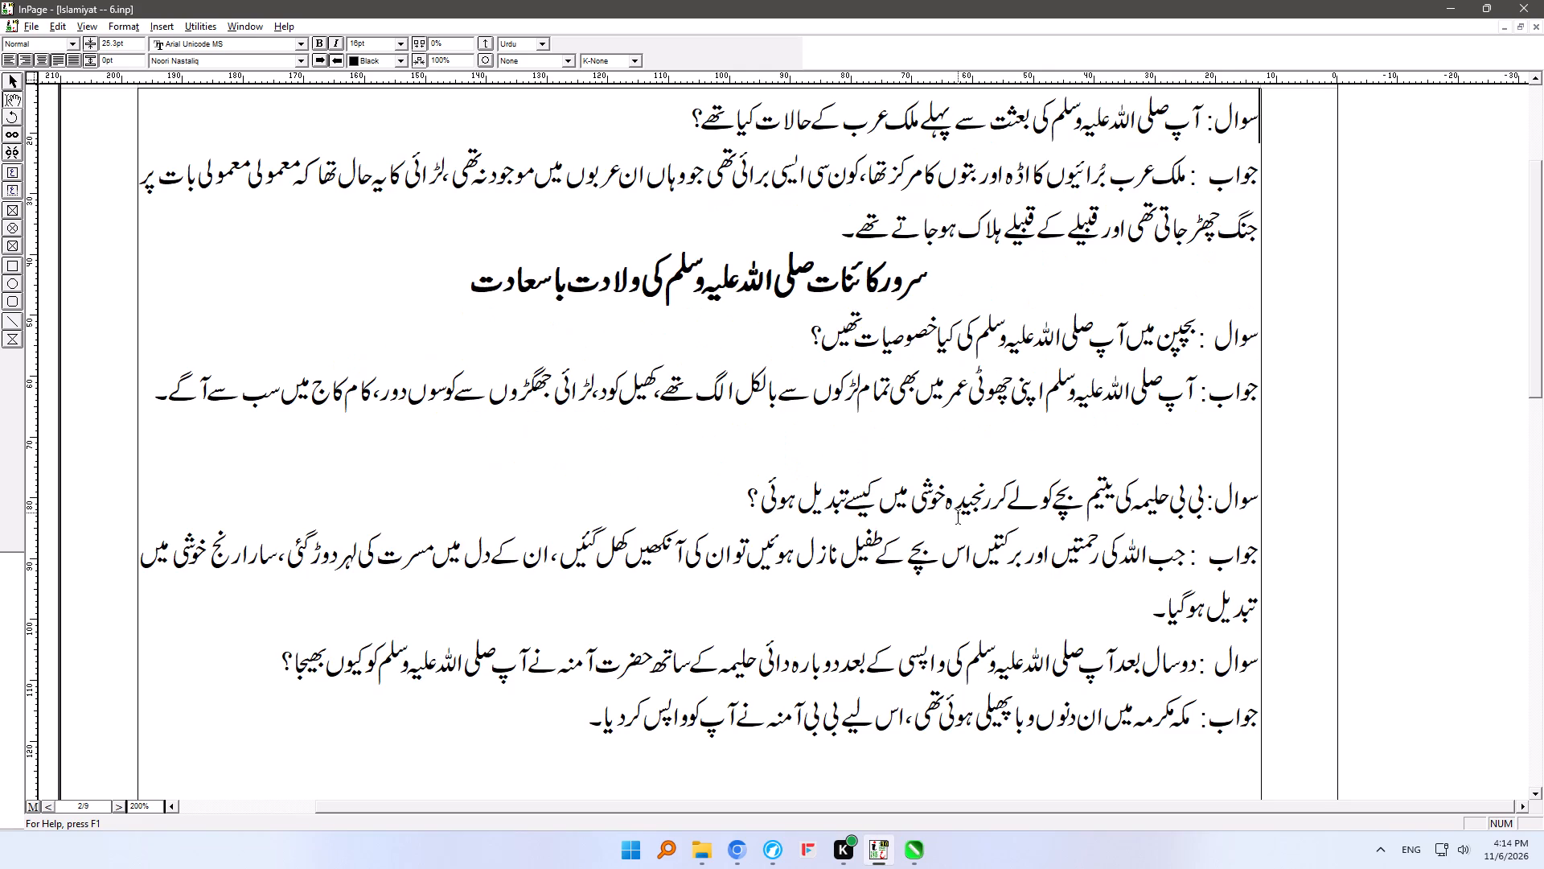
ctrl+right_drag(916, 546, 908, 336)
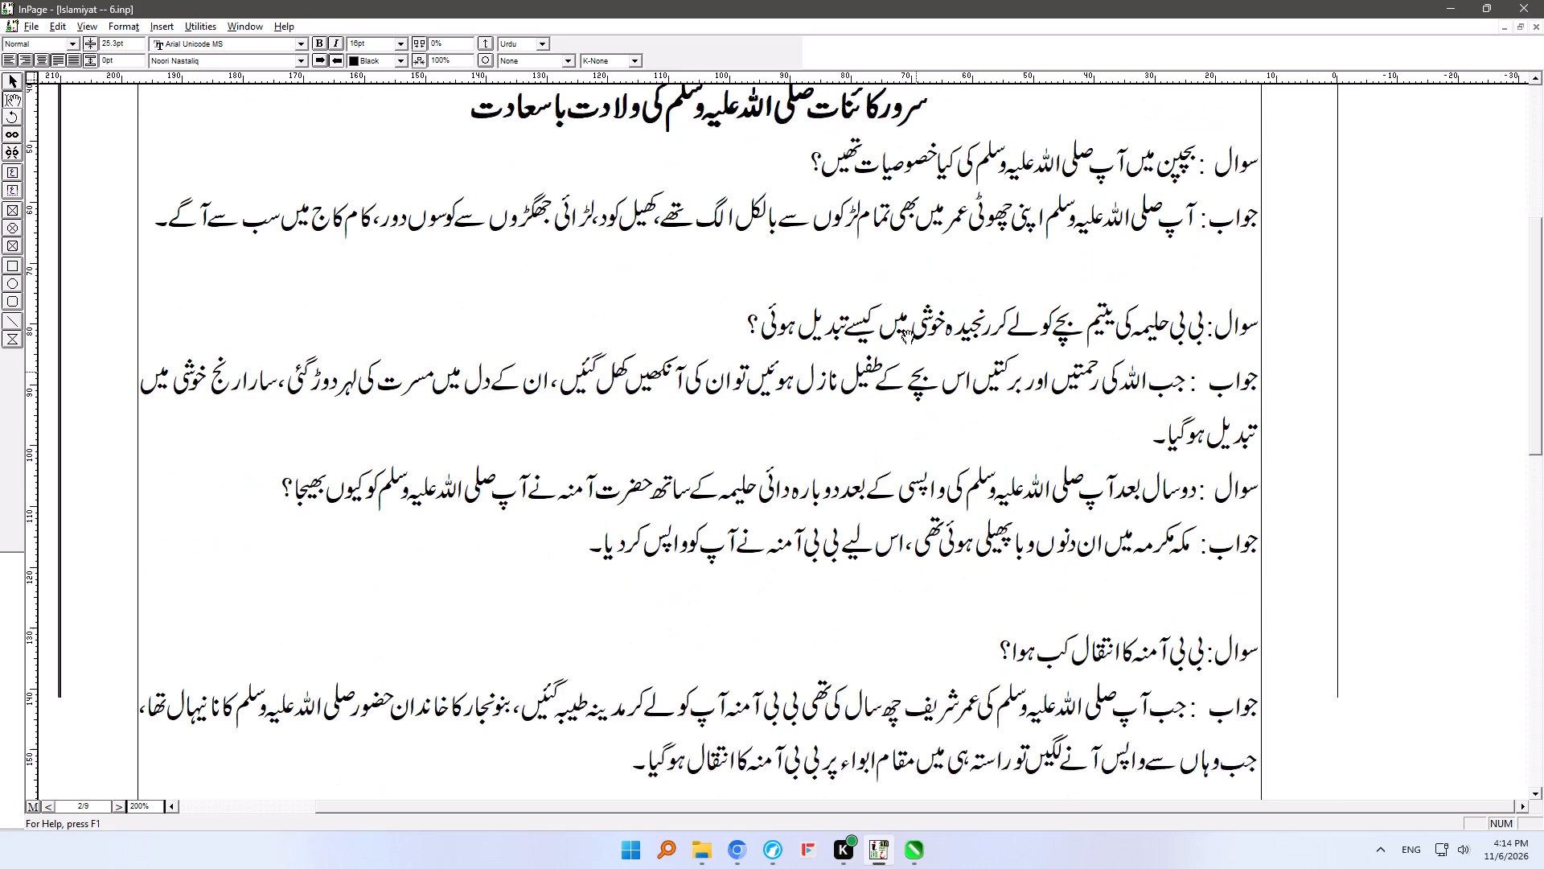
ctrl+right_drag(908, 336, 908, 328)
ctrl+right_drag(917, 562, 905, 451)
drag(614, 606, 1285, 491)
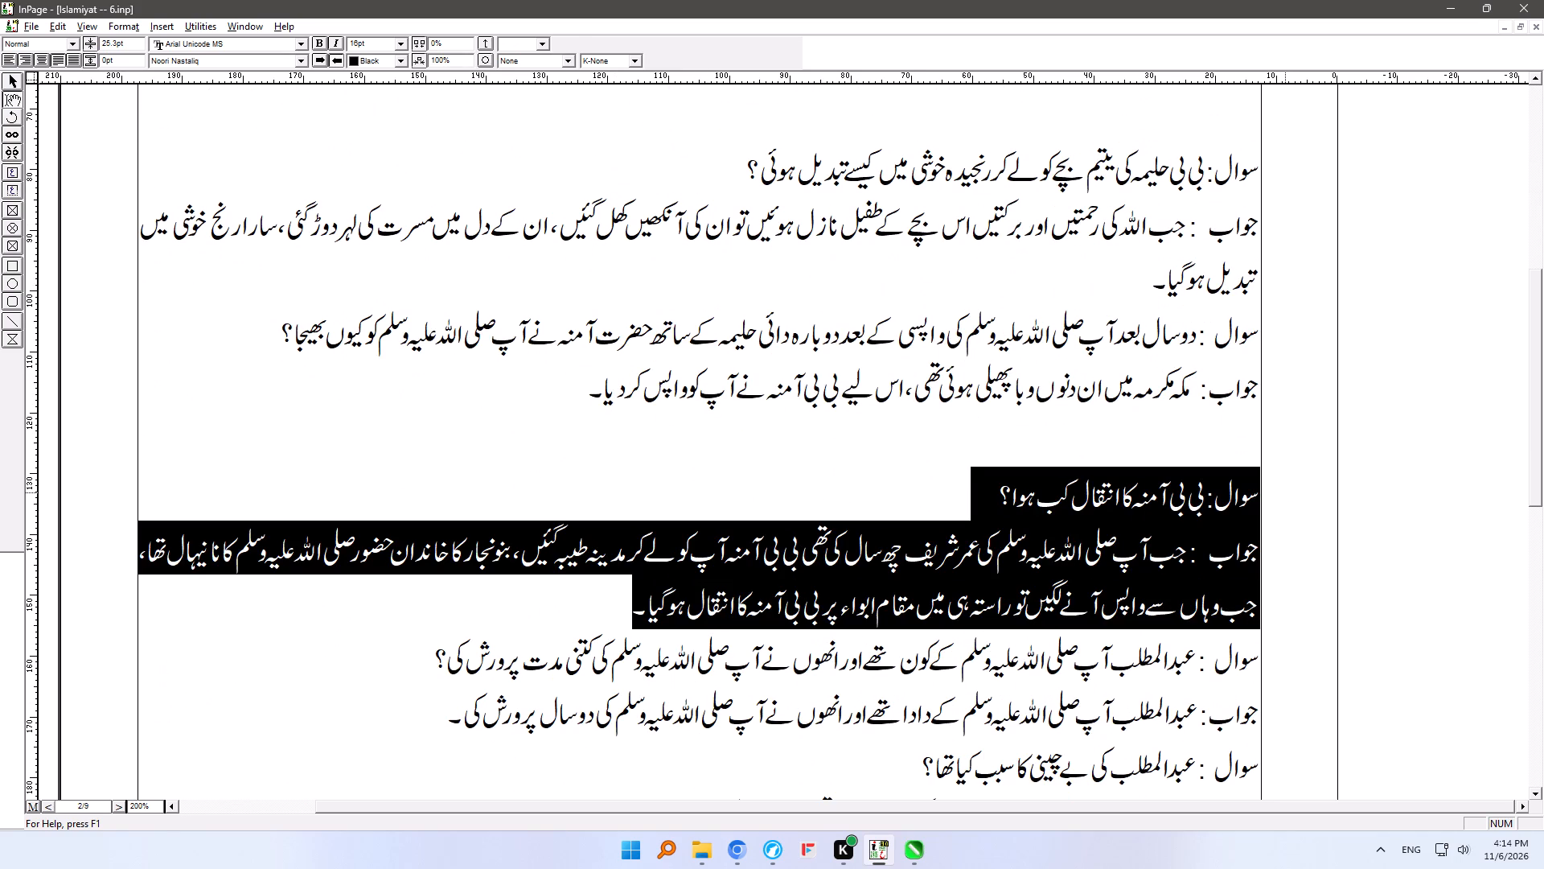
key(ctrl+x)
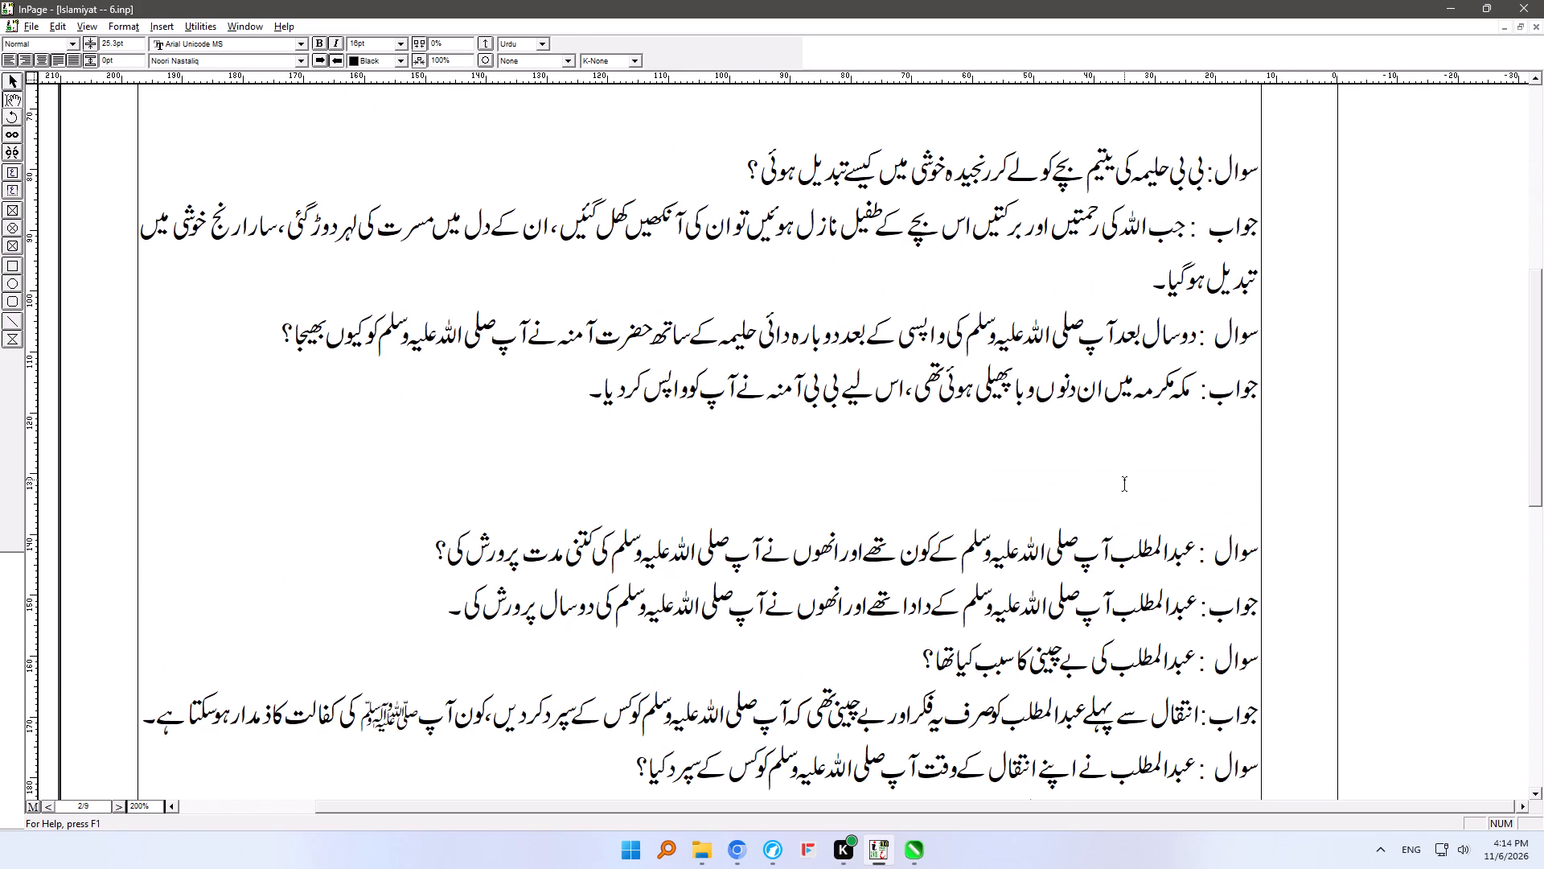
key(ctrl+shift+Tab)
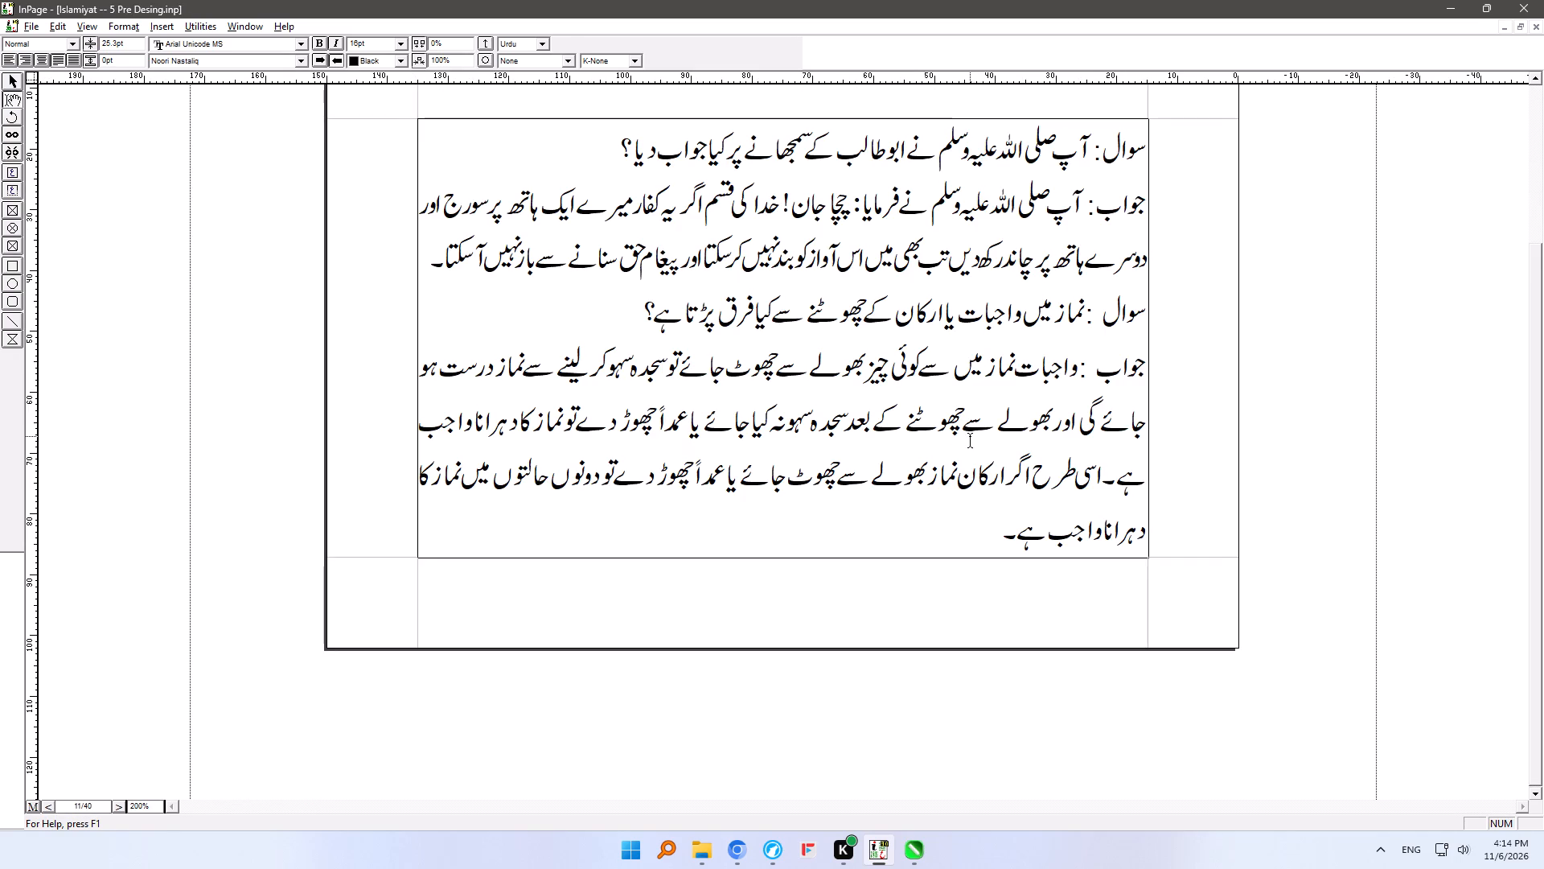
key(Down)
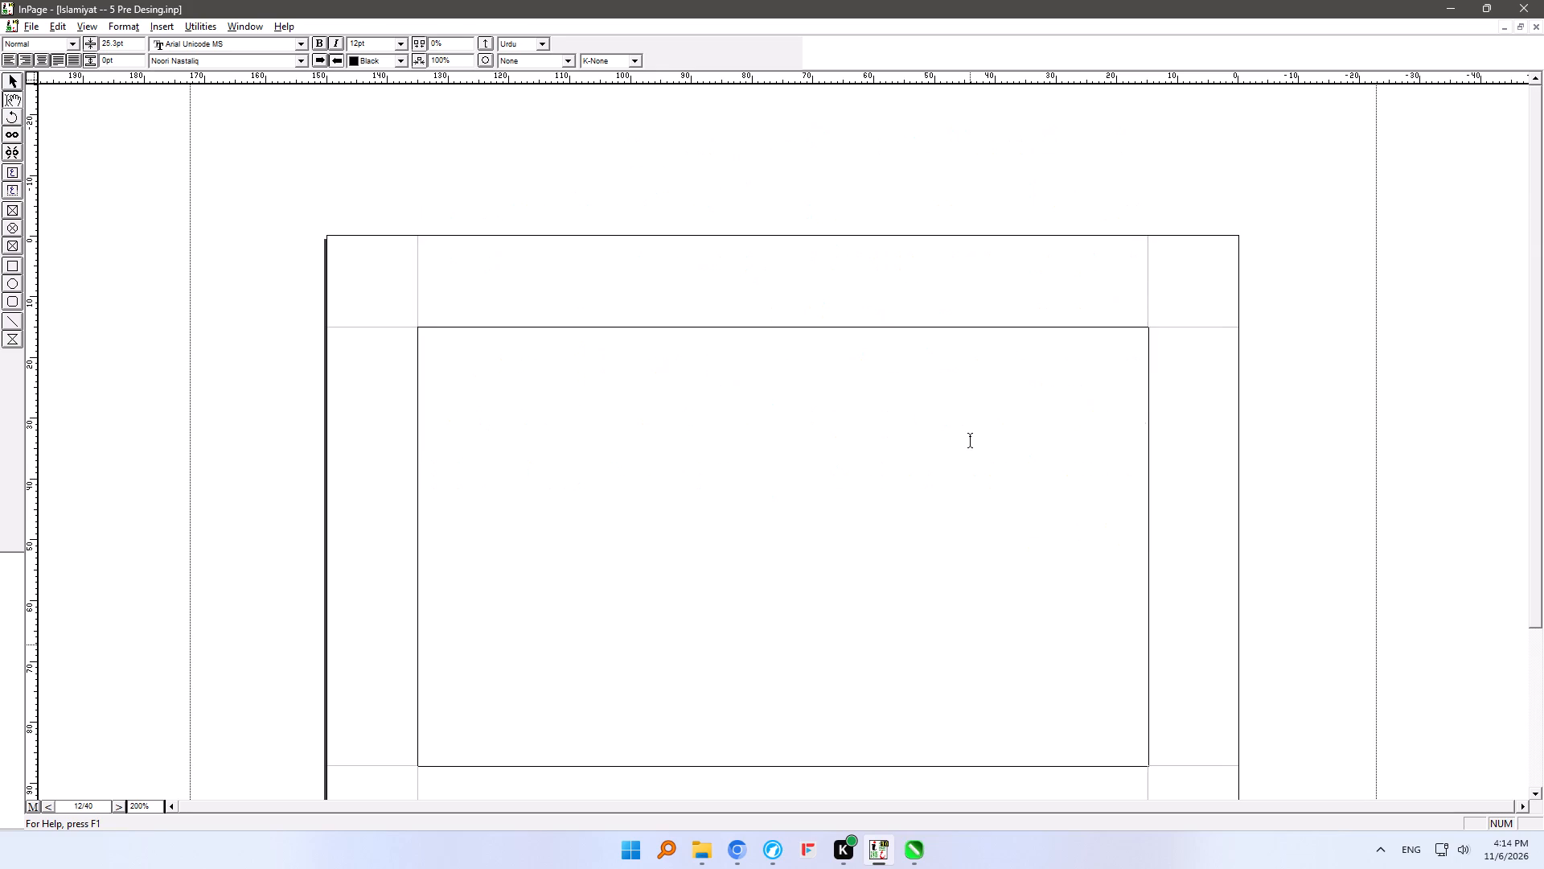
key(ctrl+v)
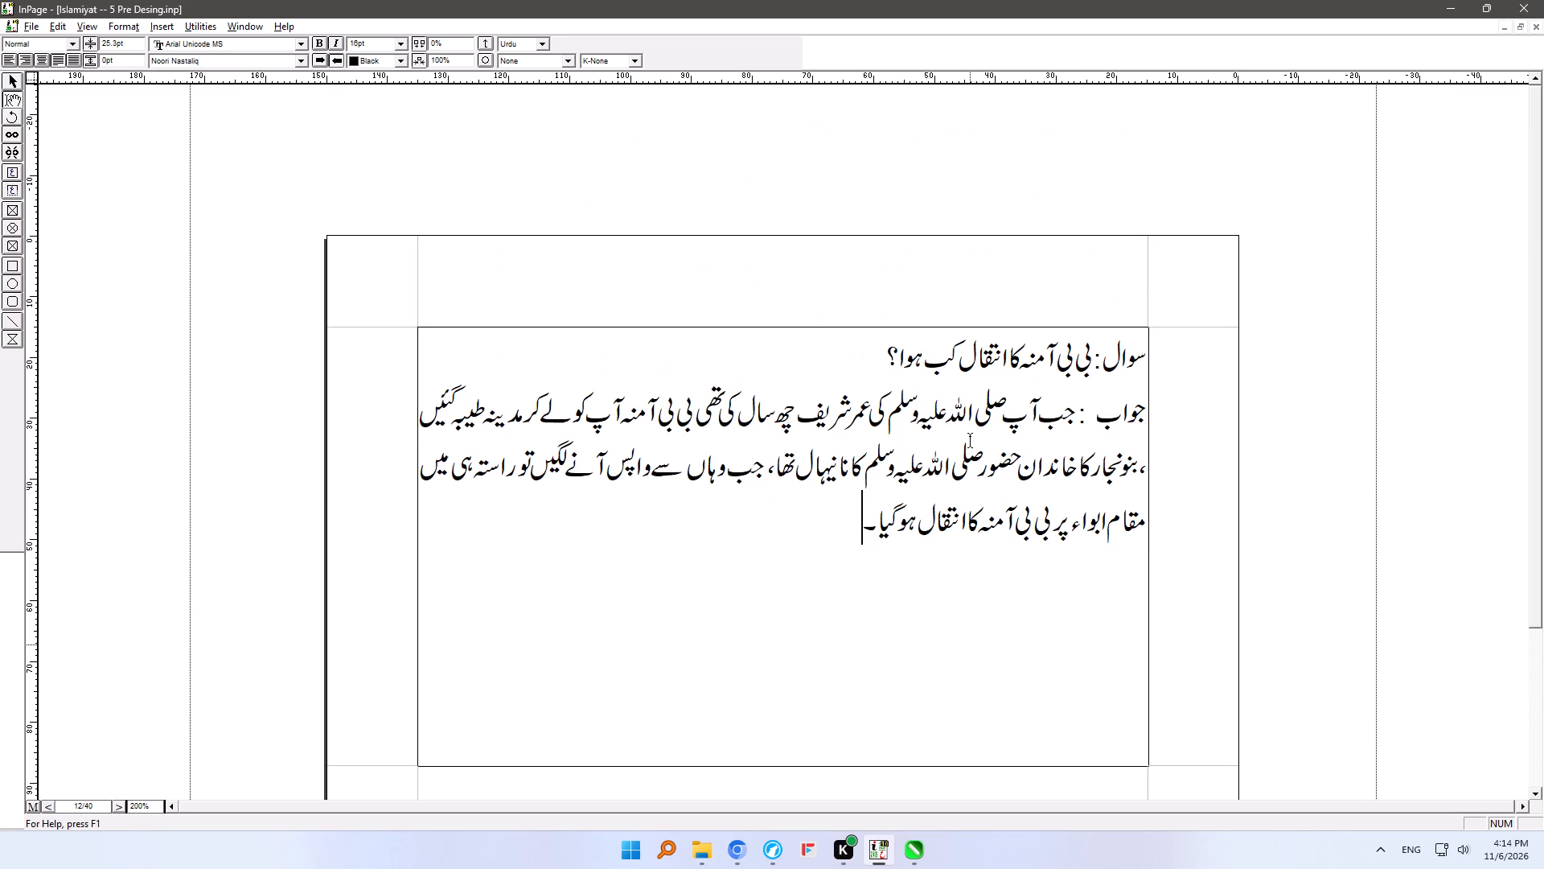
key(Return)
Remove the space before the comma after گئیں in the pasted answer and return the cursor to the empty line below.
click(1149, 468)
click(1146, 474)
key(BackSpace)
key(Left)
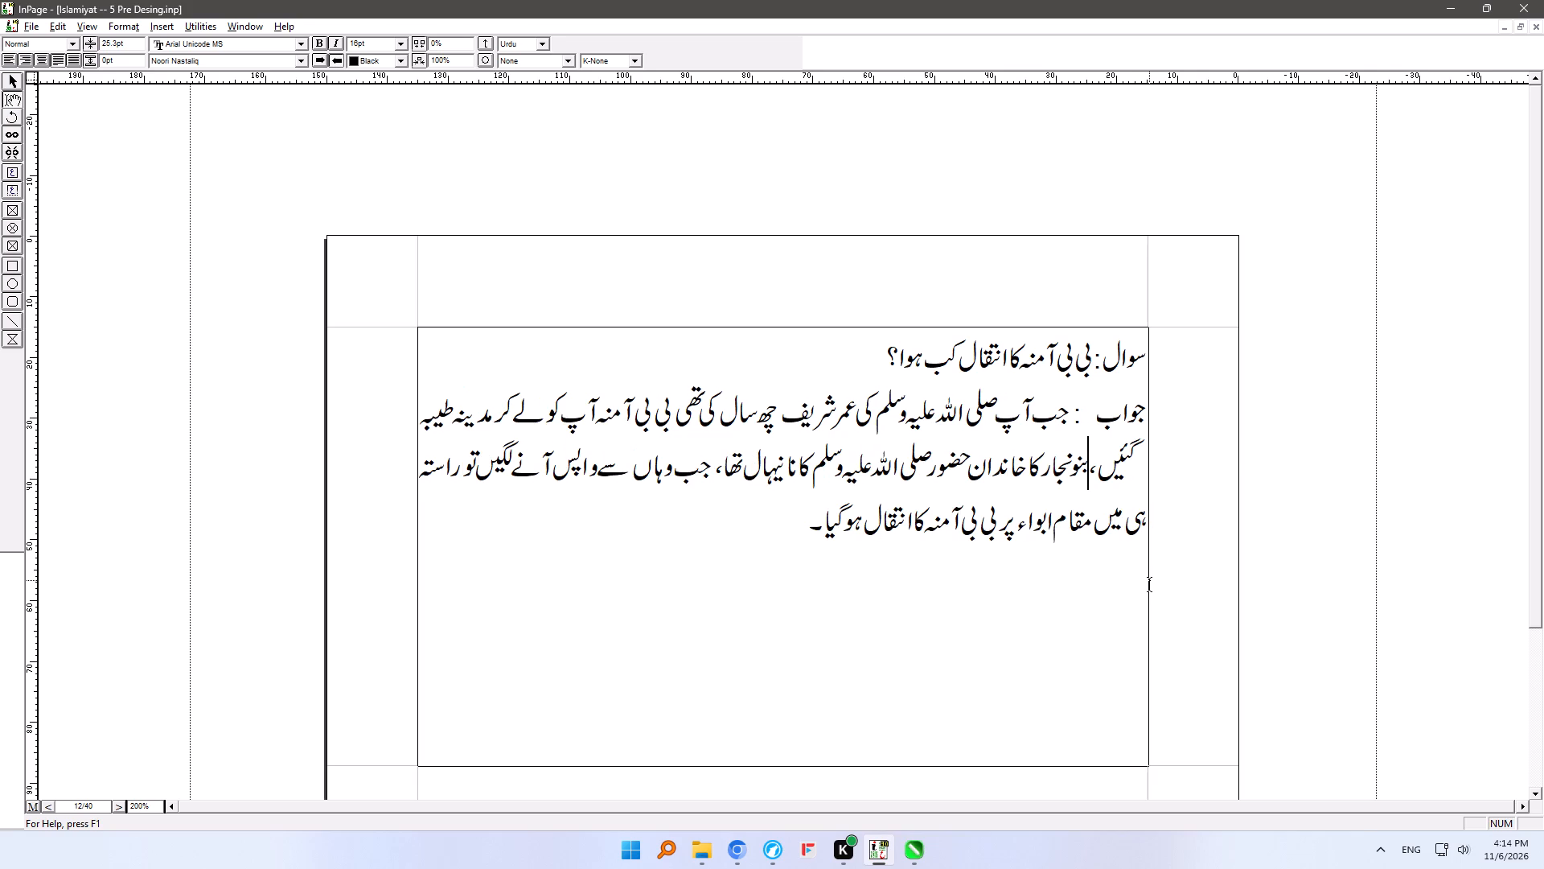
key(space)
key(BackSpace)
click(999, 640)
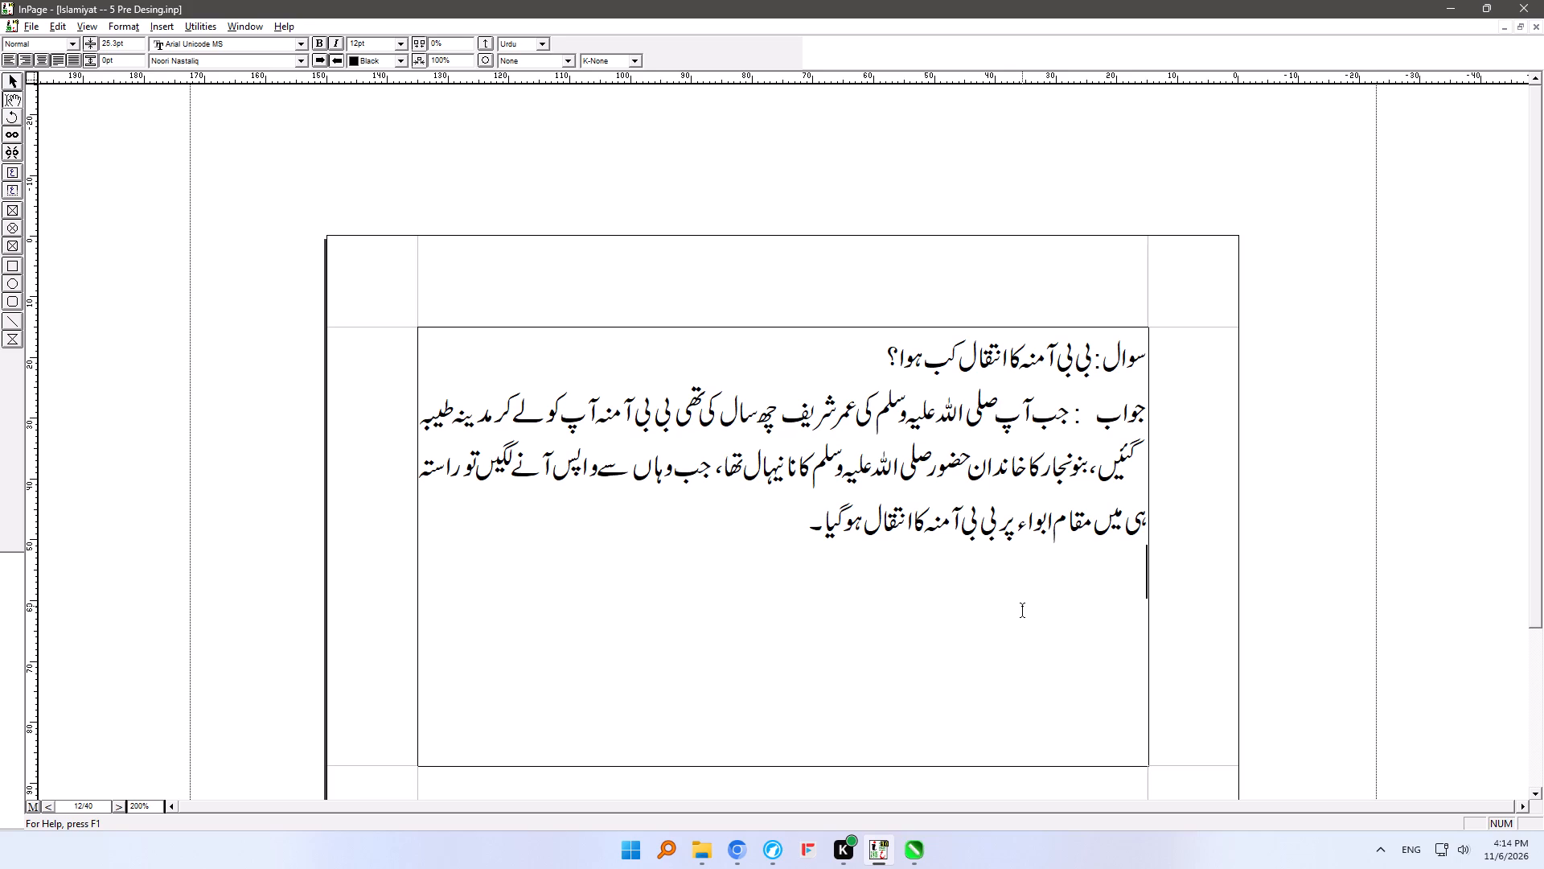
Return to Islamiyat -- 6 and read through its questions and answers from page 2 to the end of page 3.
key(alt+Tab)
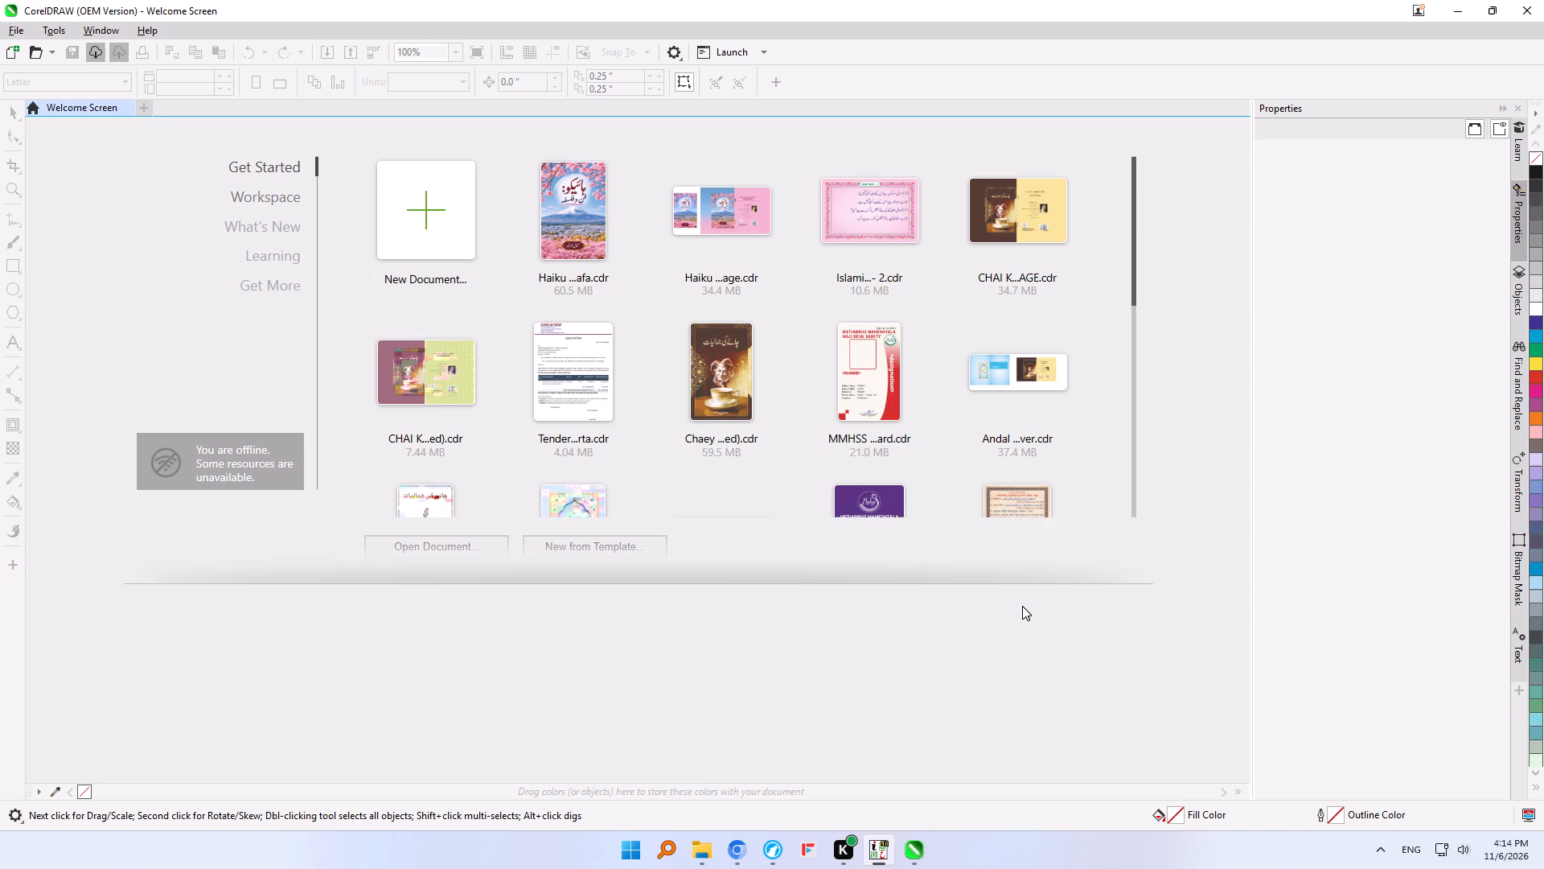
key(alt+Tab)
key(ctrl+shift+Tab)
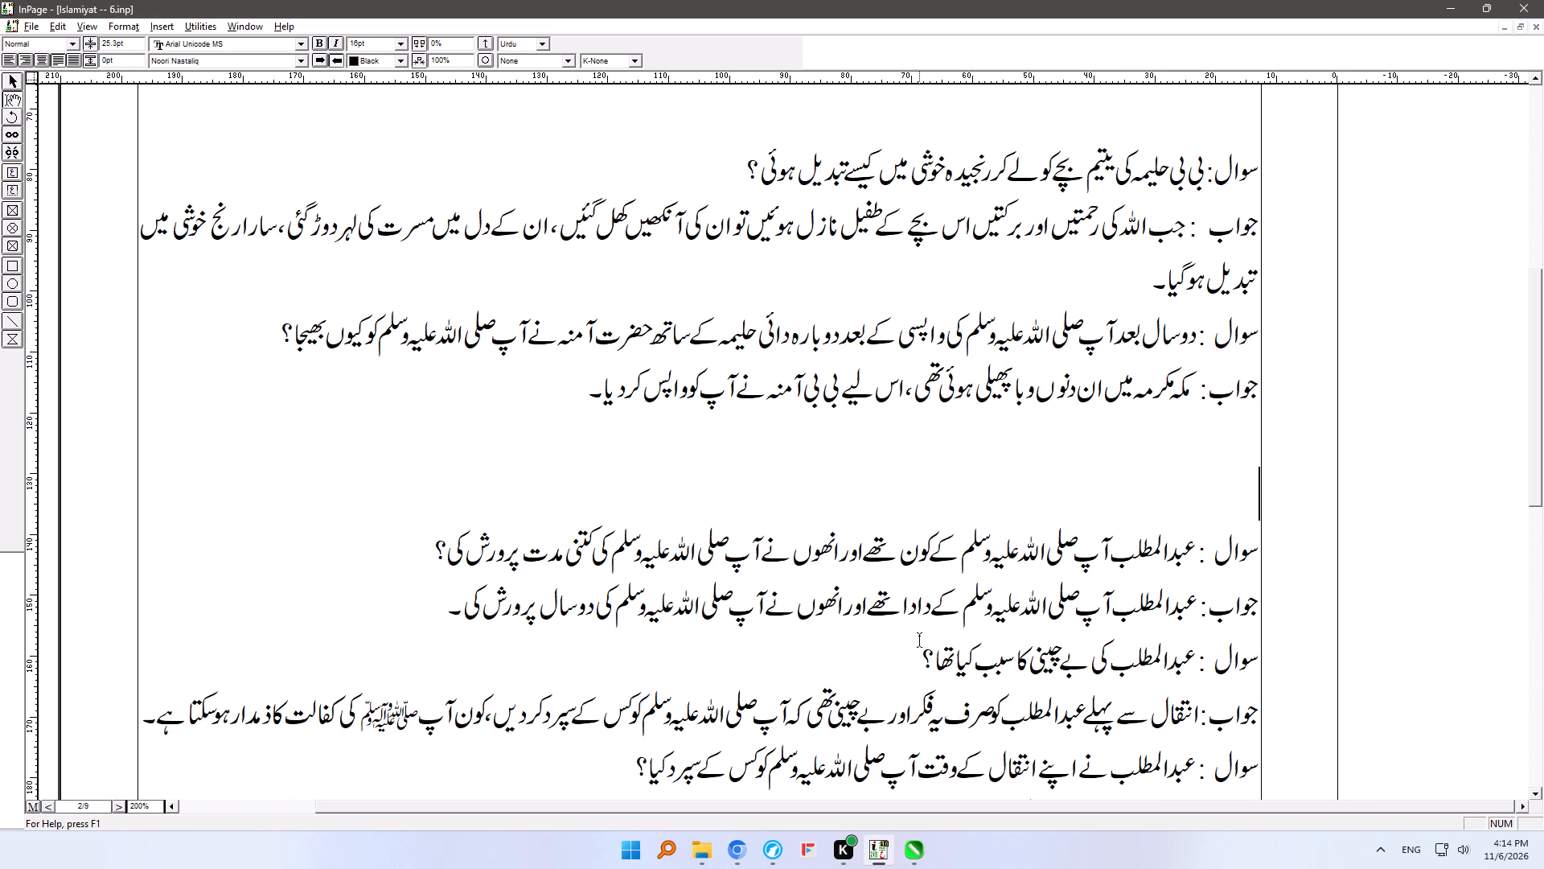
ctrl+right_drag(877, 666, 877, 410)
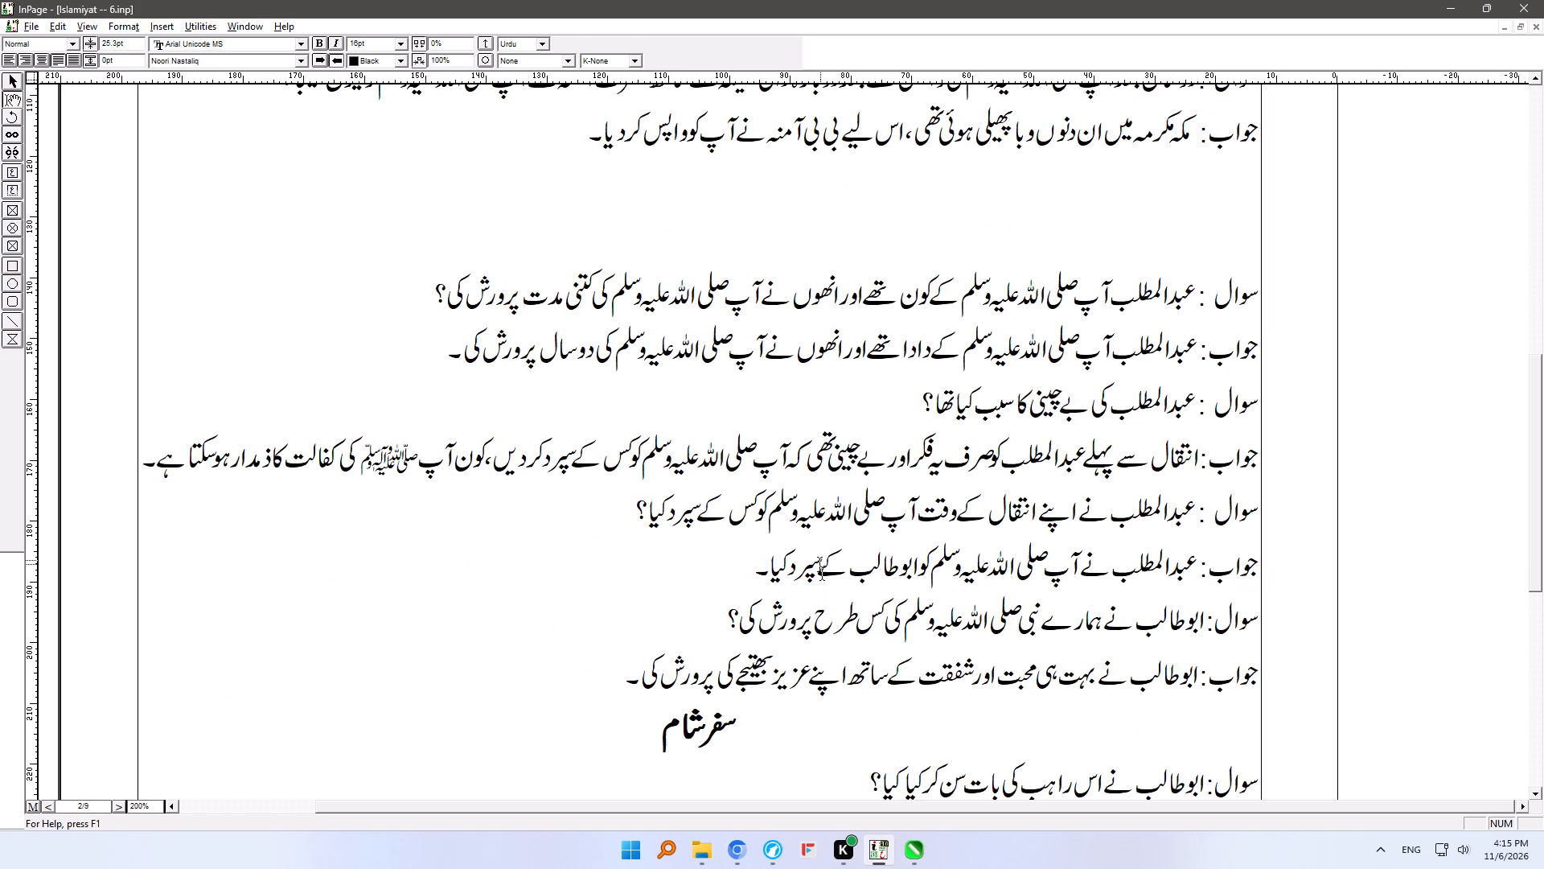
ctrl+right_drag(844, 608, 844, 293)
ctrl+right_drag(897, 565, 876, 307)
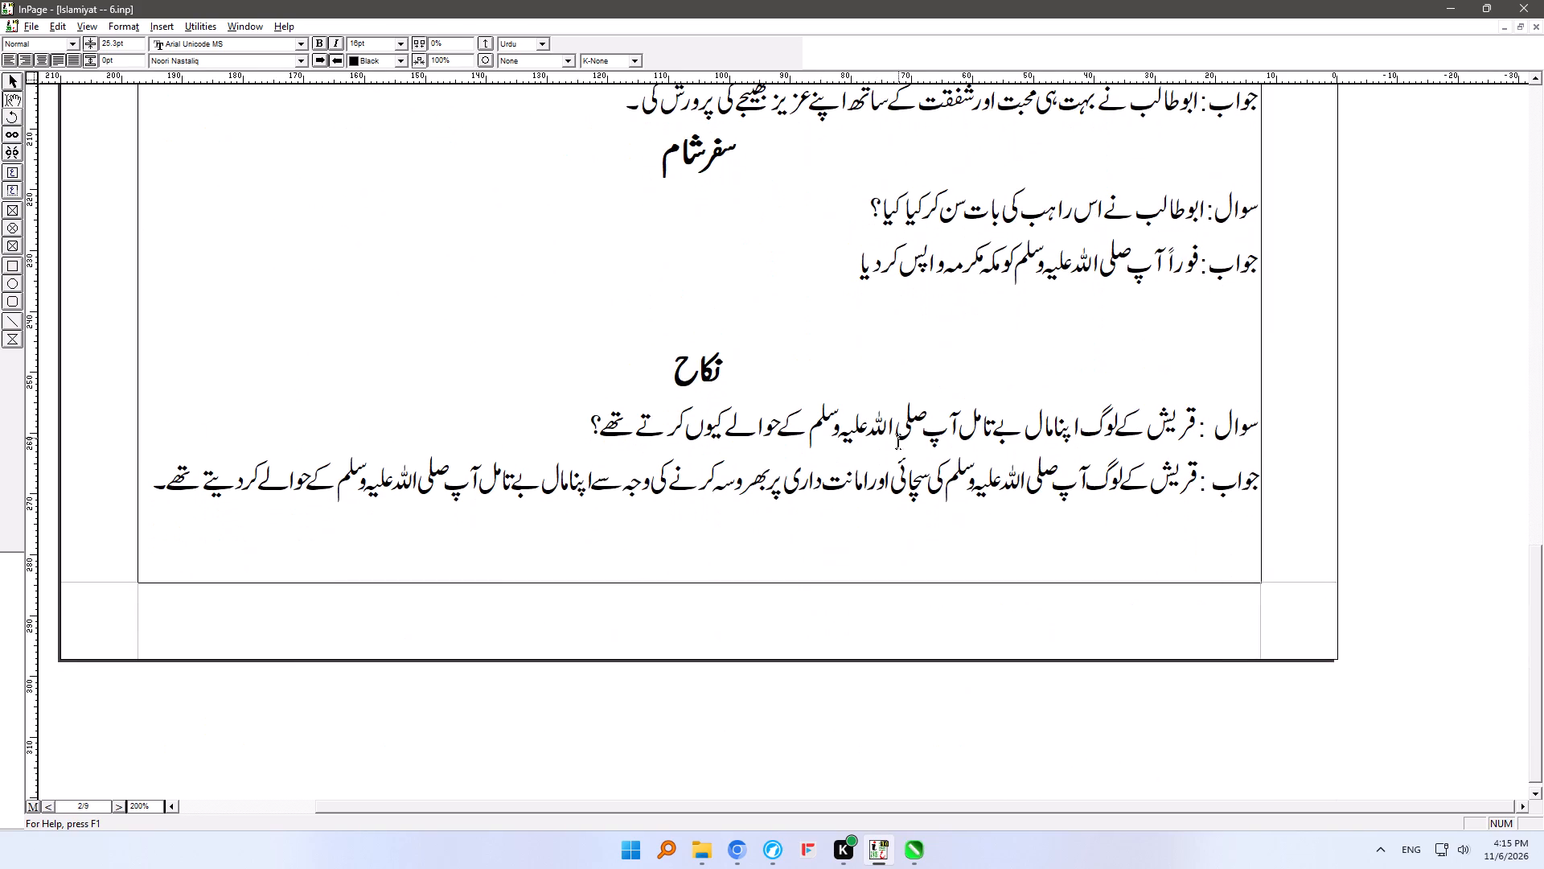
click(903, 475)
key(Down)
key(Down)
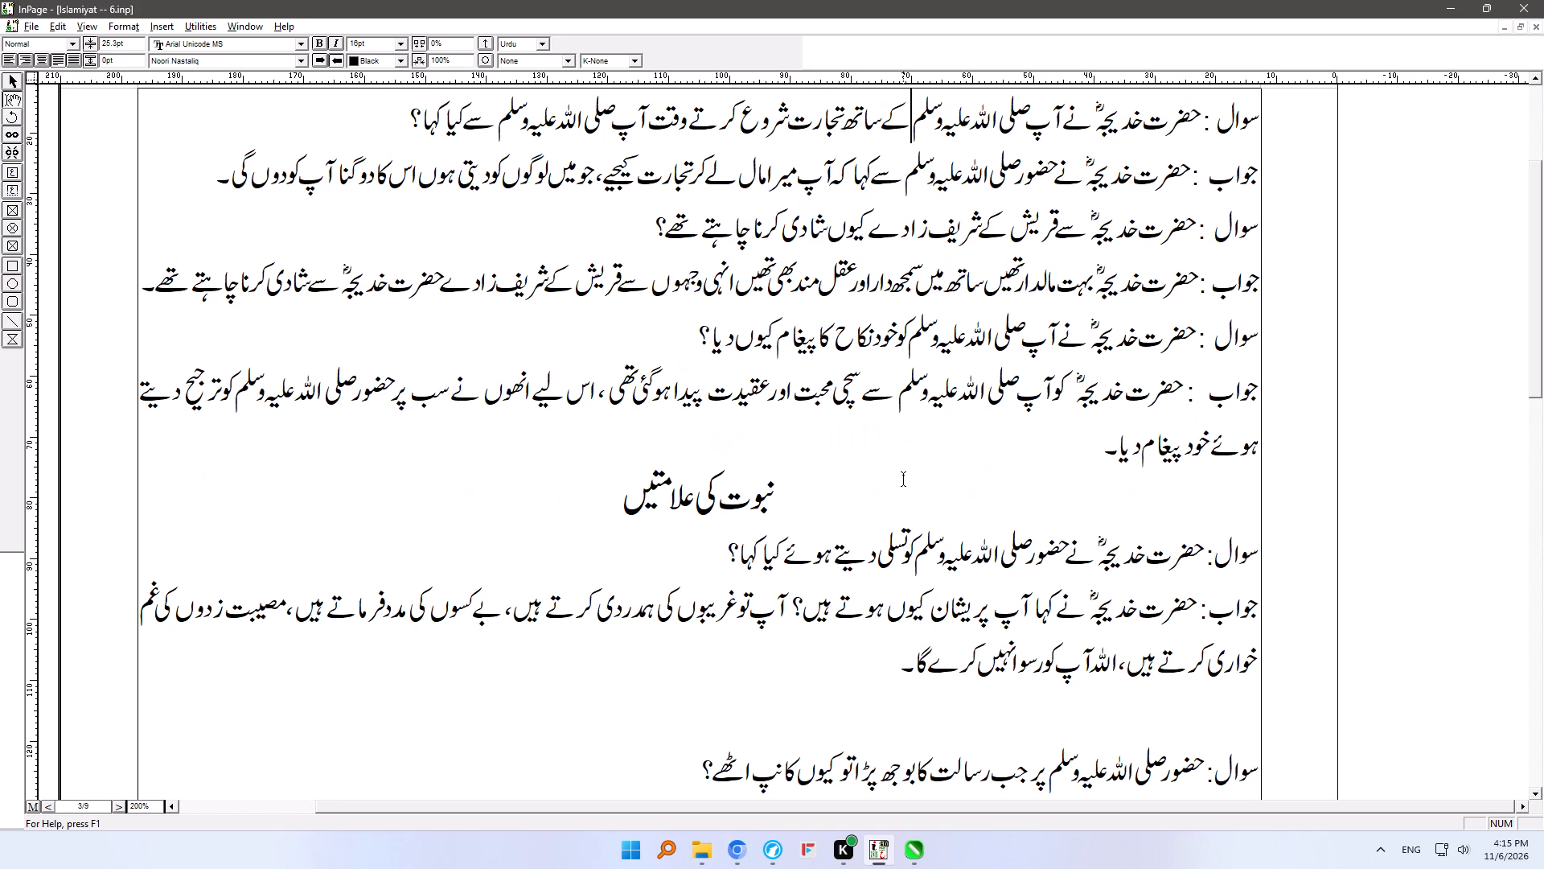
key(Down)
click(873, 661)
right_drag(883, 697, 883, 484)
click(854, 507)
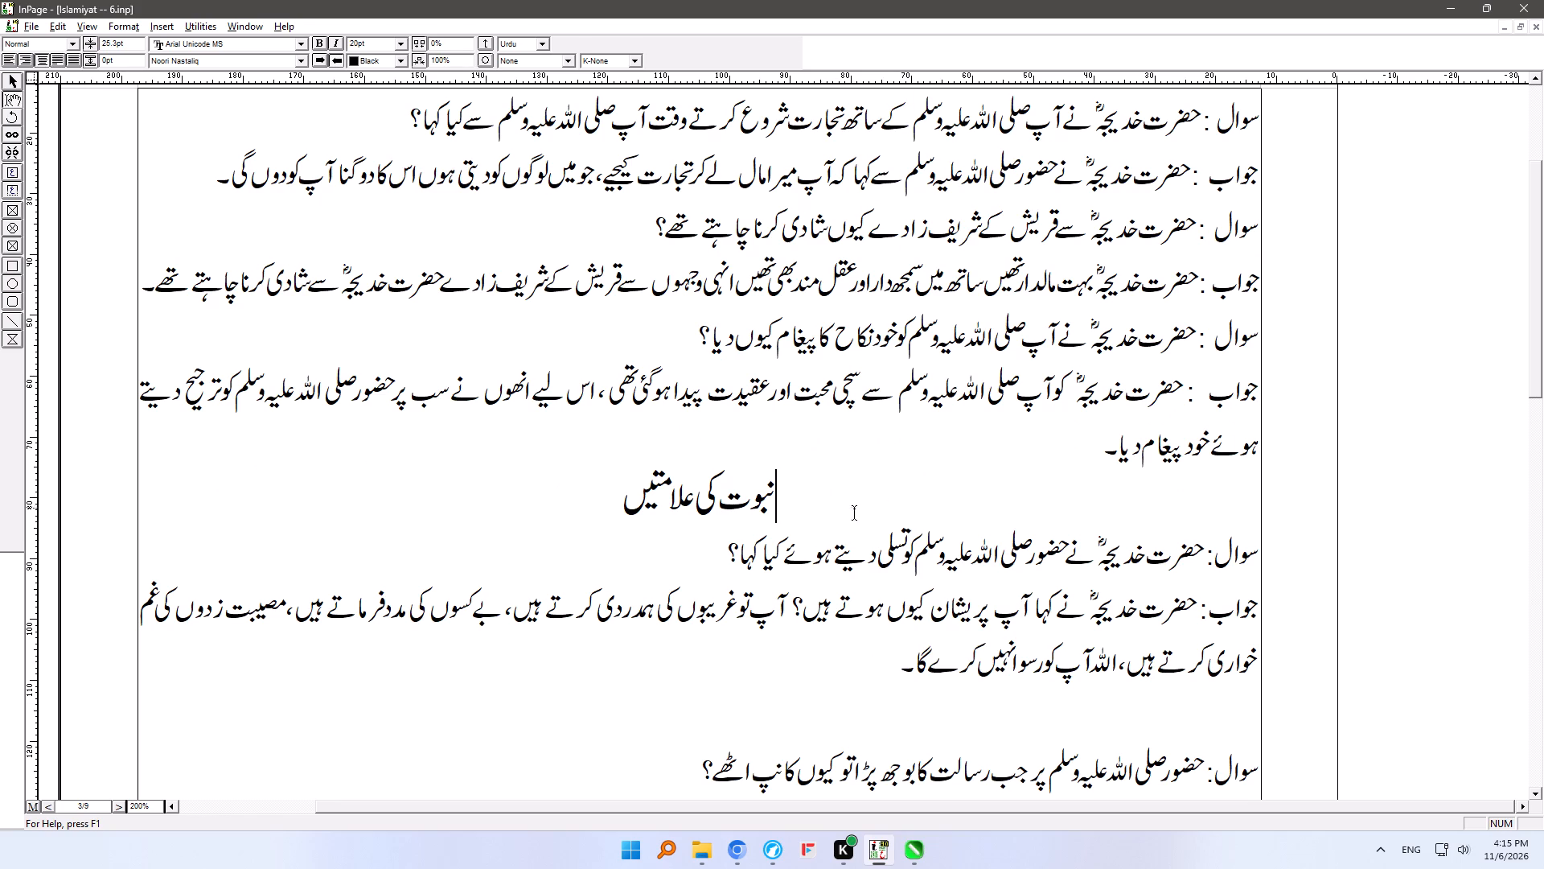
ctrl+right_drag(872, 670, 871, 287)
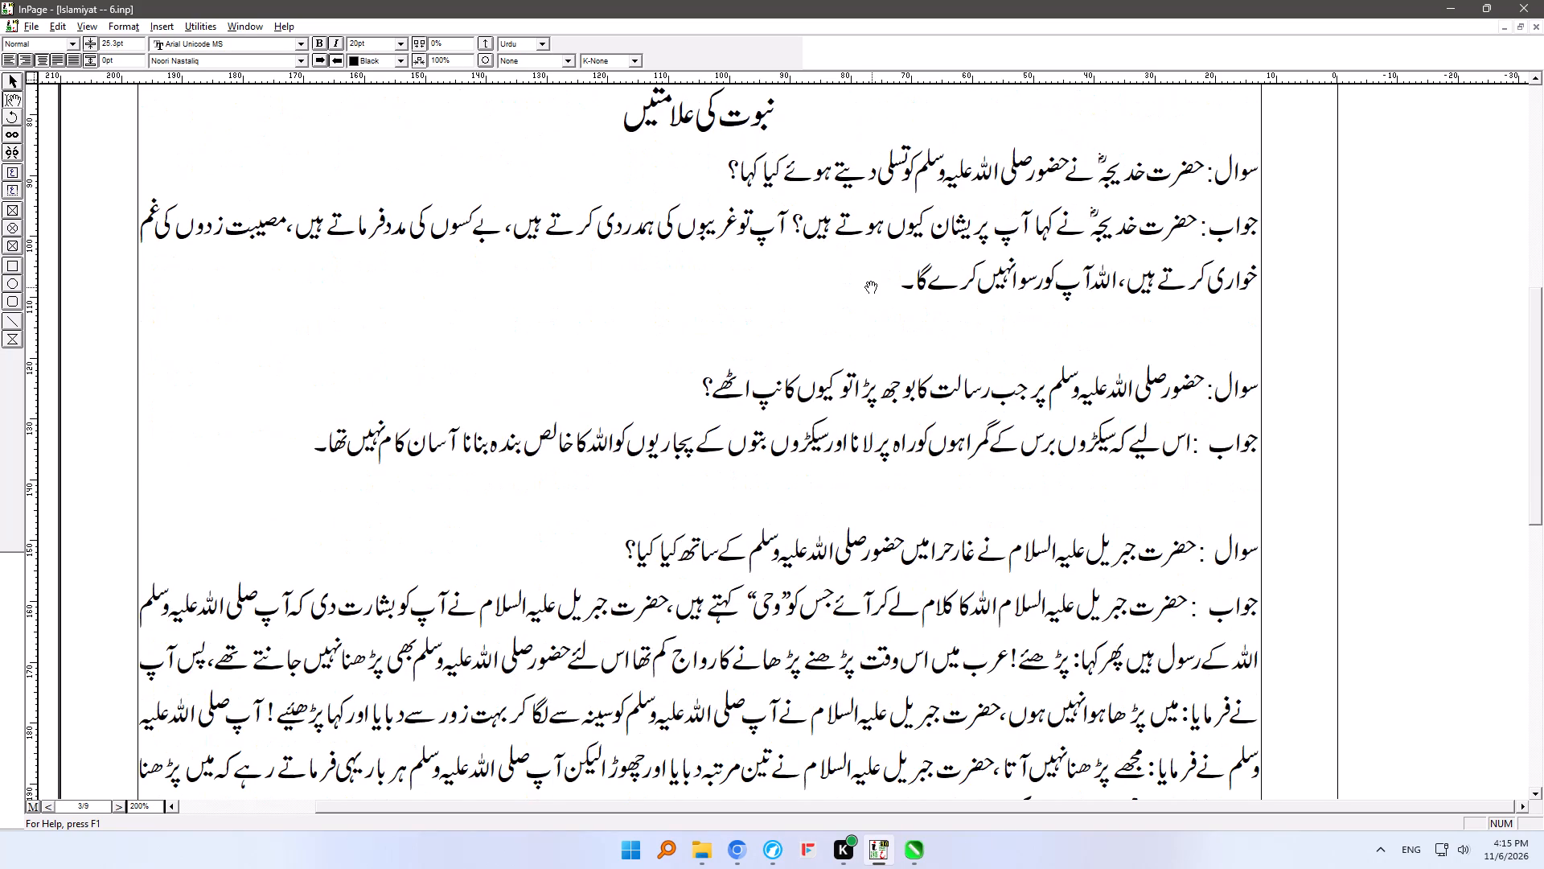
ctrl+right_drag(871, 287, 871, 186)
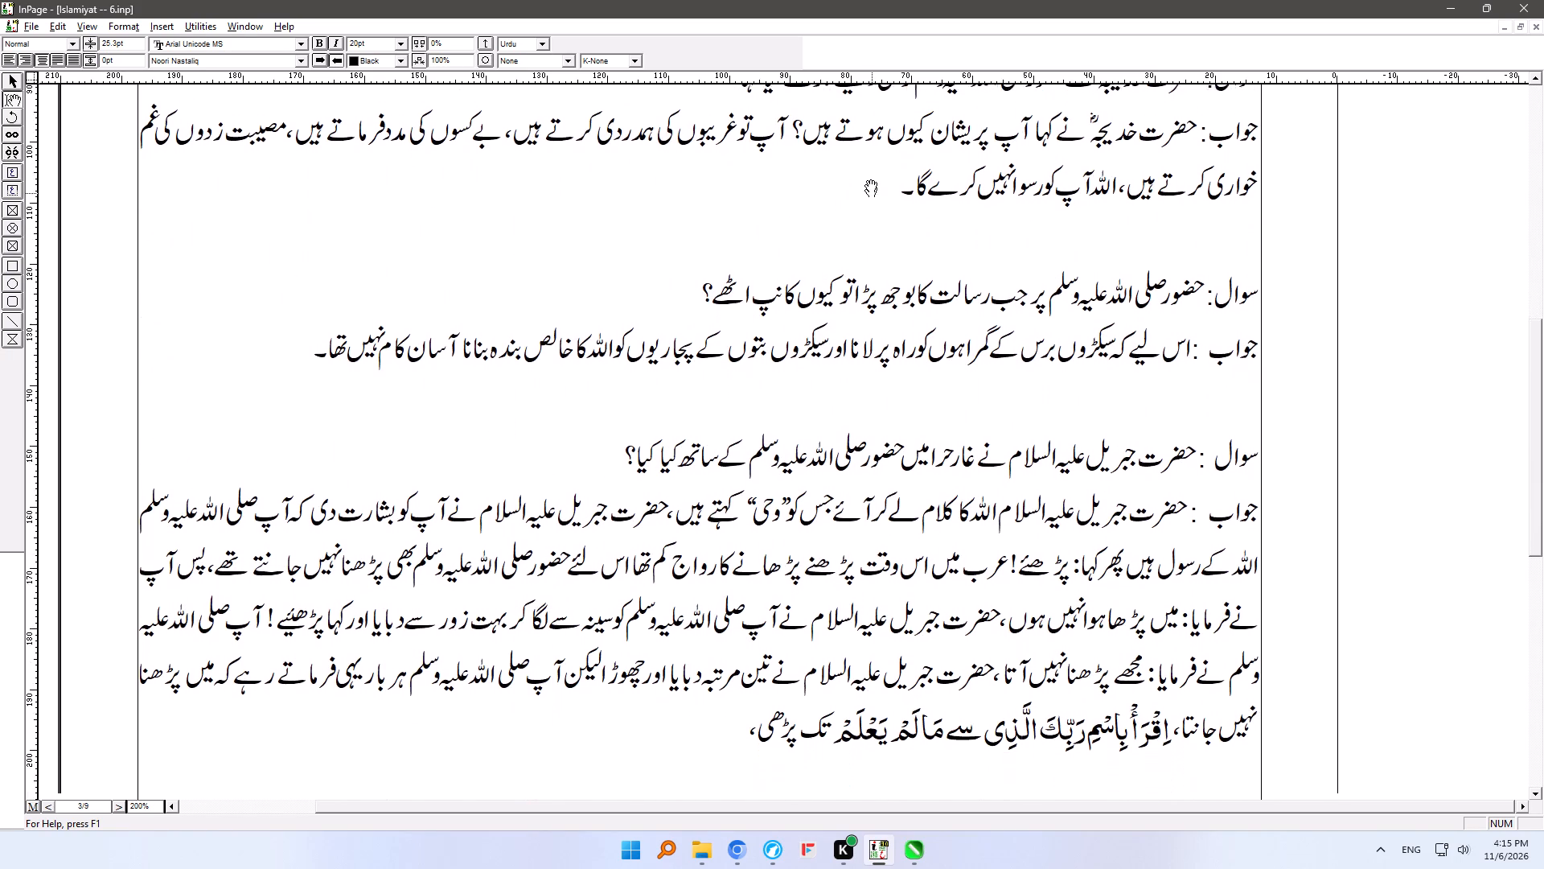
ctrl+right_drag(871, 186, 877, 121)
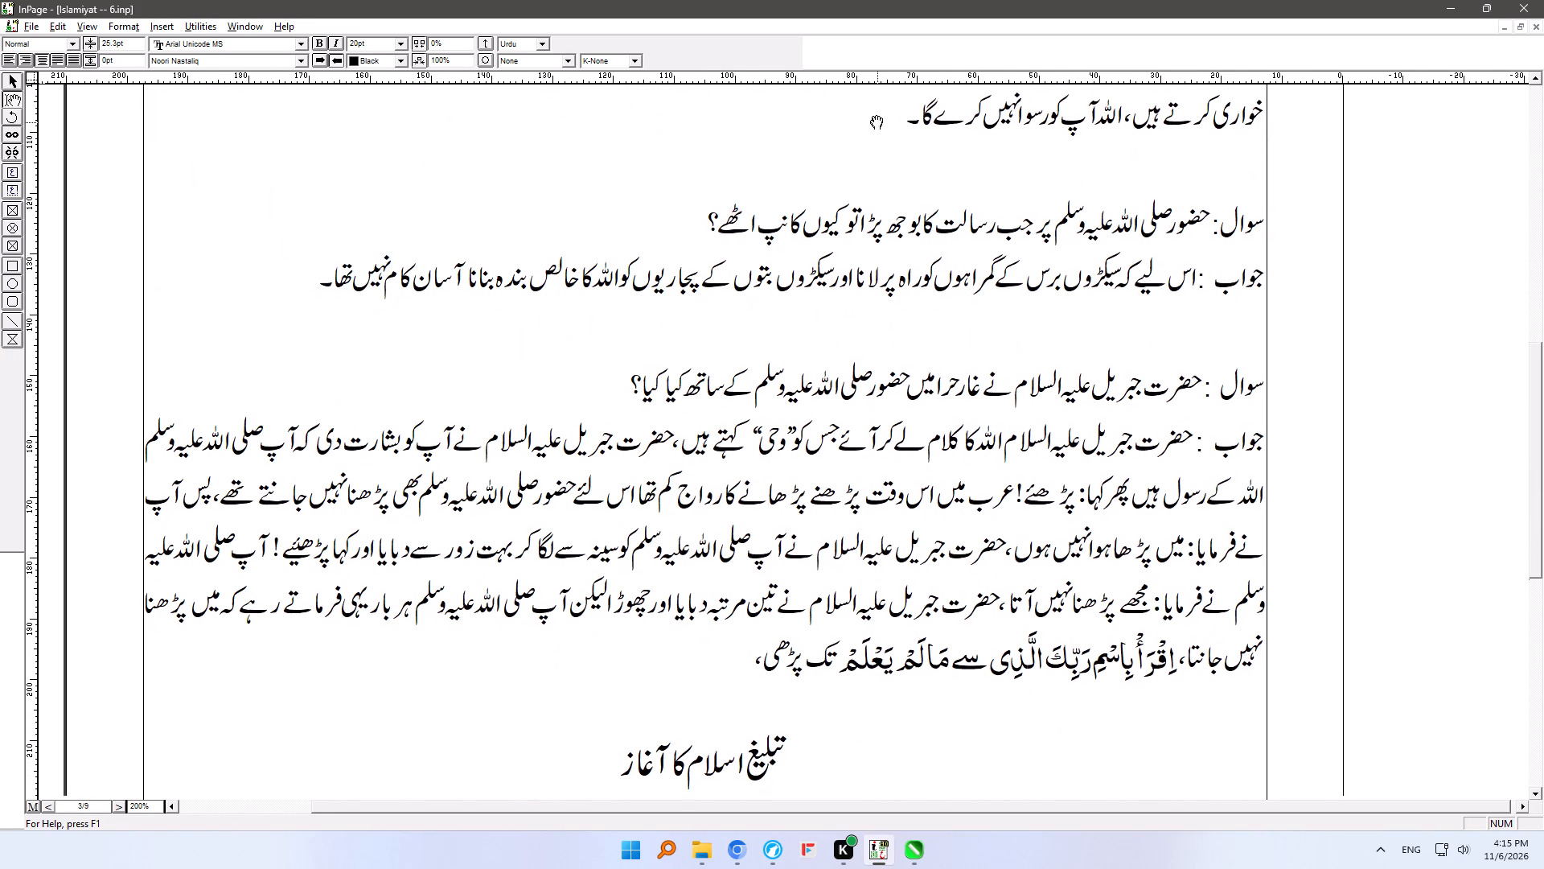
ctrl+right_drag(877, 121, 878, 72)
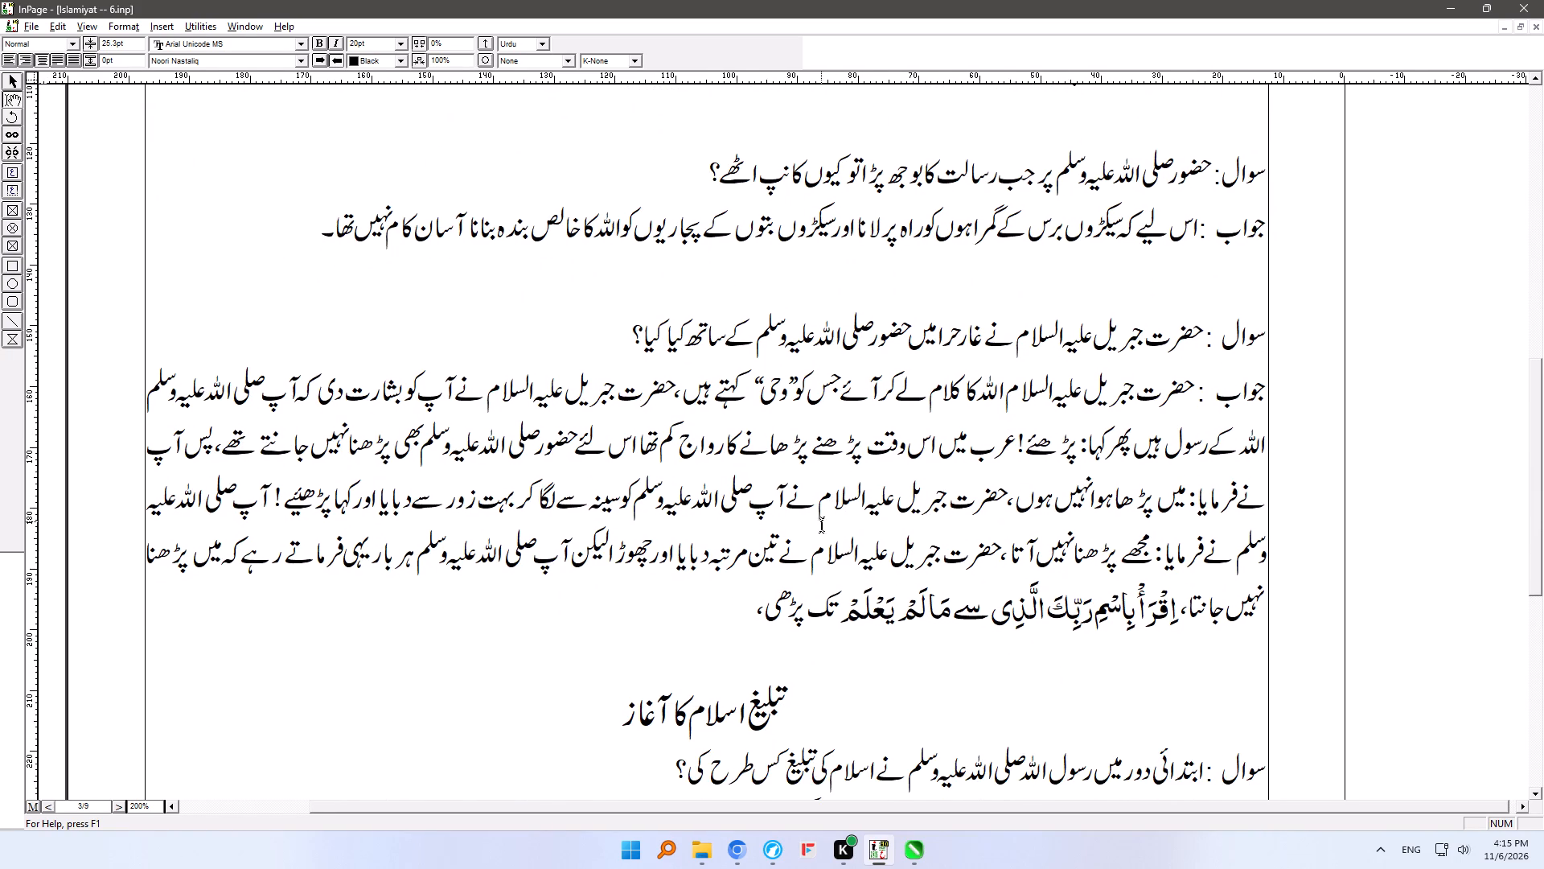
ctrl+right_drag(803, 565, 802, 154)
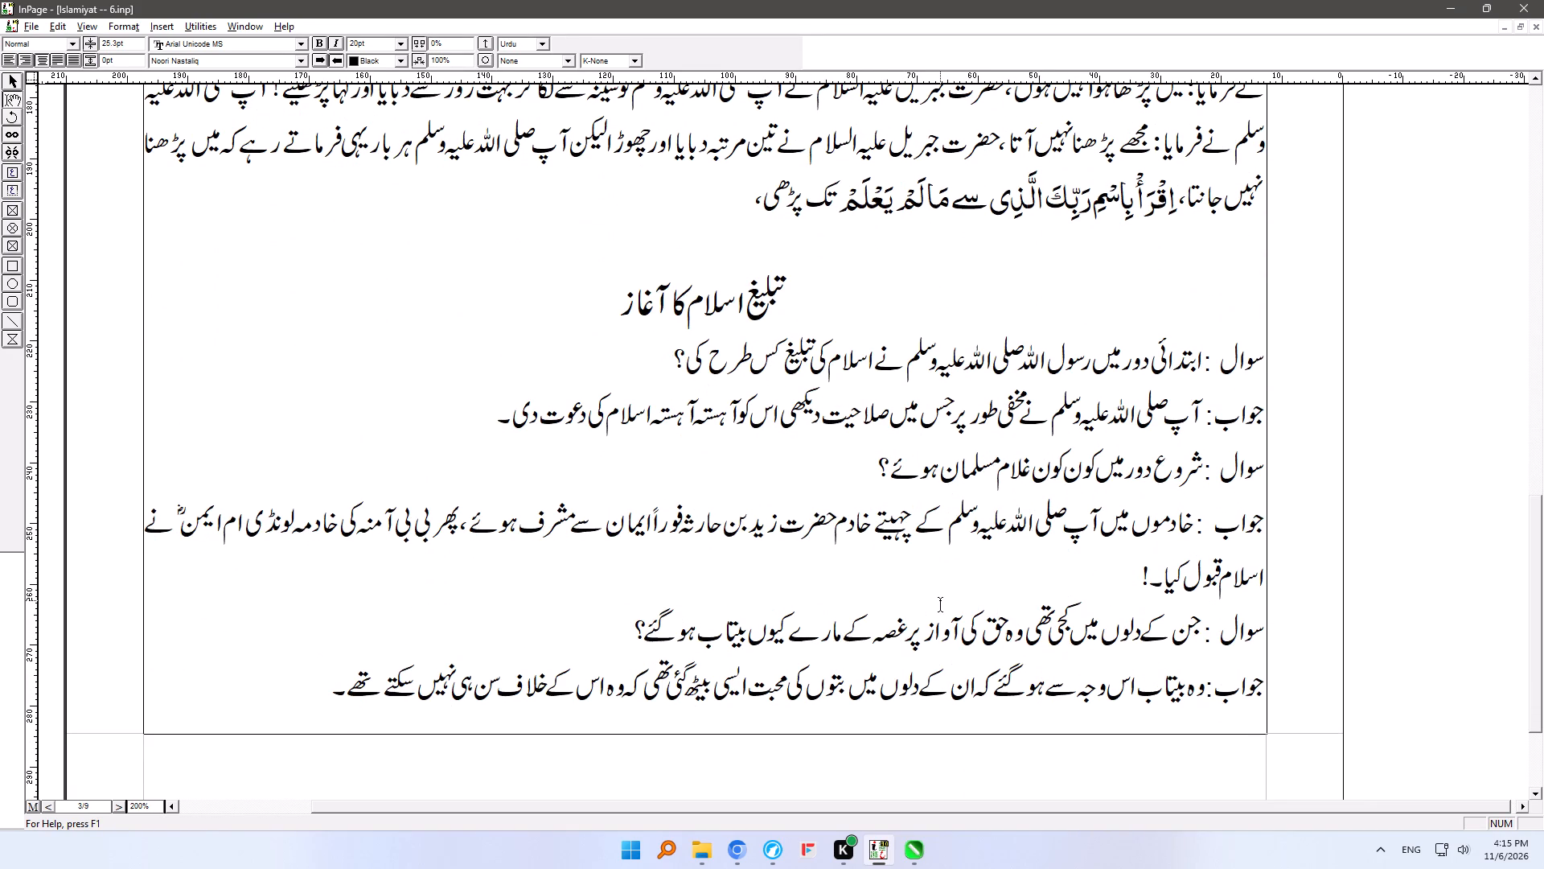
click(934, 693)
click(934, 693)
key(Down)
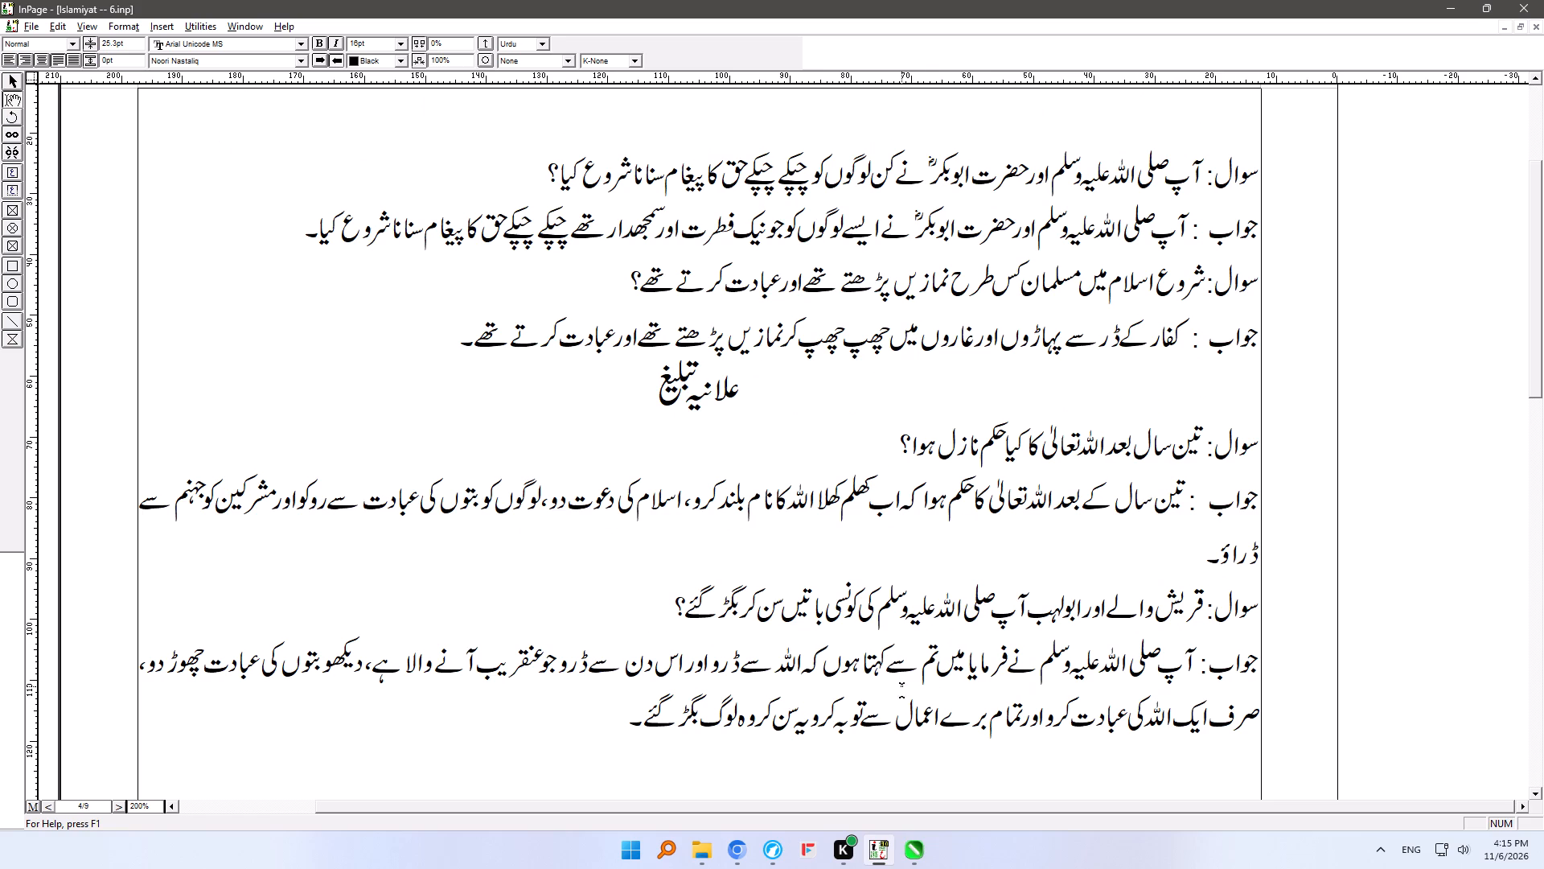
Move the question and answer about قریش والے اور ابولہب from page 4 of Islamiyat -- 6 to the end of page 12 of Islamiyat -- 5 Pre Desing, adding a new line.
ctrl+right_drag(901, 687, 904, 313)
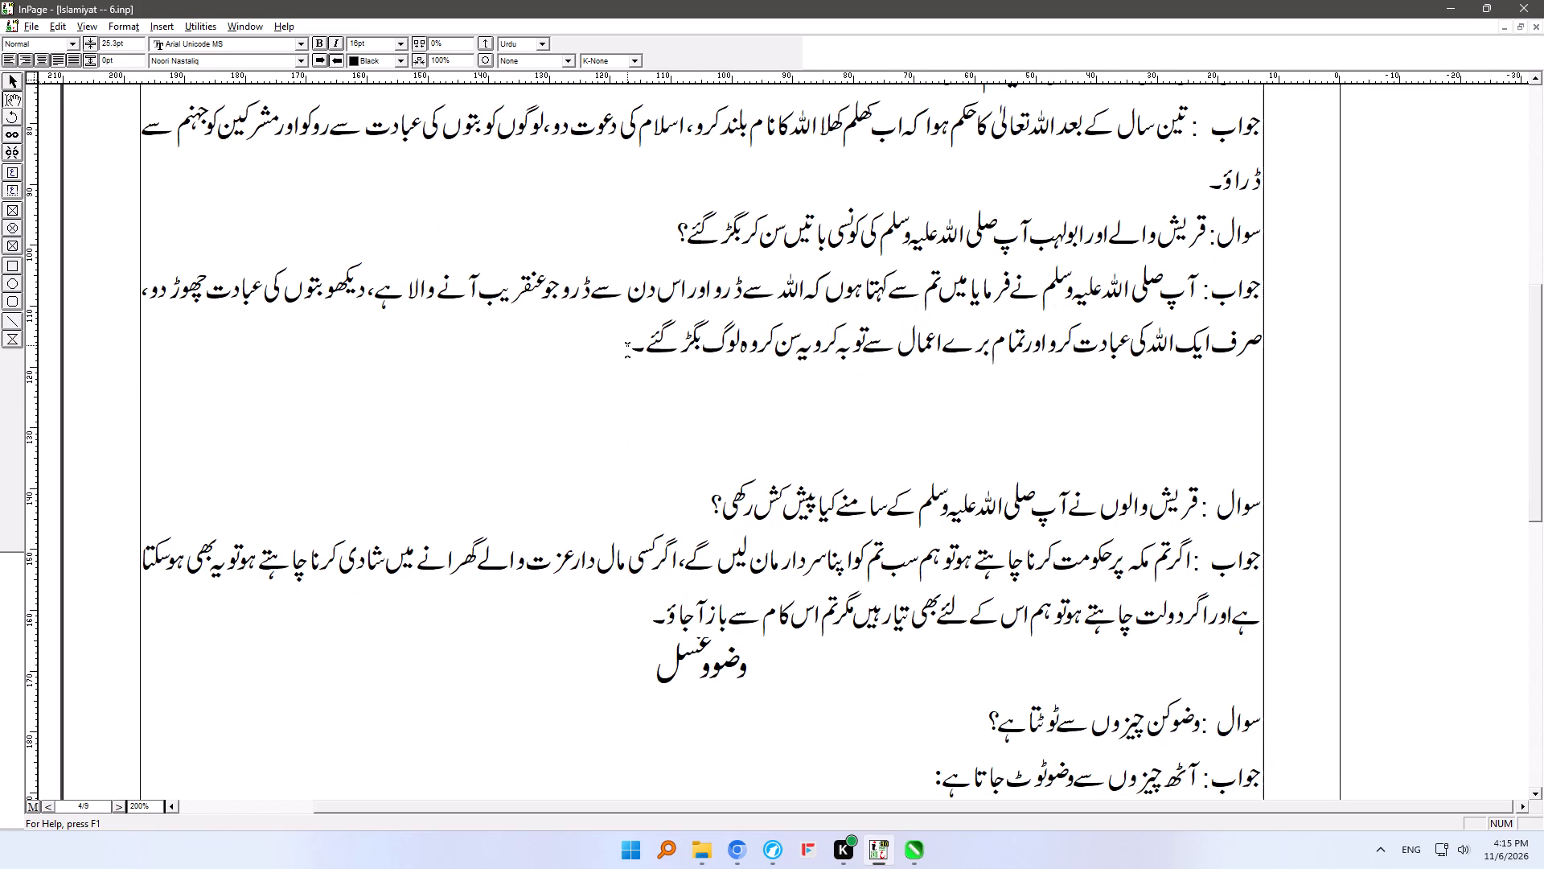
drag(627, 345, 1279, 233)
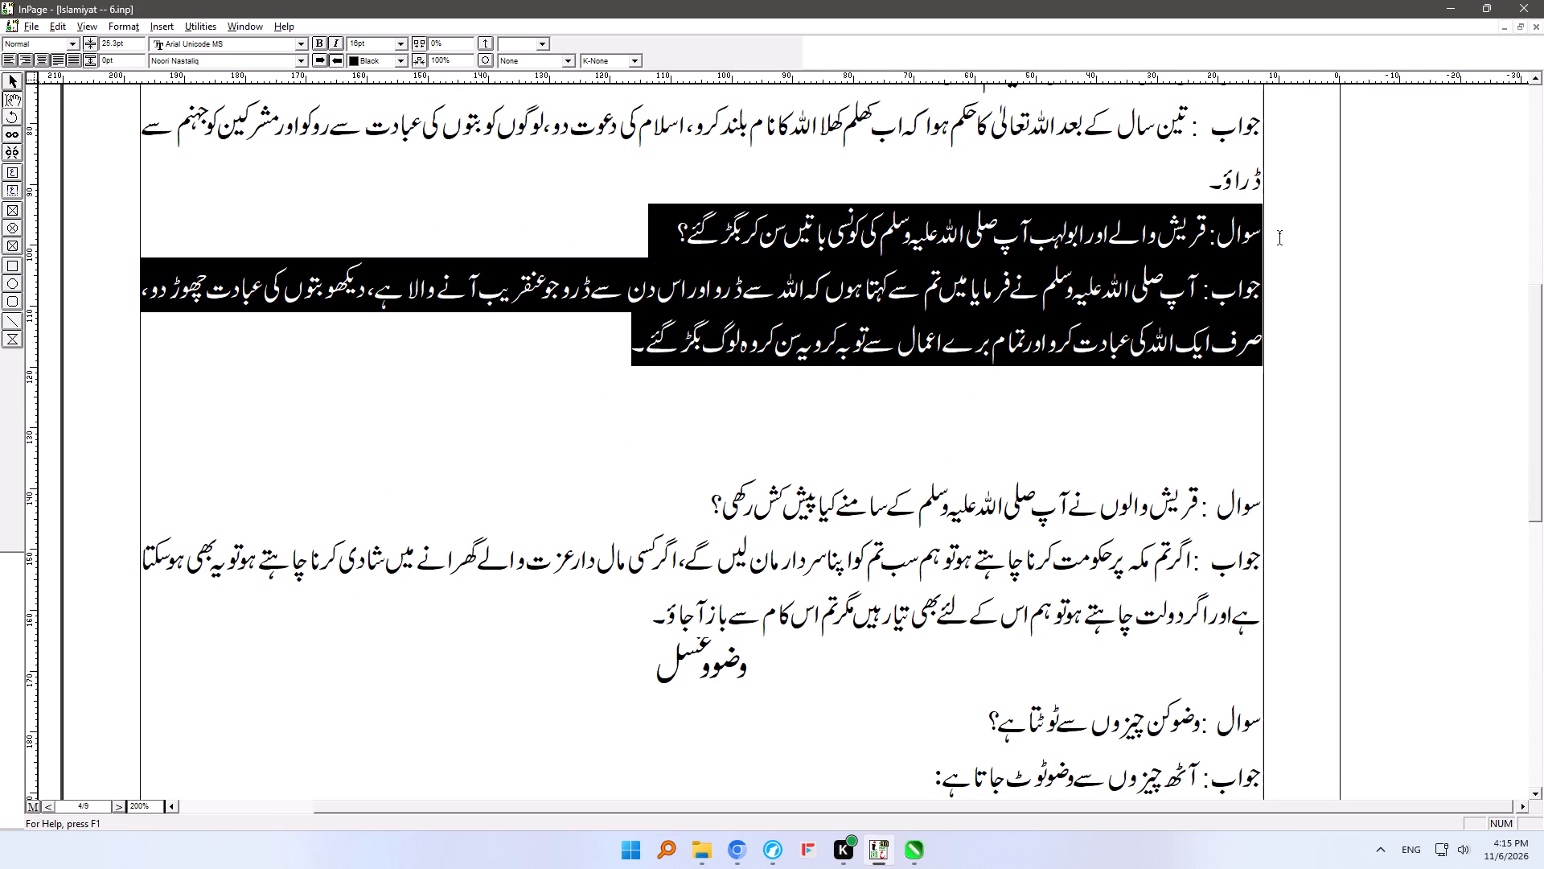
drag(1279, 233, 1296, 235)
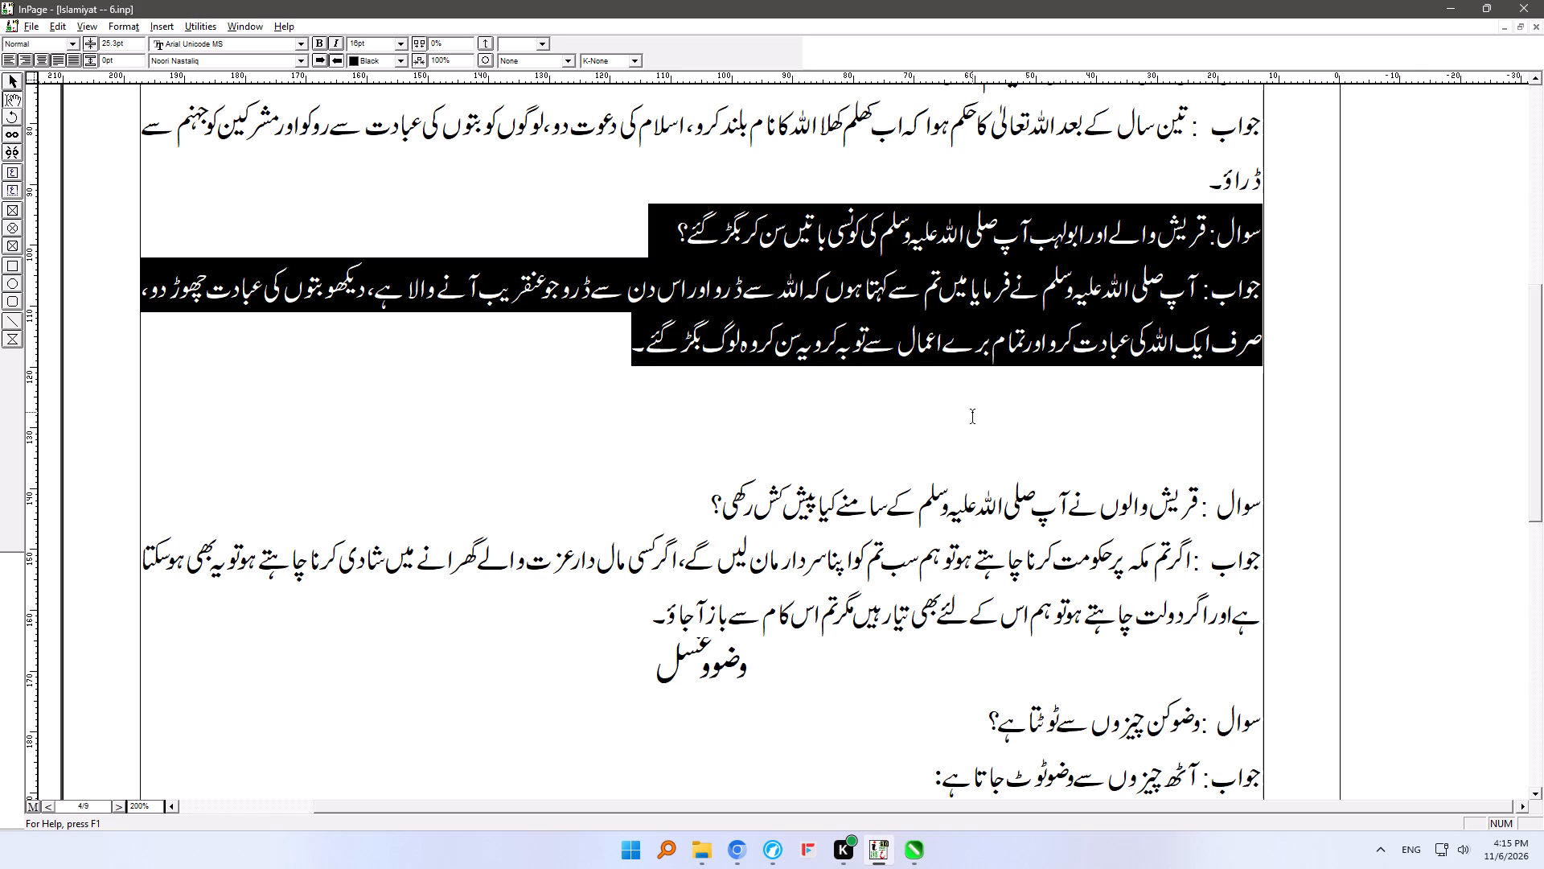
key(ctrl+x)
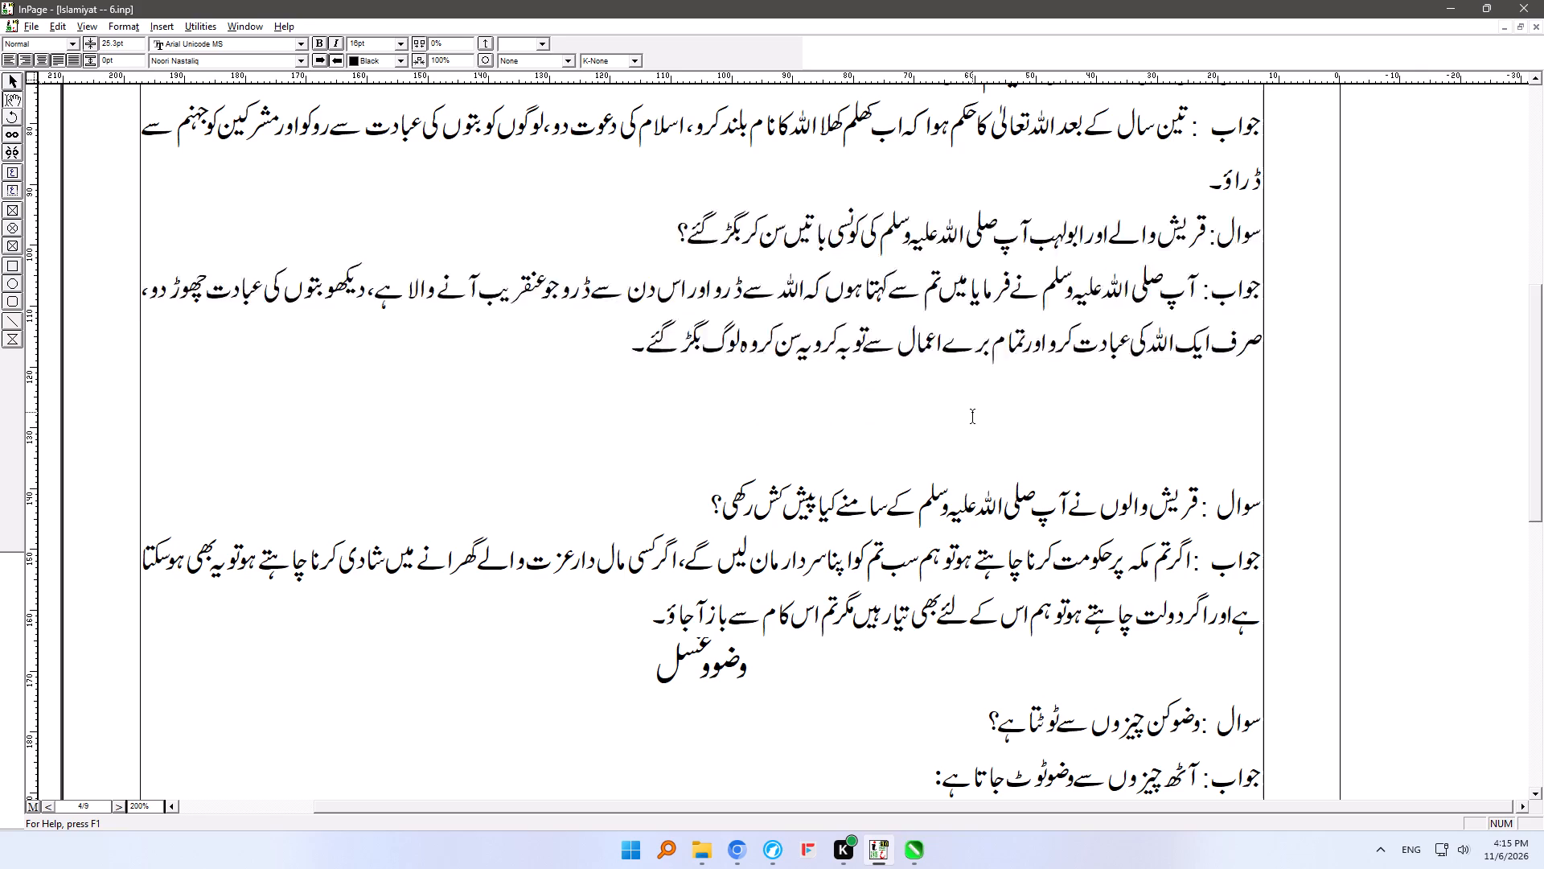
key(ctrl+shift+Tab)
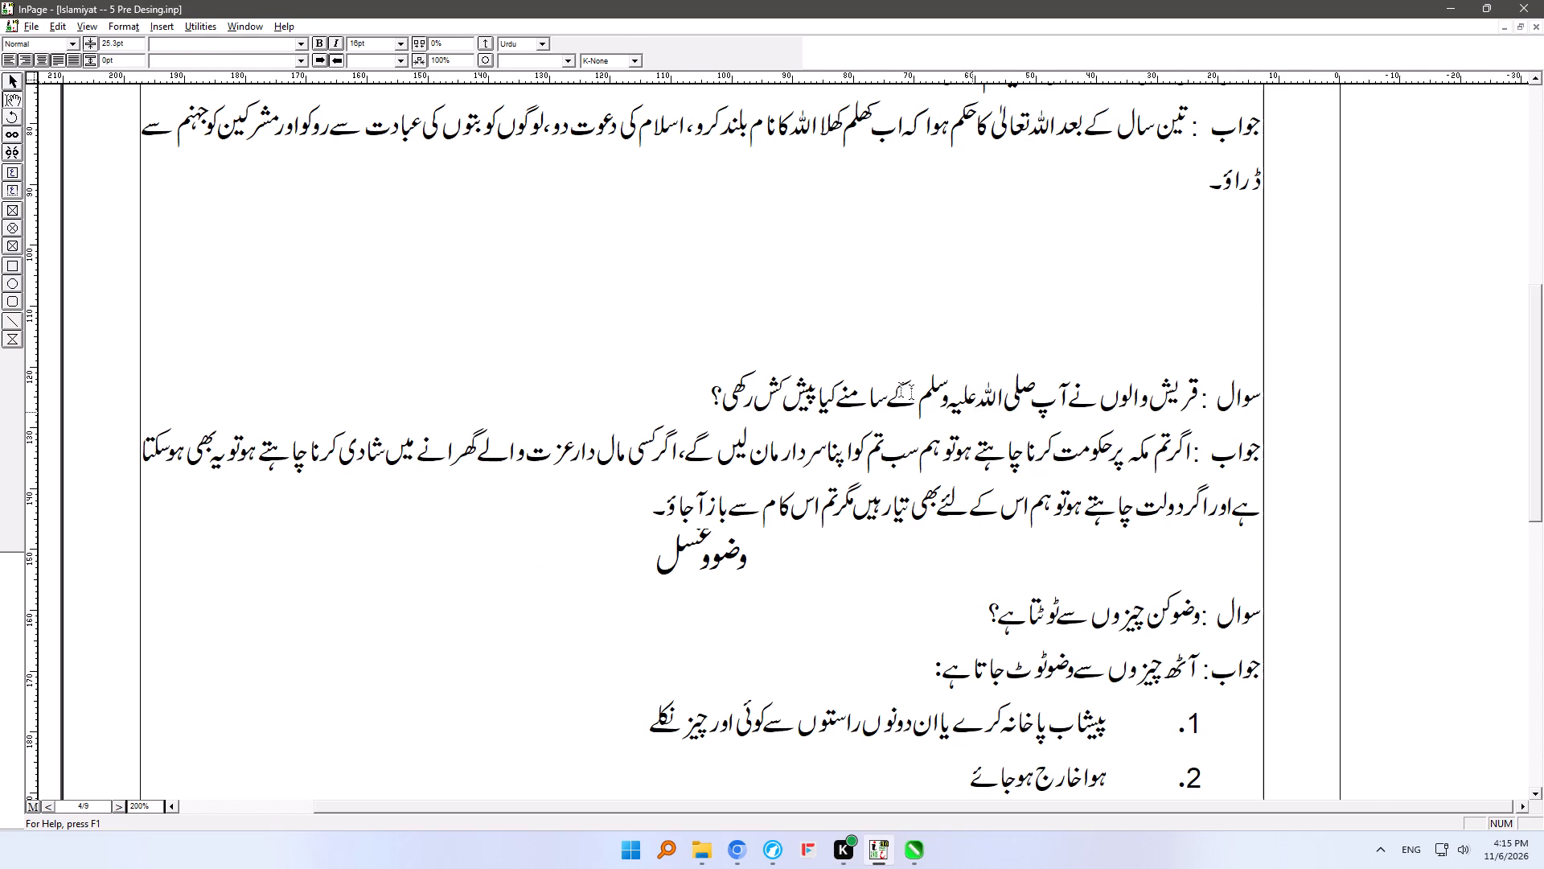
key(ctrl+v)
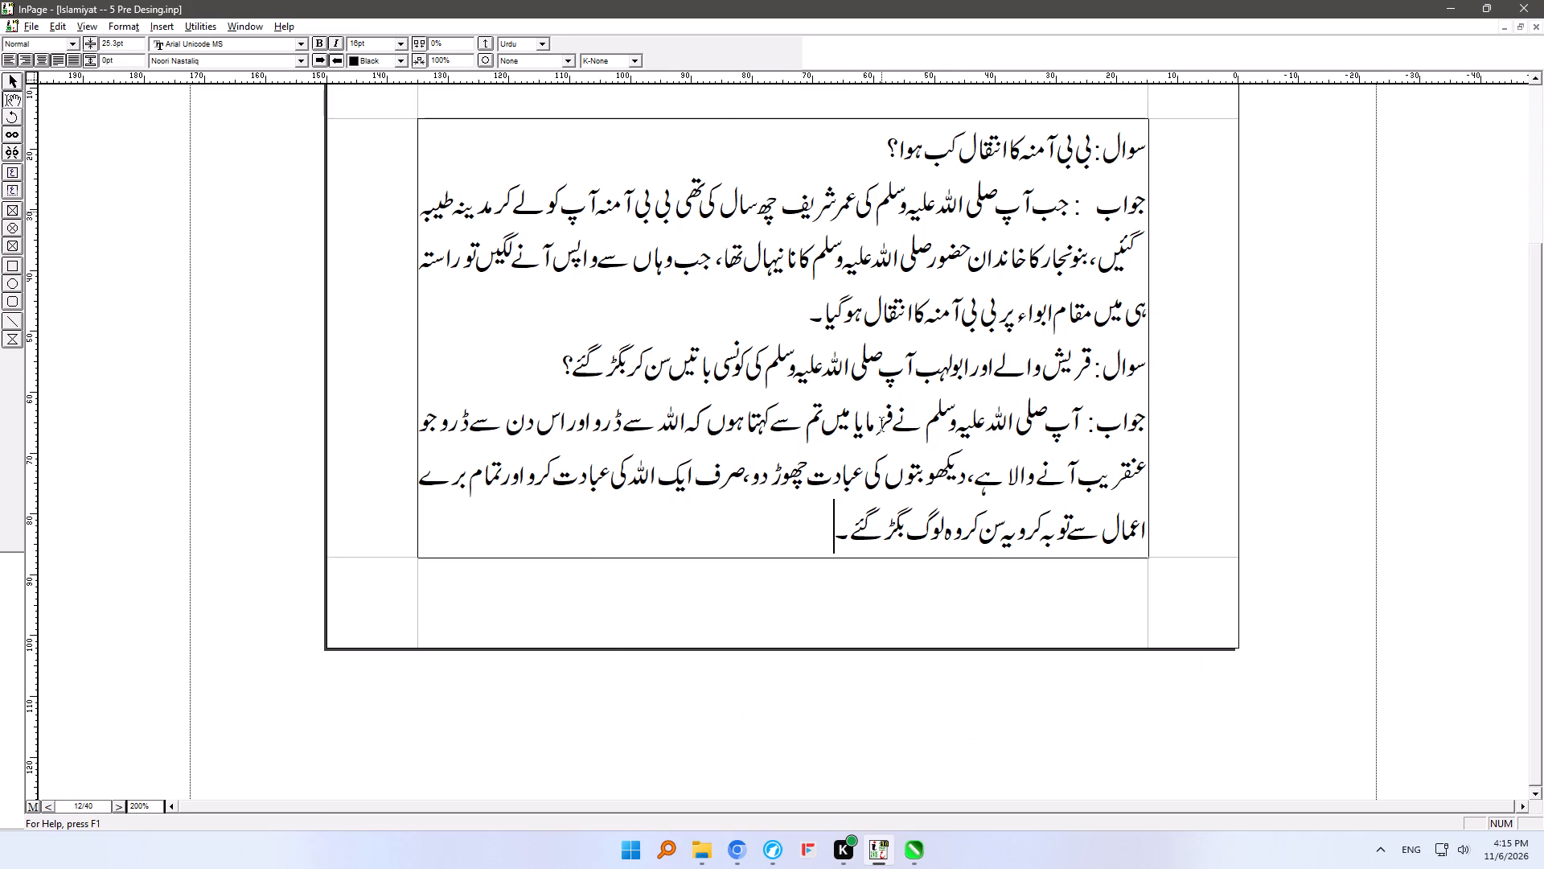
key(Return)
Move the question وضو کن چیزوں سے ٹوٹتا ہے with its eight-item answer from page 4 of Islamiyat -- 6 to page 13 of Islamiyat -- 5 Pre Desing.
key(ctrl+shift+Tab)
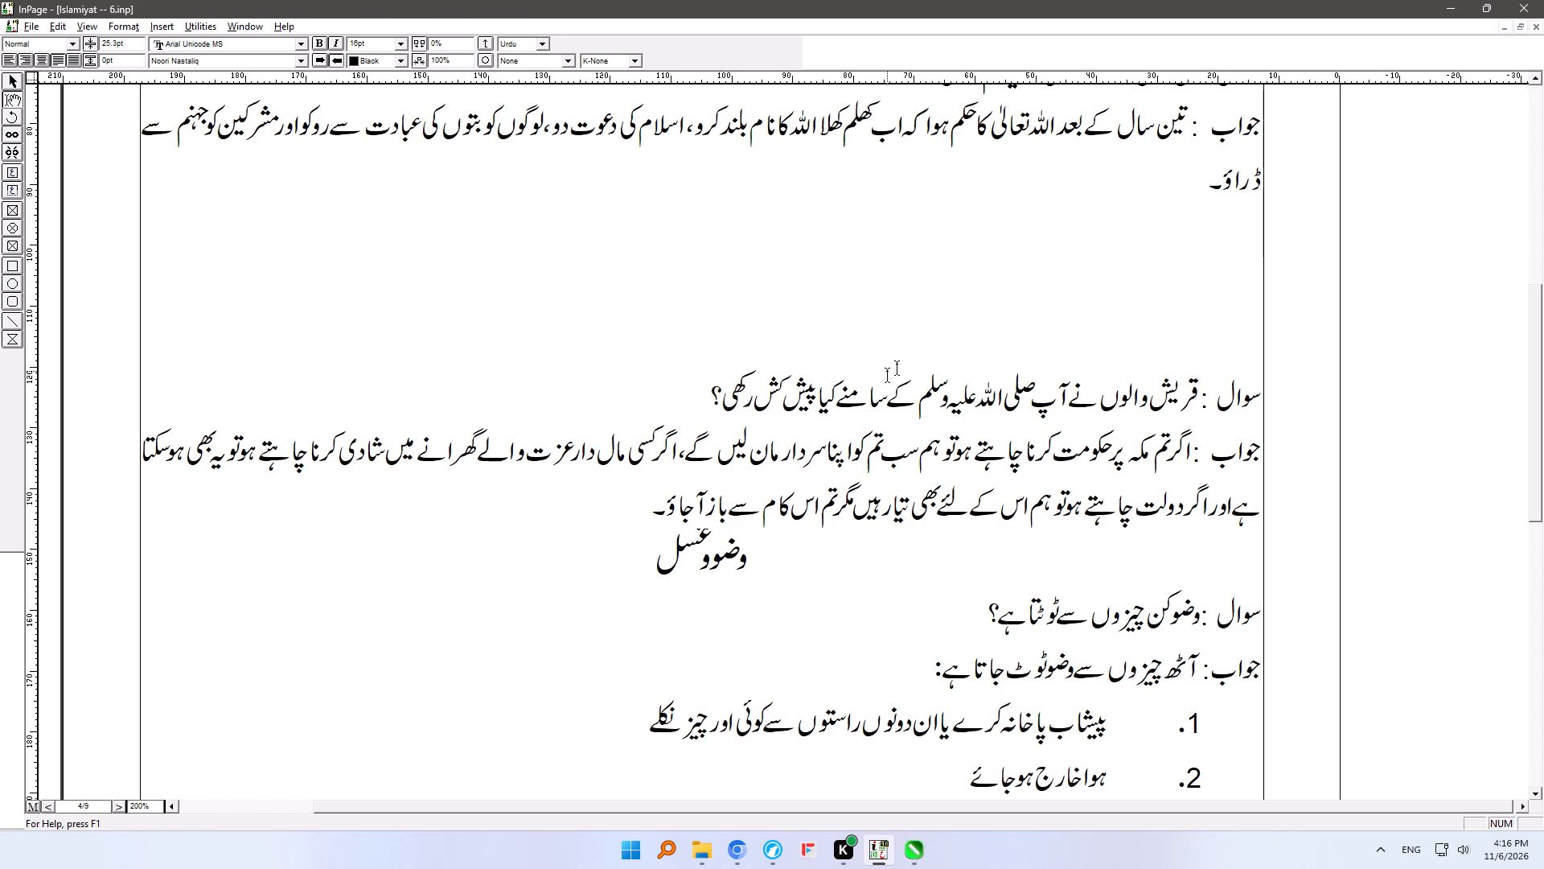
drag(652, 500, 877, 484)
click(947, 573)
ctrl+right_drag(930, 650, 930, 278)
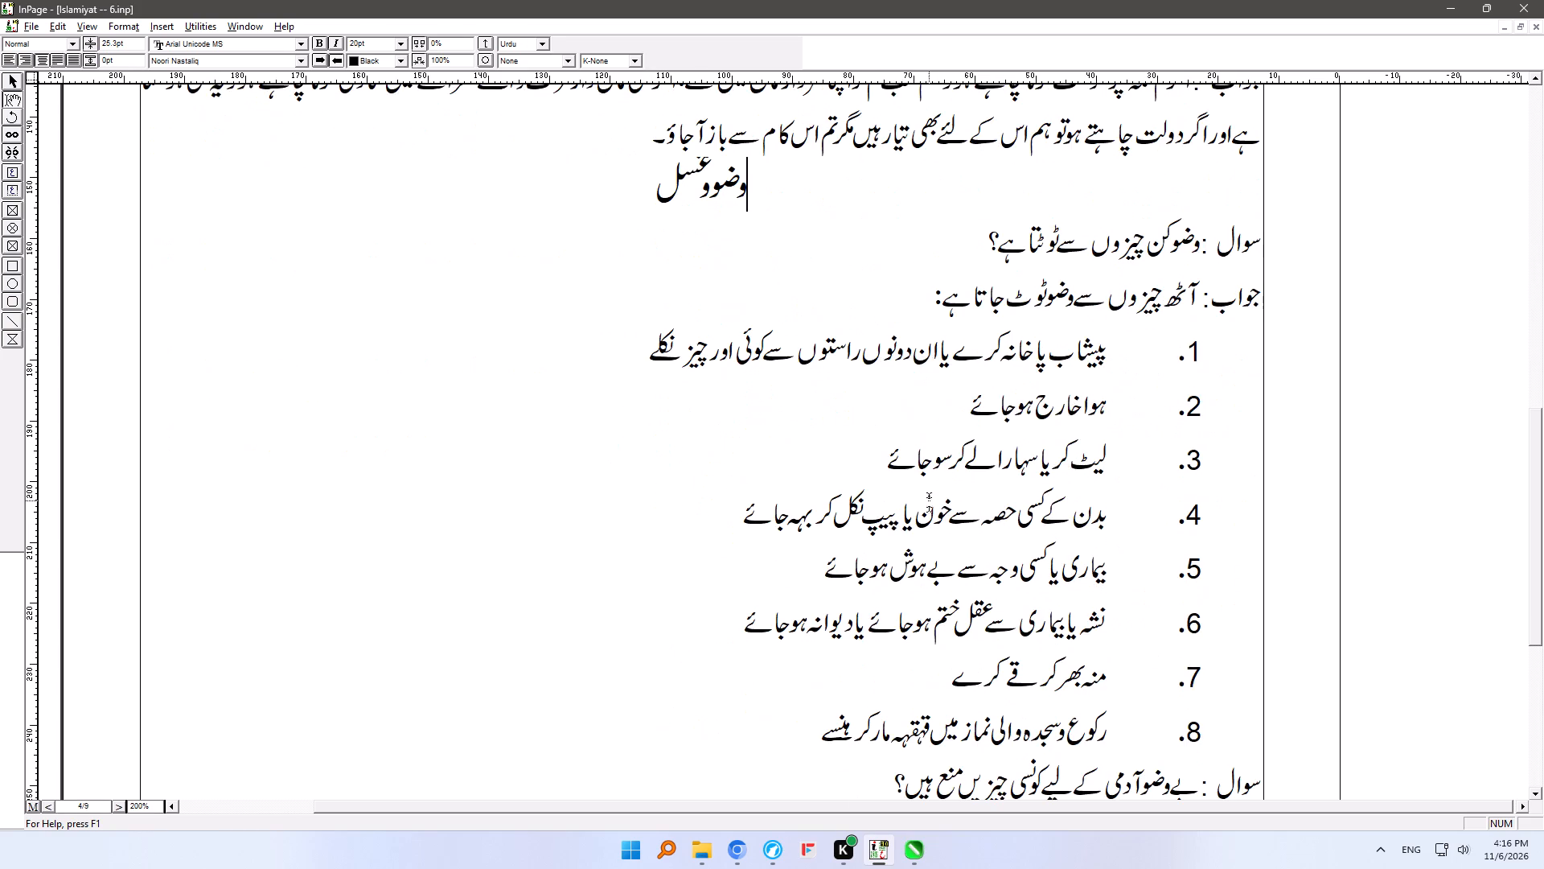
ctrl+right_drag(924, 550, 867, 436)
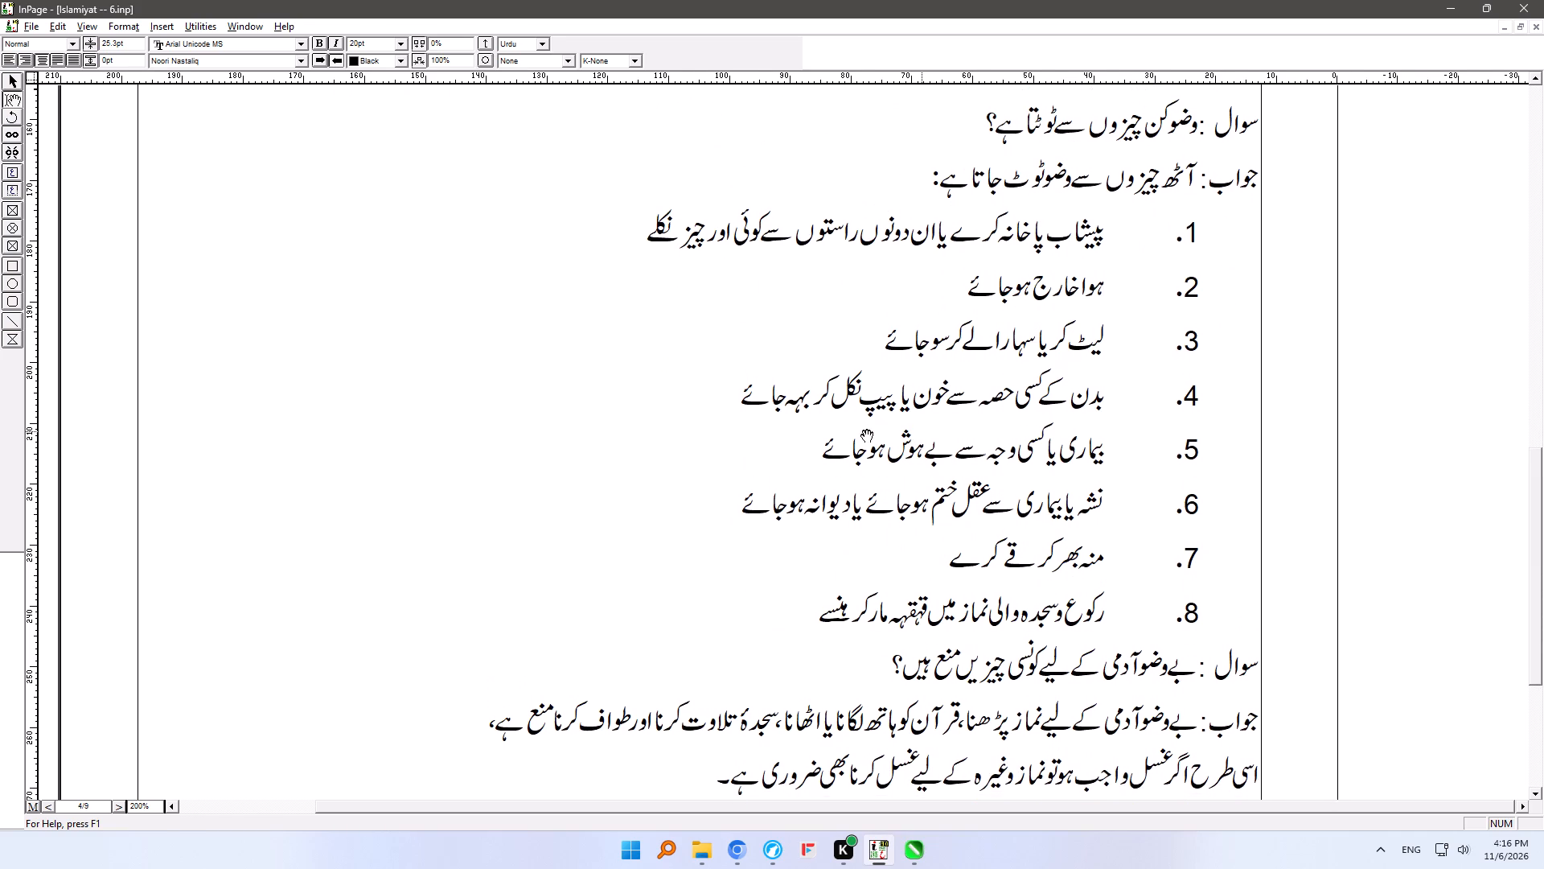
ctrl+right_drag(867, 436, 868, 461)
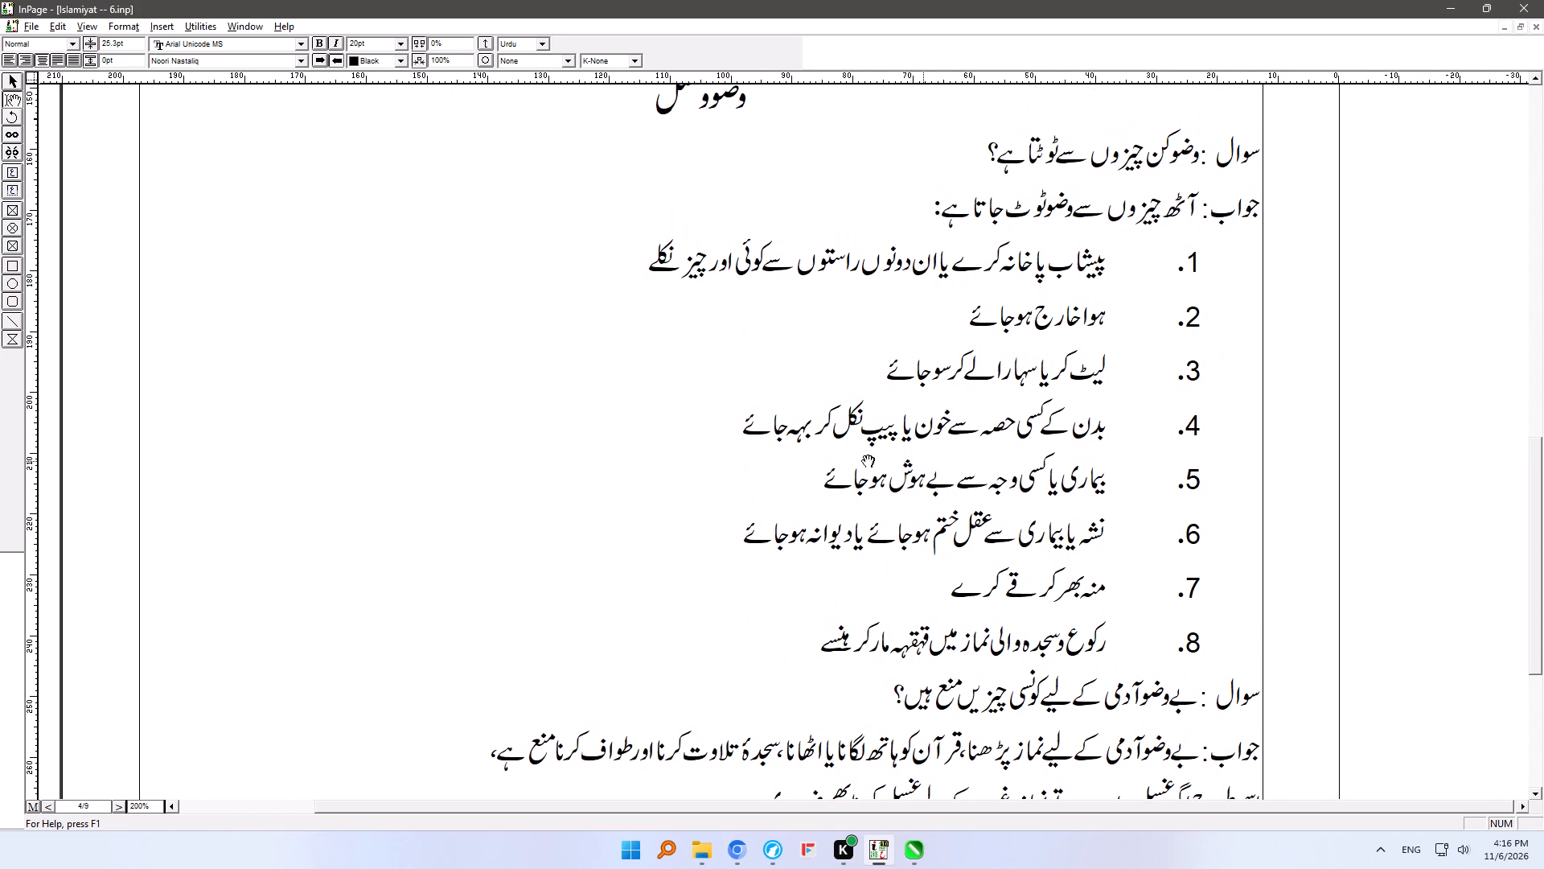
ctrl+right_drag(868, 461, 832, 459)
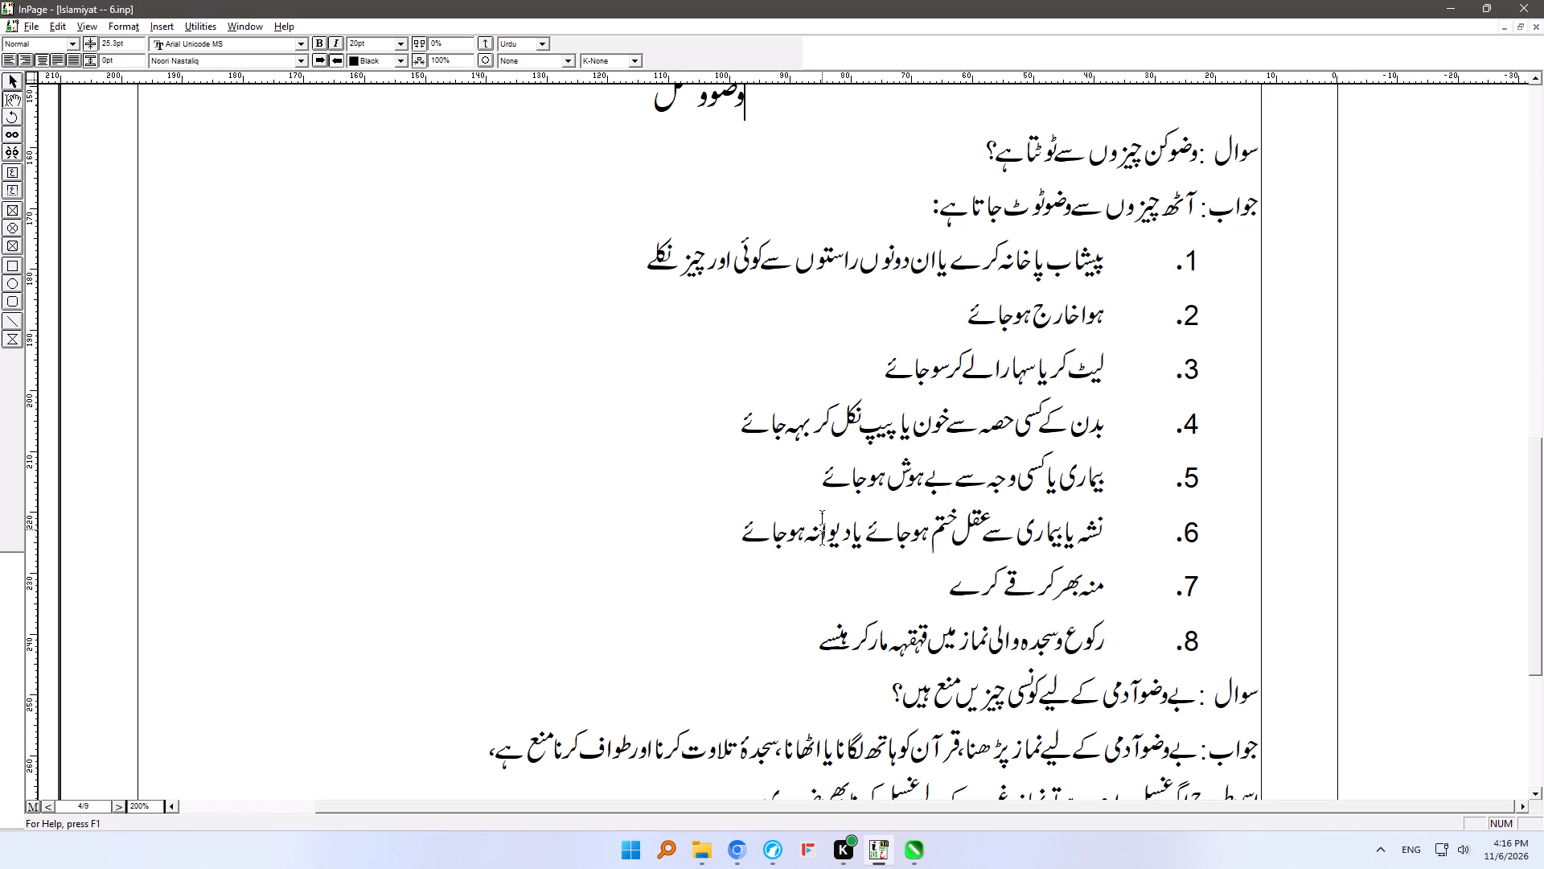
drag(815, 650, 1222, 160)
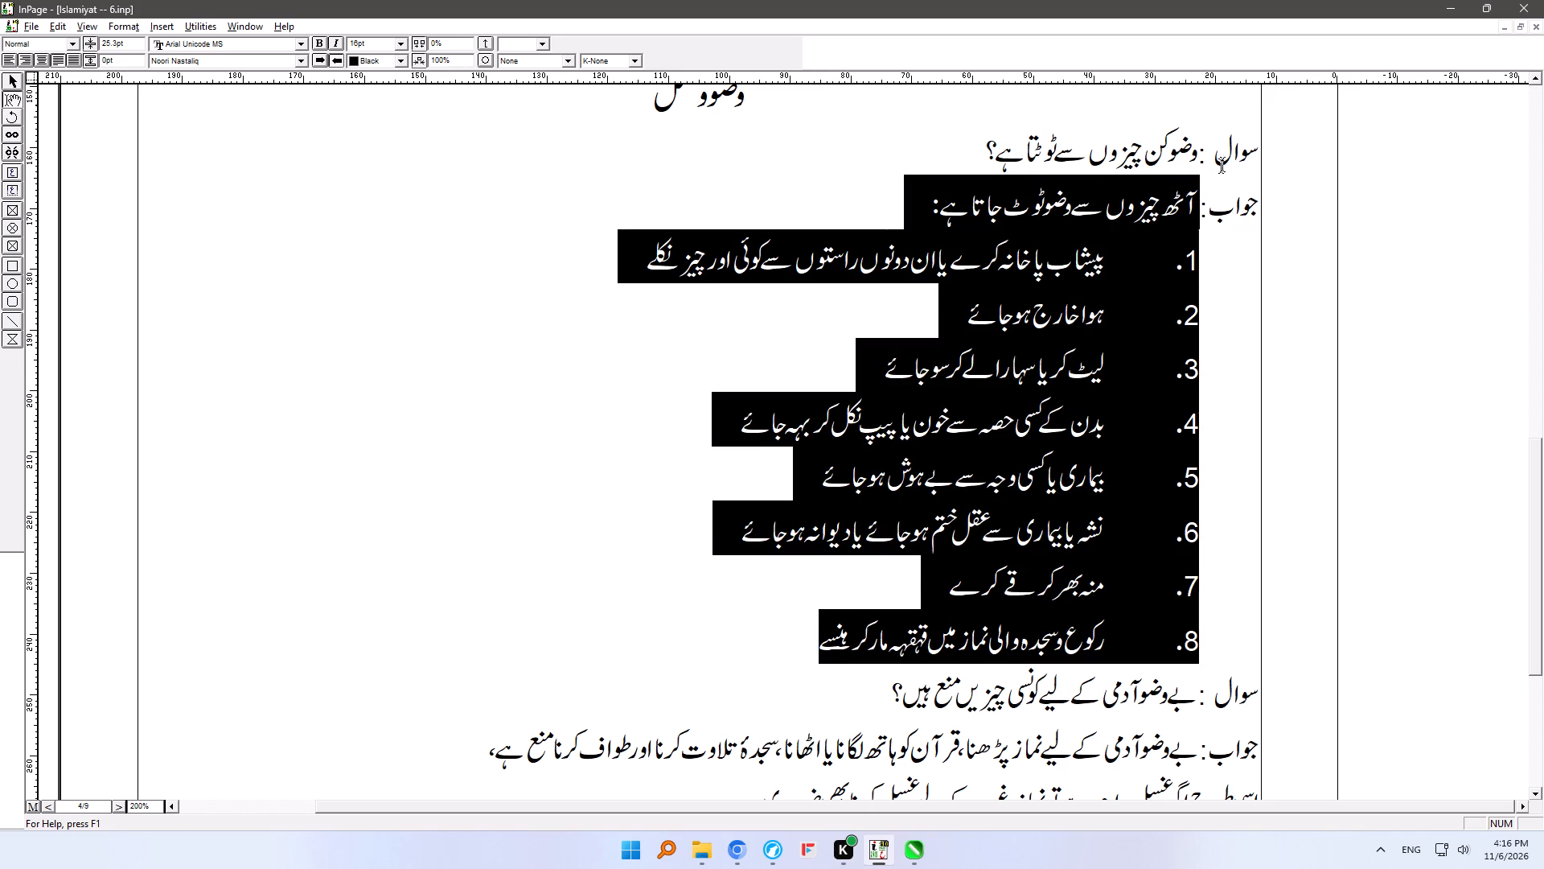
drag(1222, 160, 1264, 153)
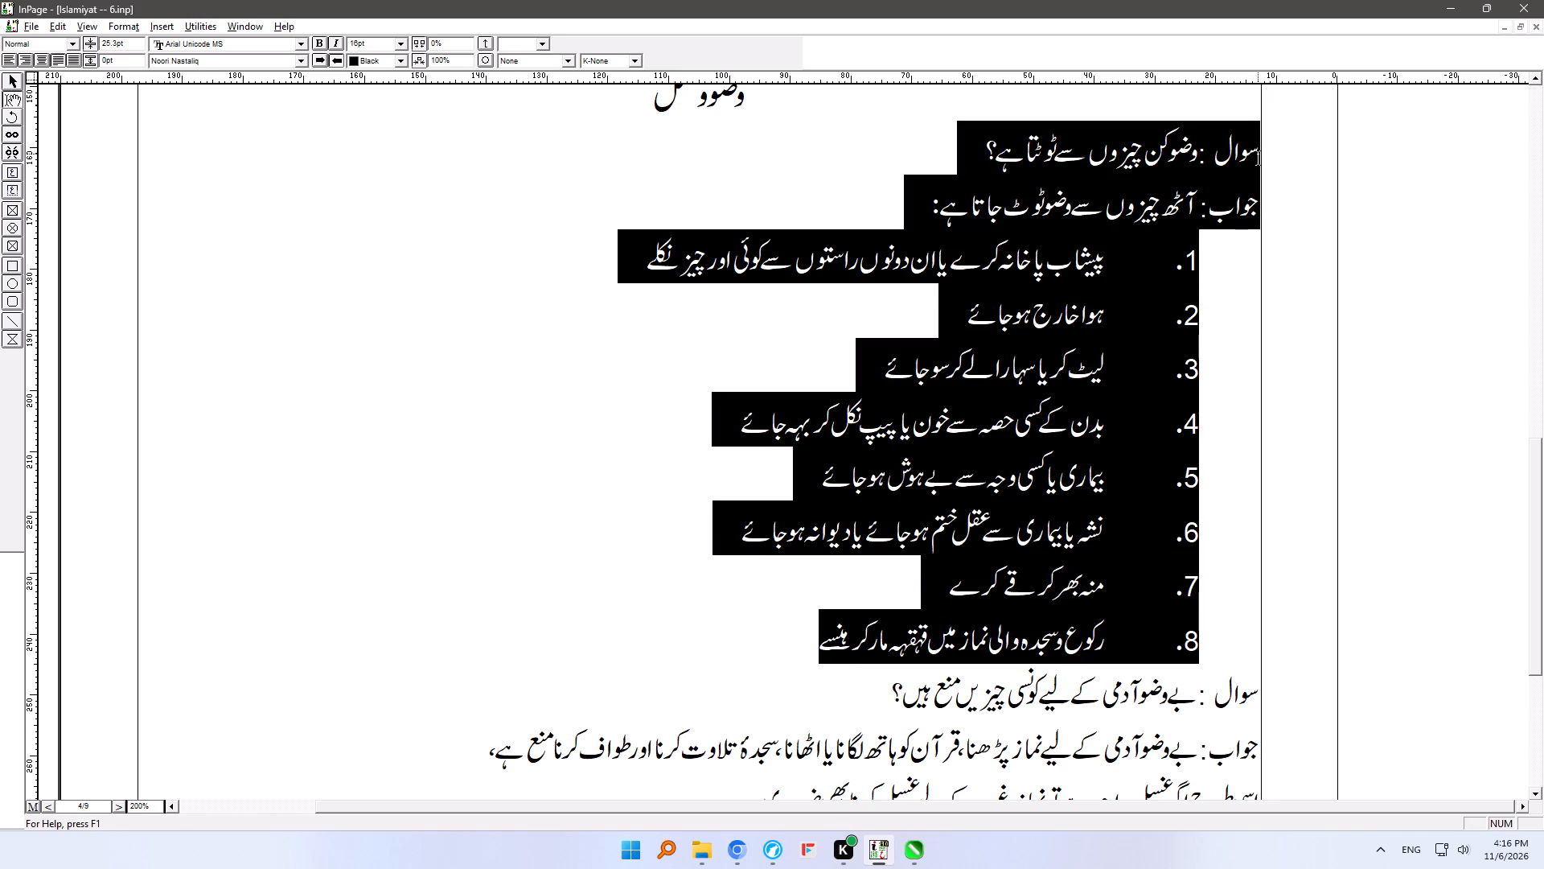
key(ctrl+x)
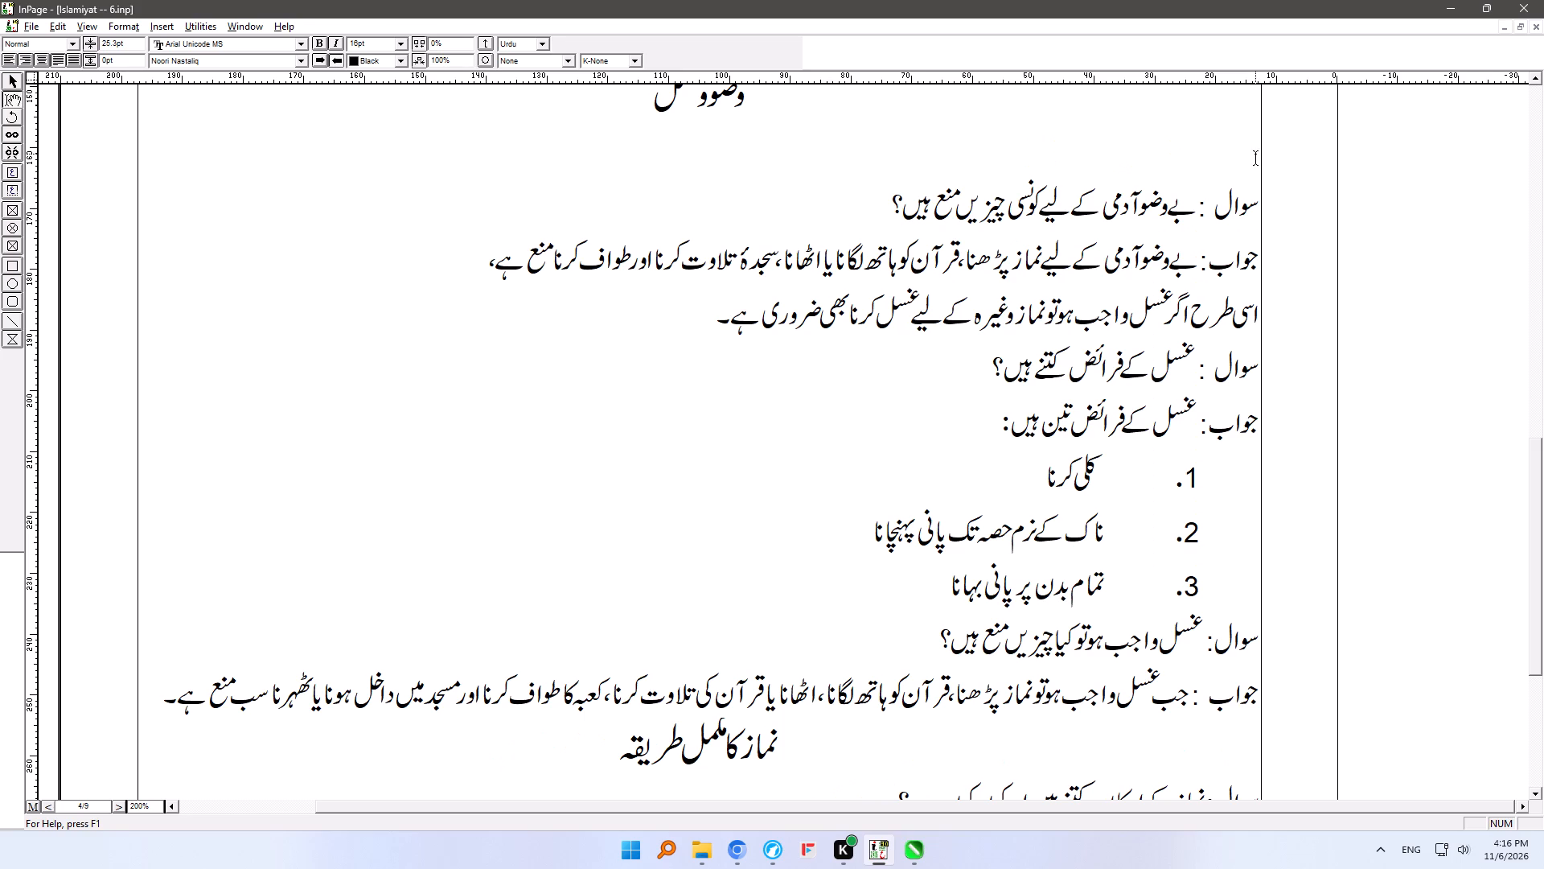
key(ctrl+shift+Tab)
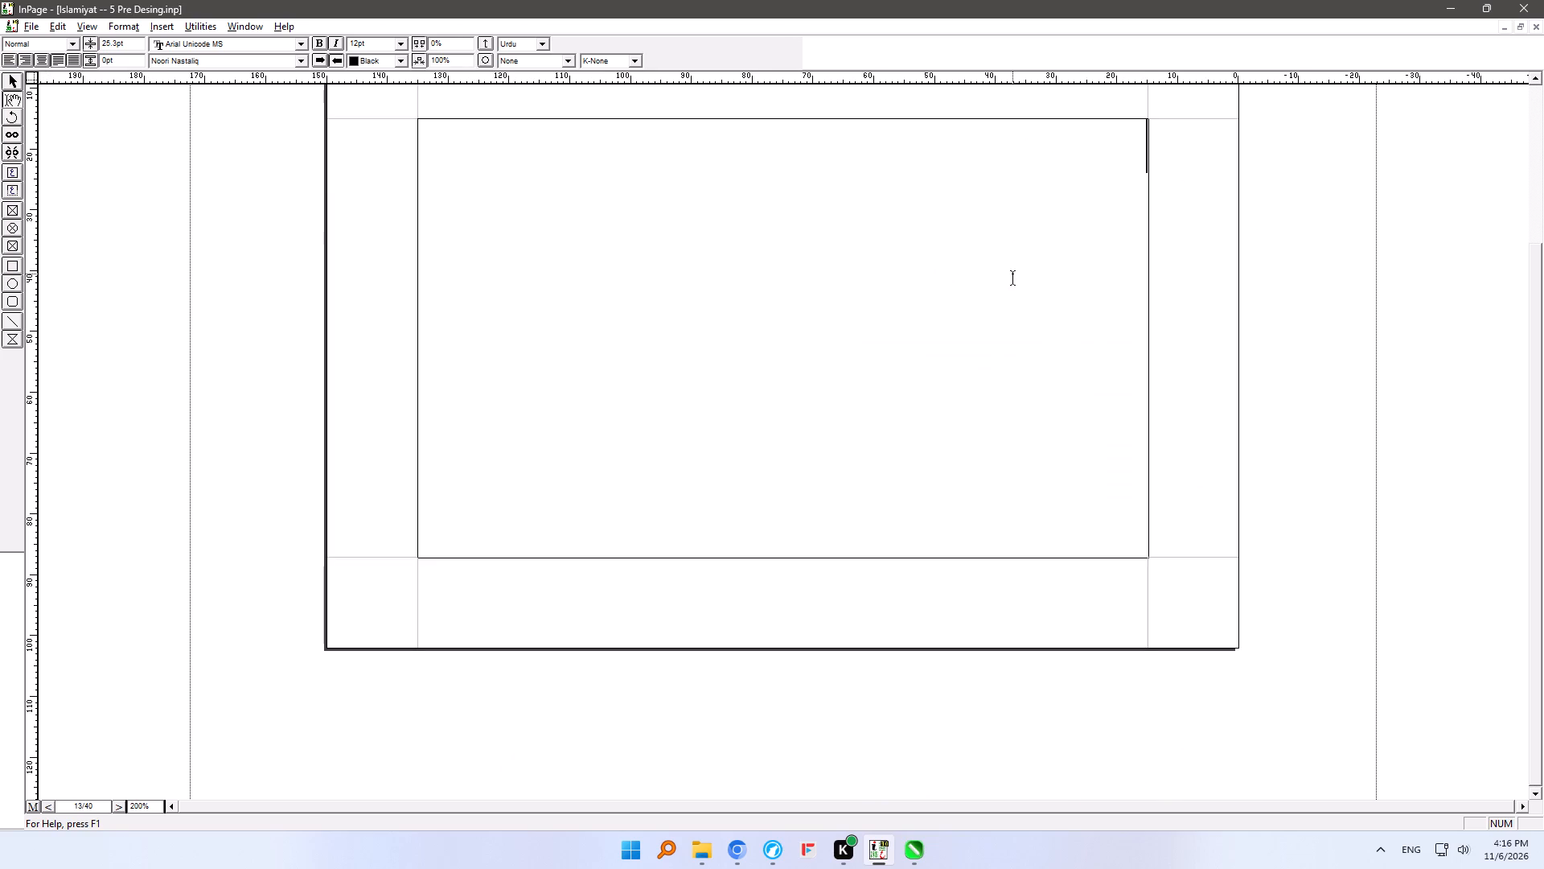
key(ctrl+v)
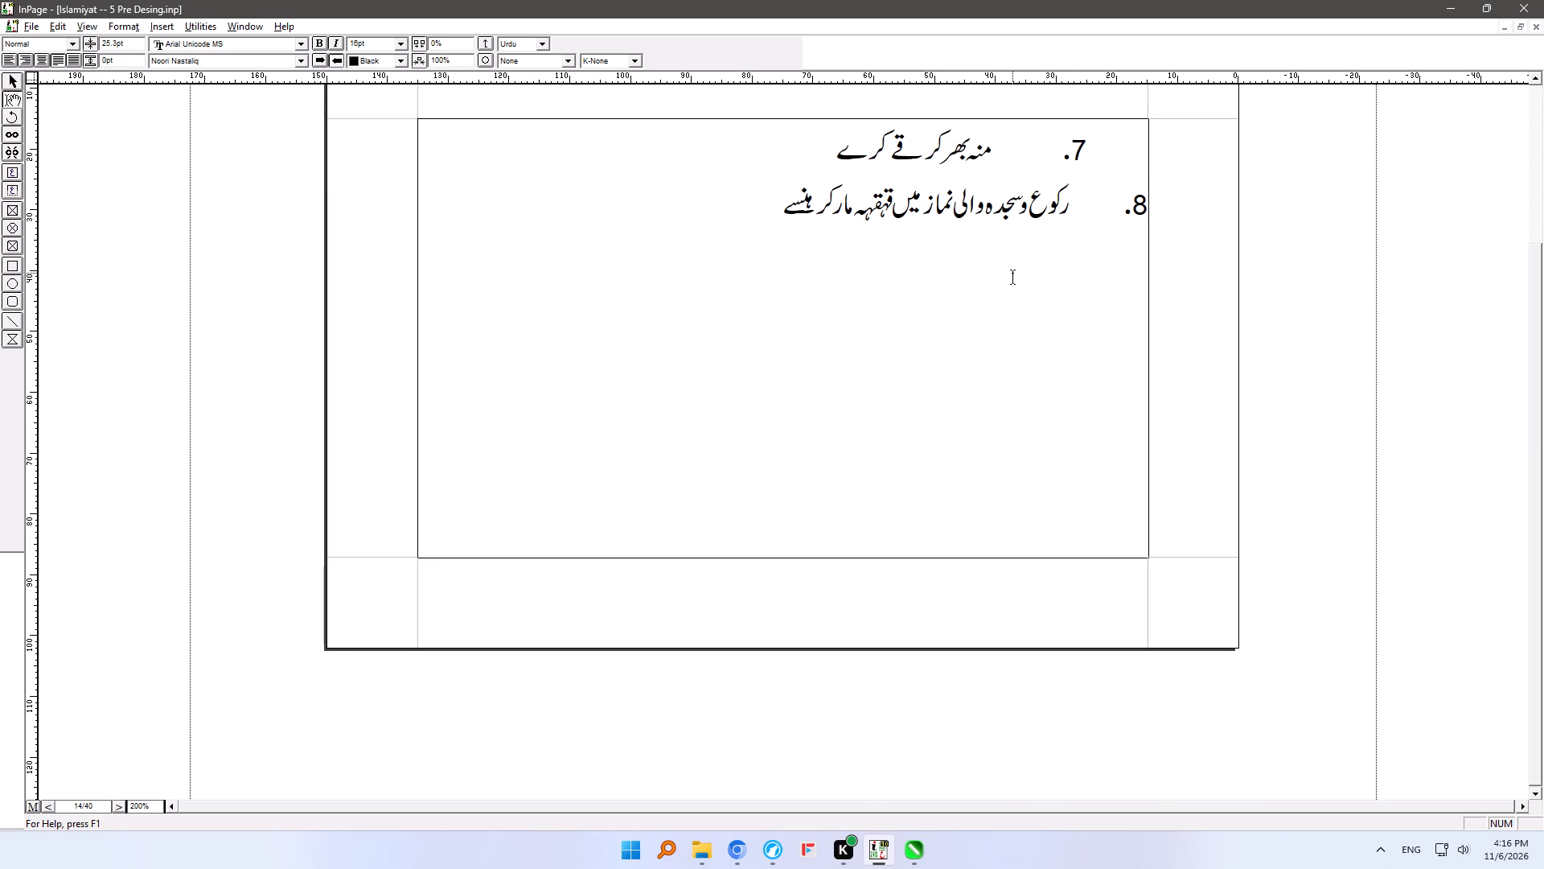
On page 13, join the first list item (پیشاب پاخانہ) to the جواب line, replacing its number 1. with (۱).
key(Up)
key(Up)
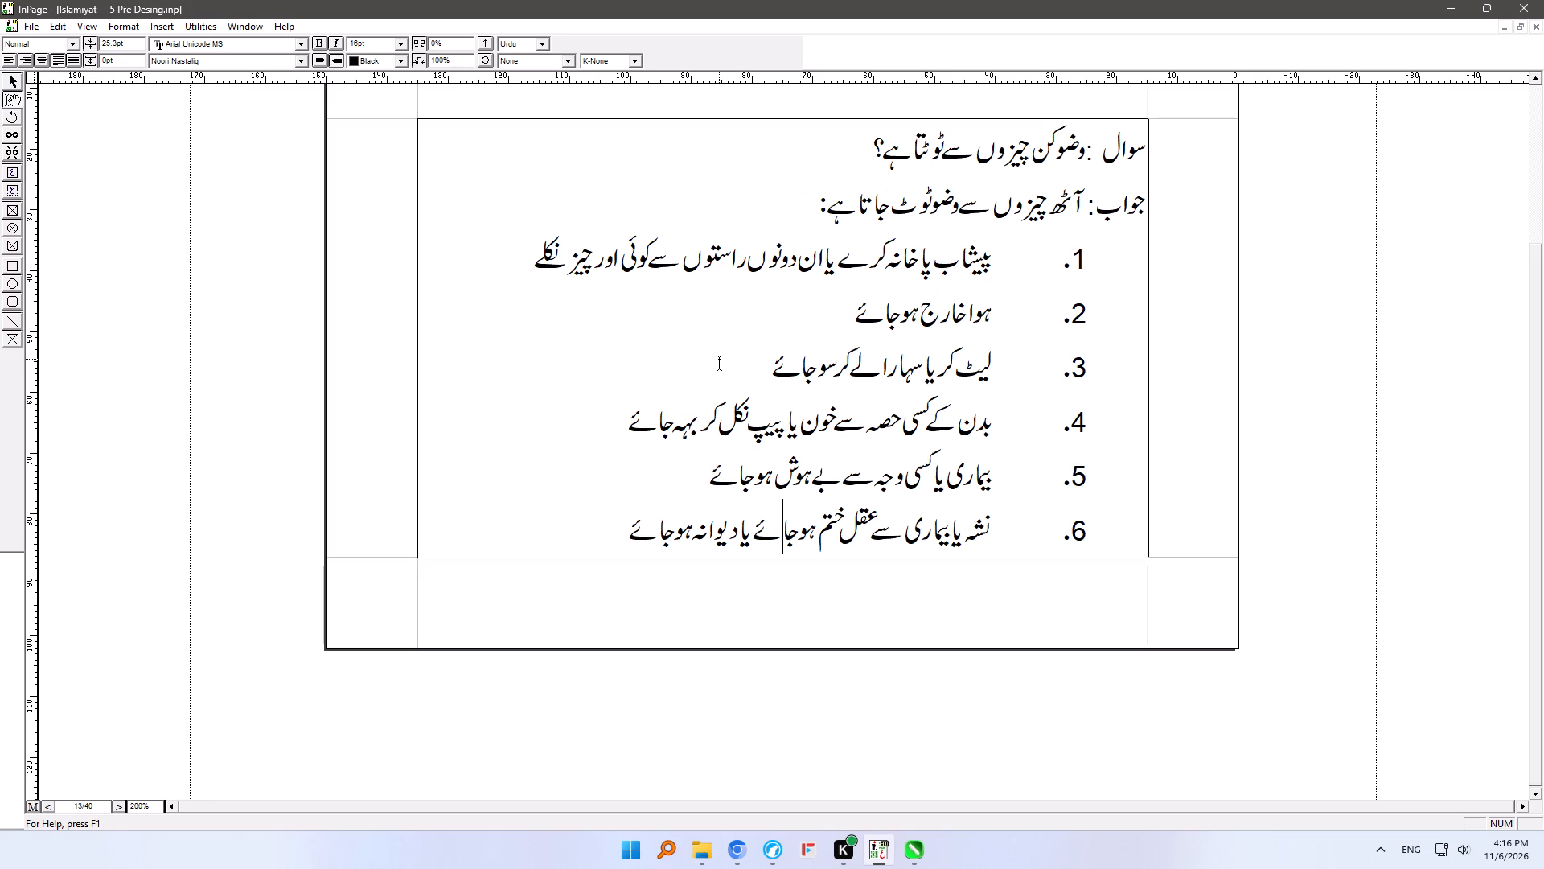
click(790, 213)
text((۱))
key(space)
key(Delete)
key(Delete)
key(Delete)
key(Delete)
key(Delete)
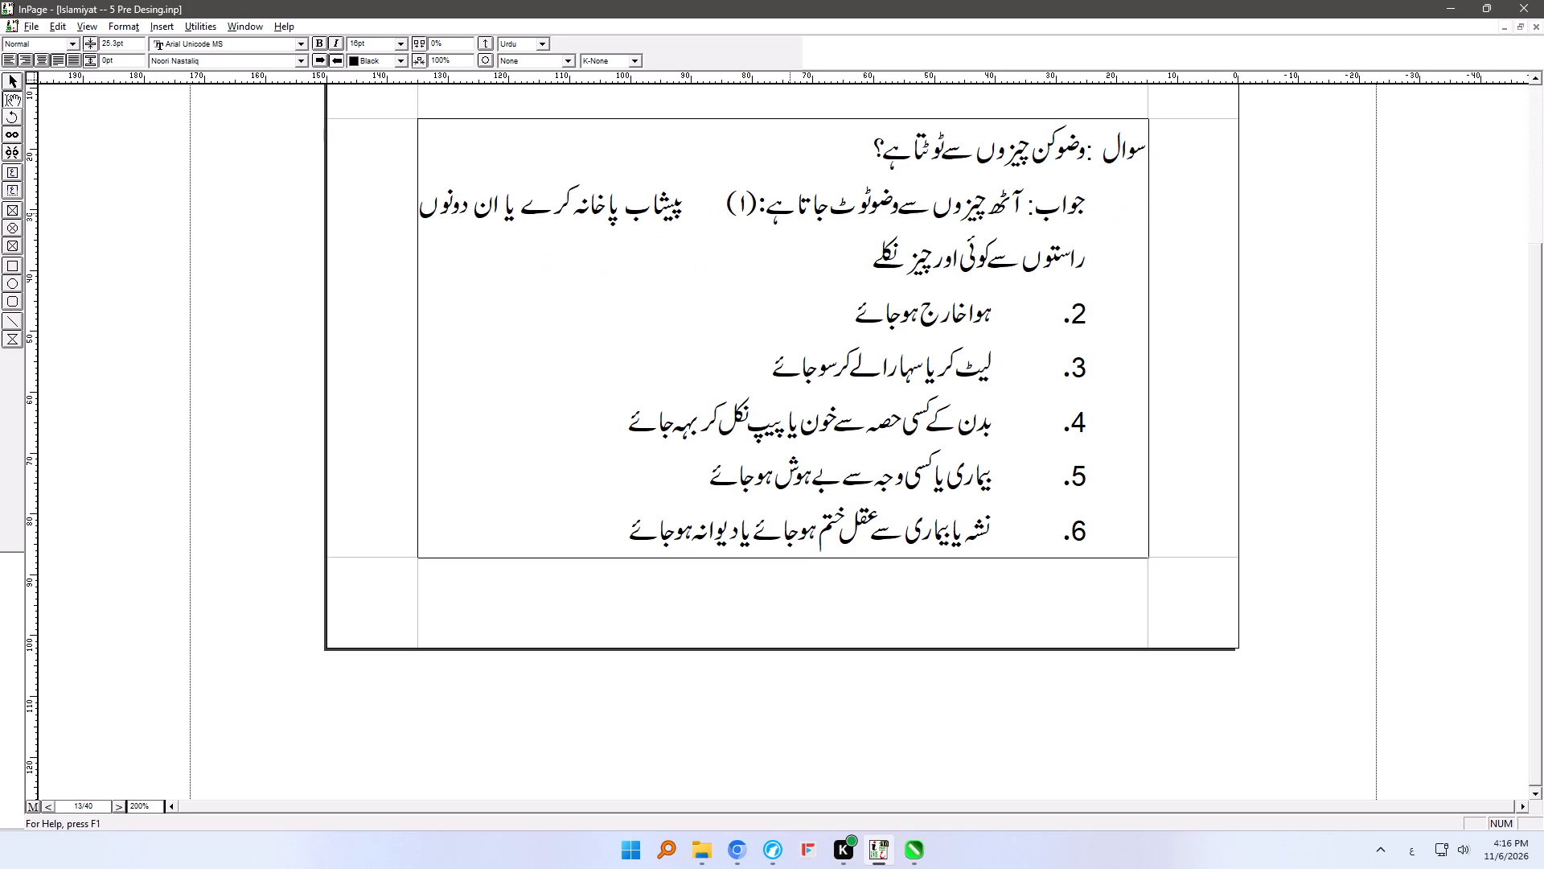
key(Delete)
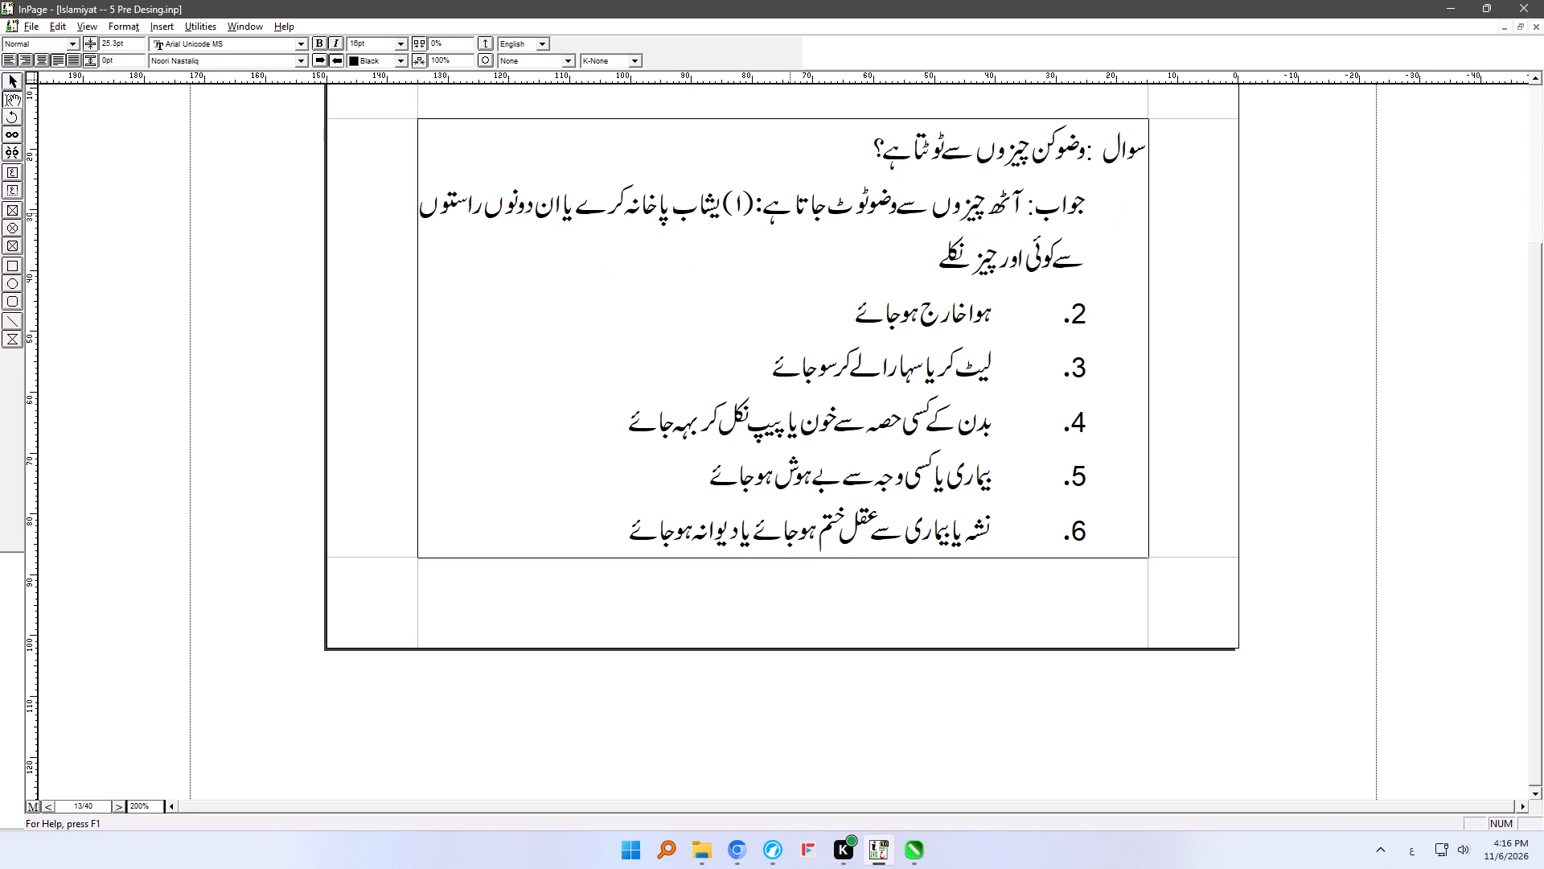
key(ctrl+z)
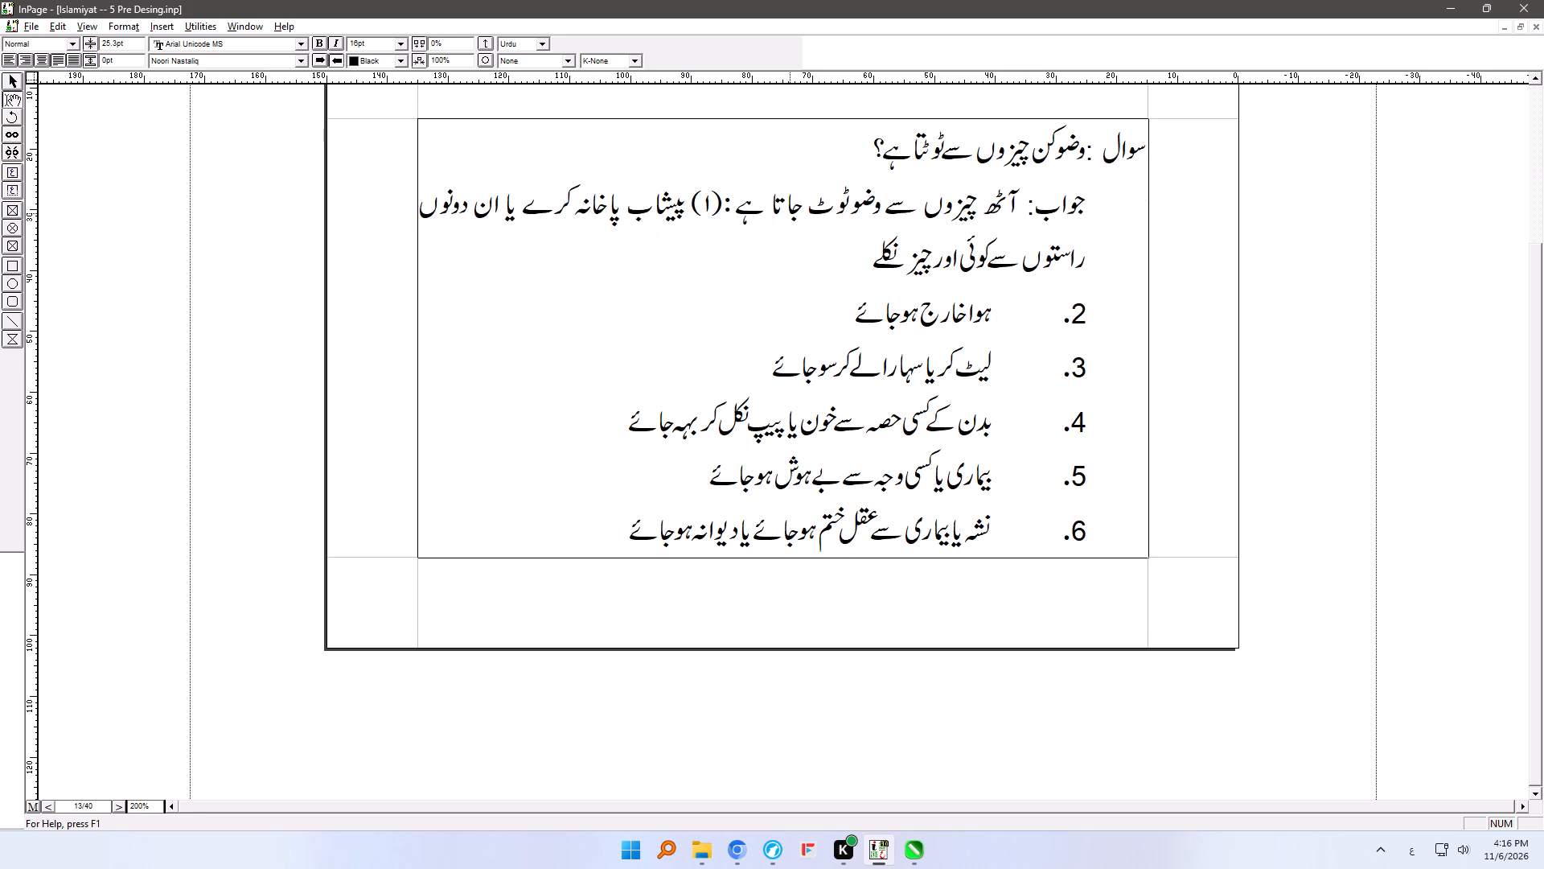
Join the second item (ہوا خارج ہوجائے) to the running answer, replacing its number 2. with (۲).
click(860, 253)
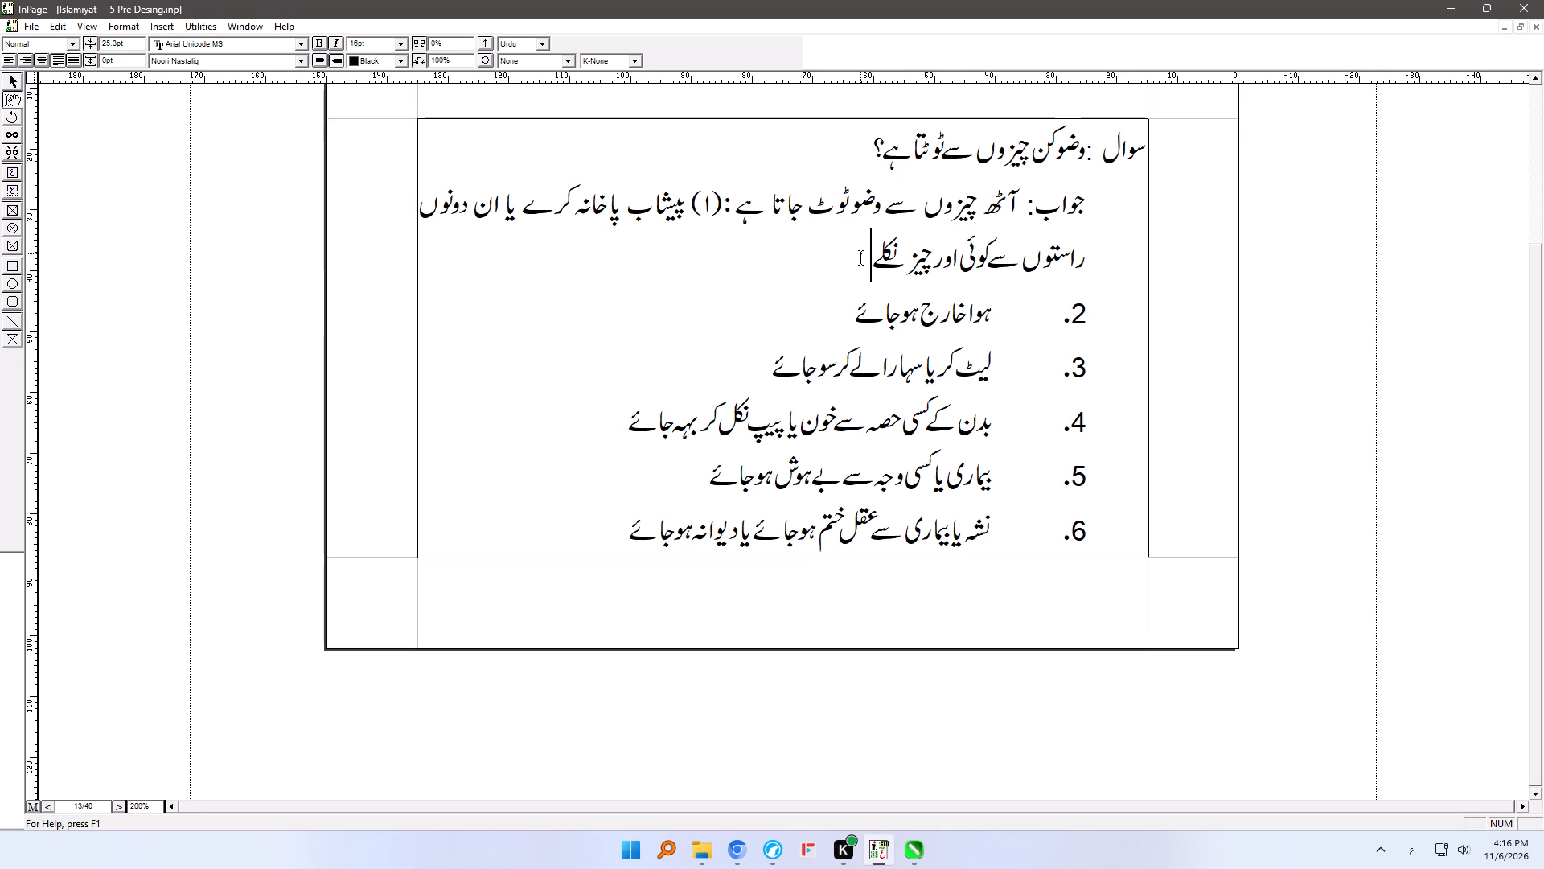
key(space)
text(()
text(۲))
key(space)
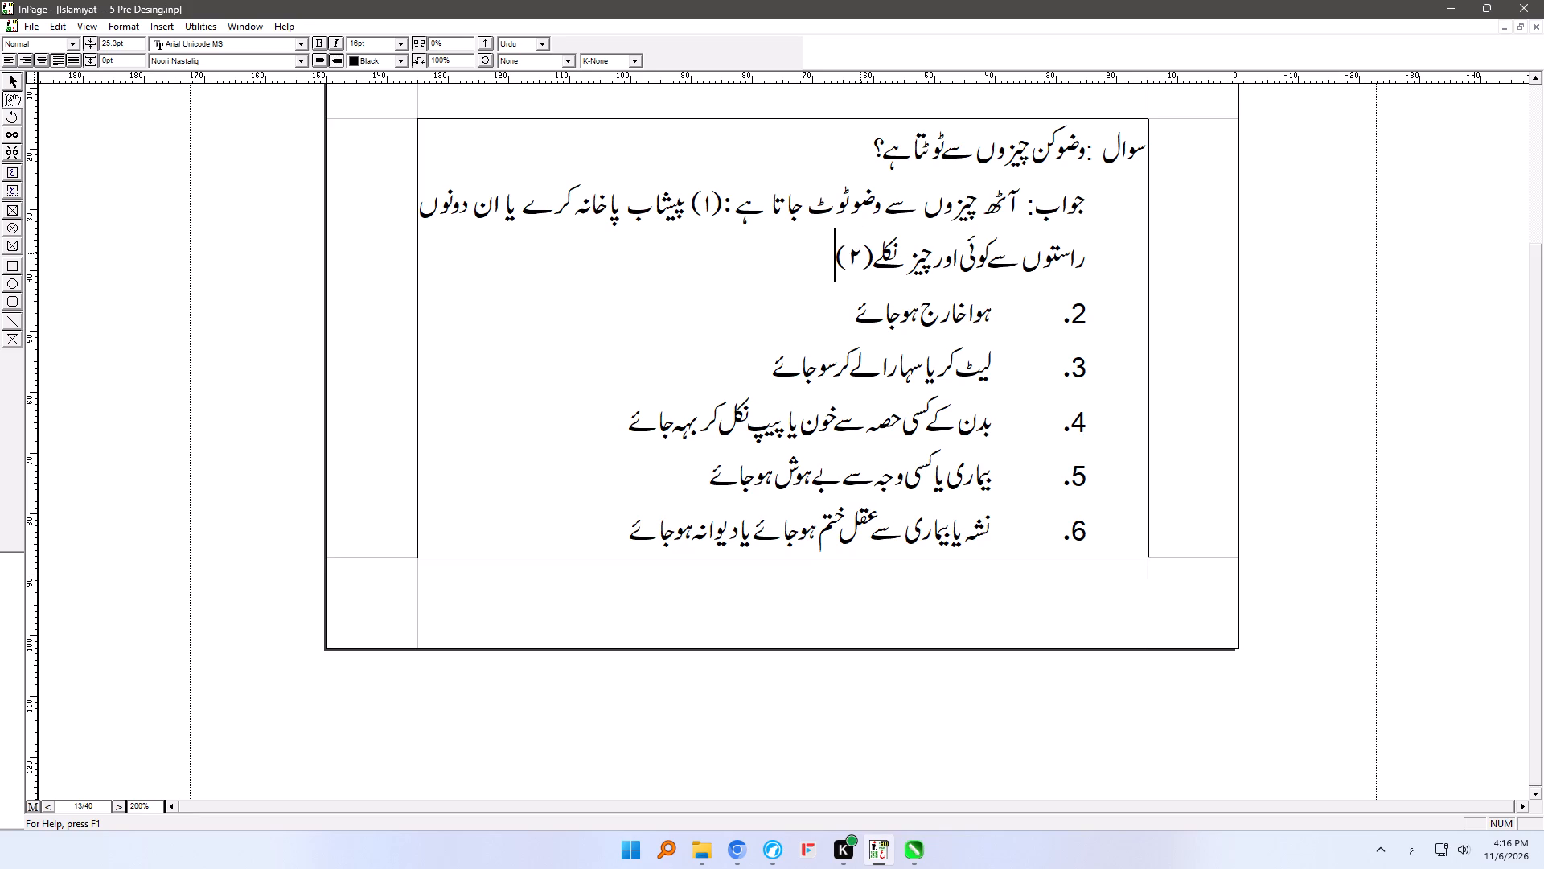
key(Delete)
key(Delete)
key(Delete)
key(Delete)
key(Delete)
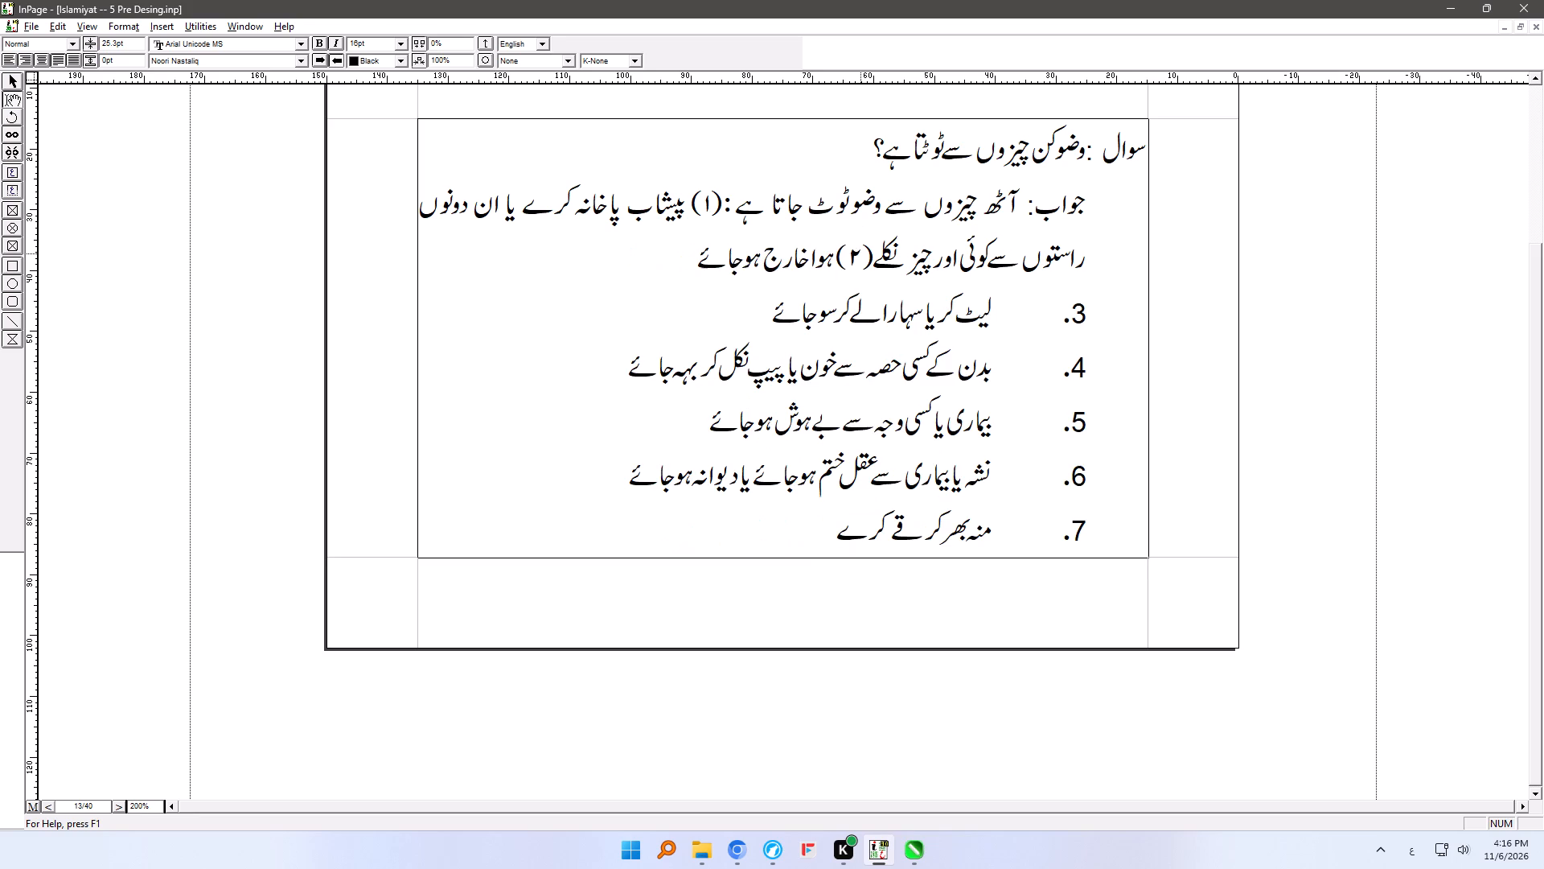
Join the third item (لیٹ کر یا سہارا لے کر سوجائے) to the running answer, replacing its number 3. with (۳).
click(695, 253)
key(space)
text(()
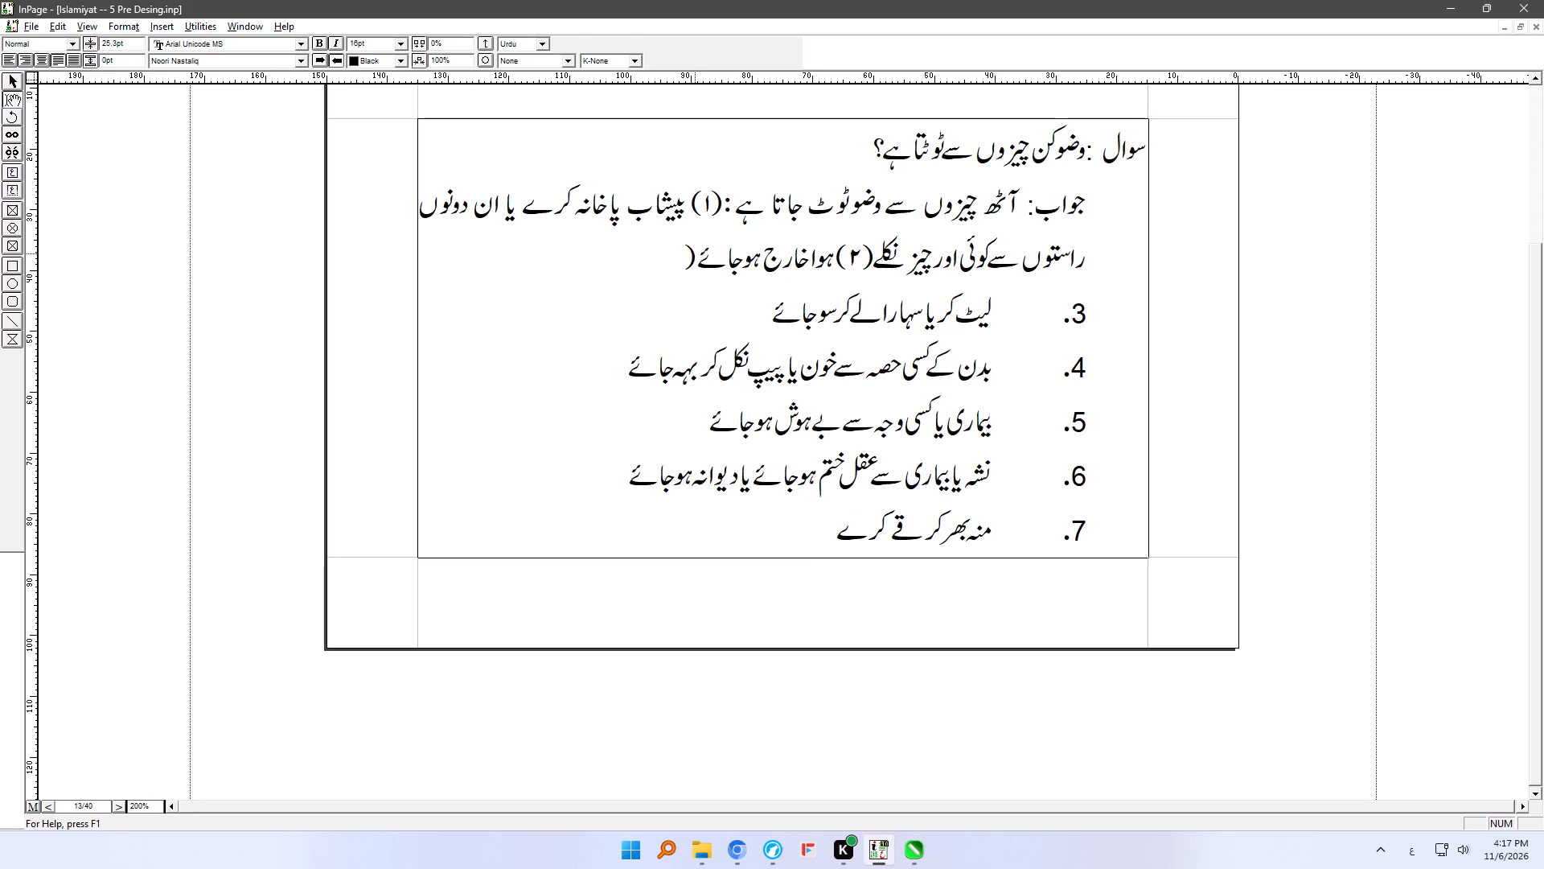
text(۳))
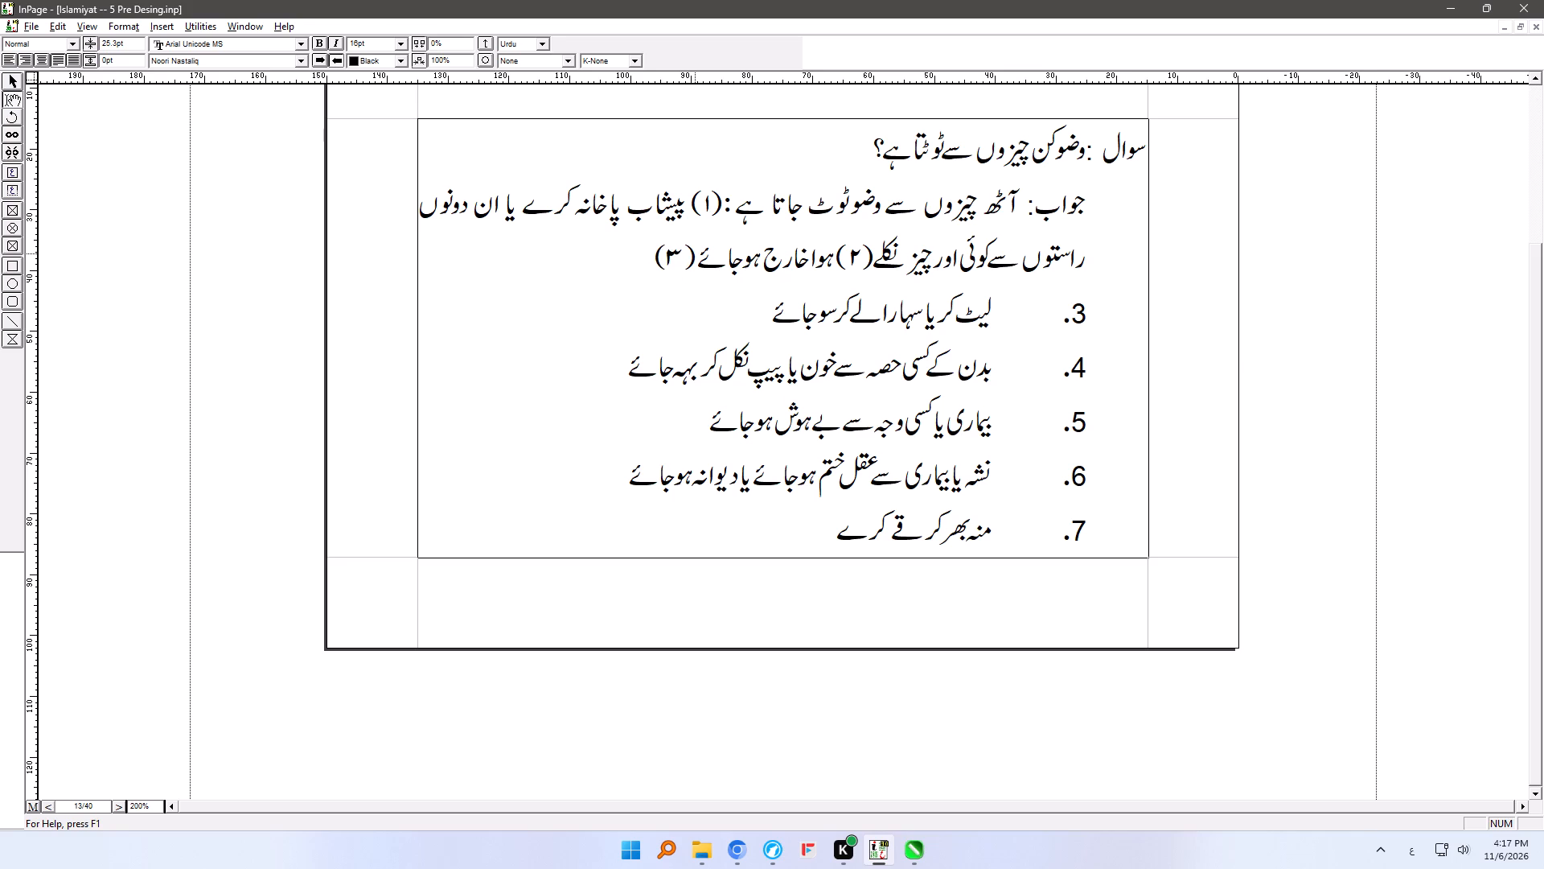
key(space)
key(Delete)
key(Delete)
key(Delete)
key(Delete)
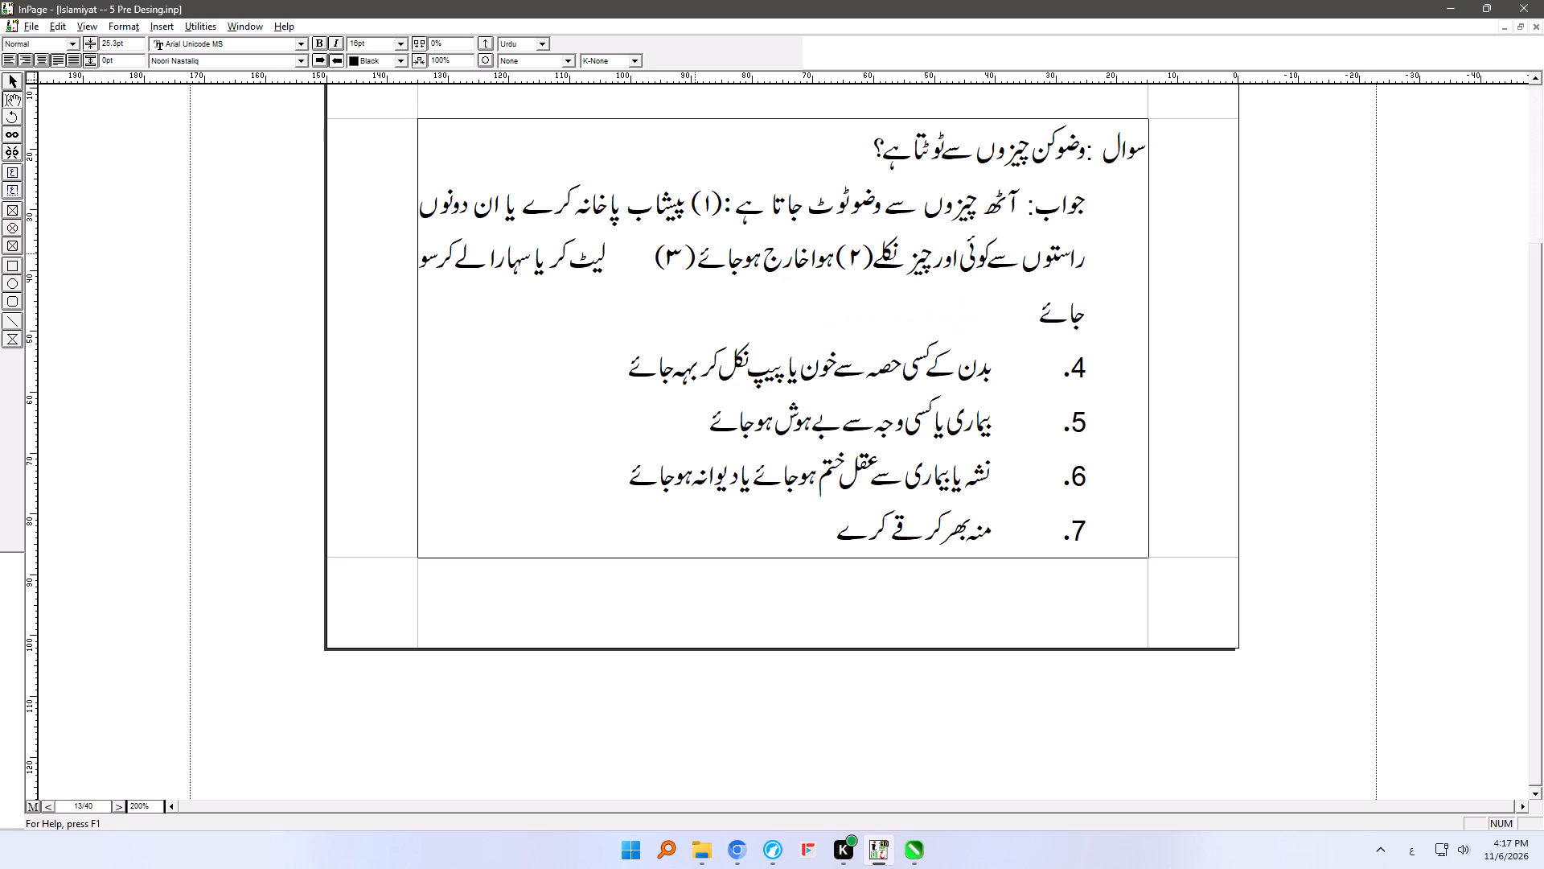
key(Delete)
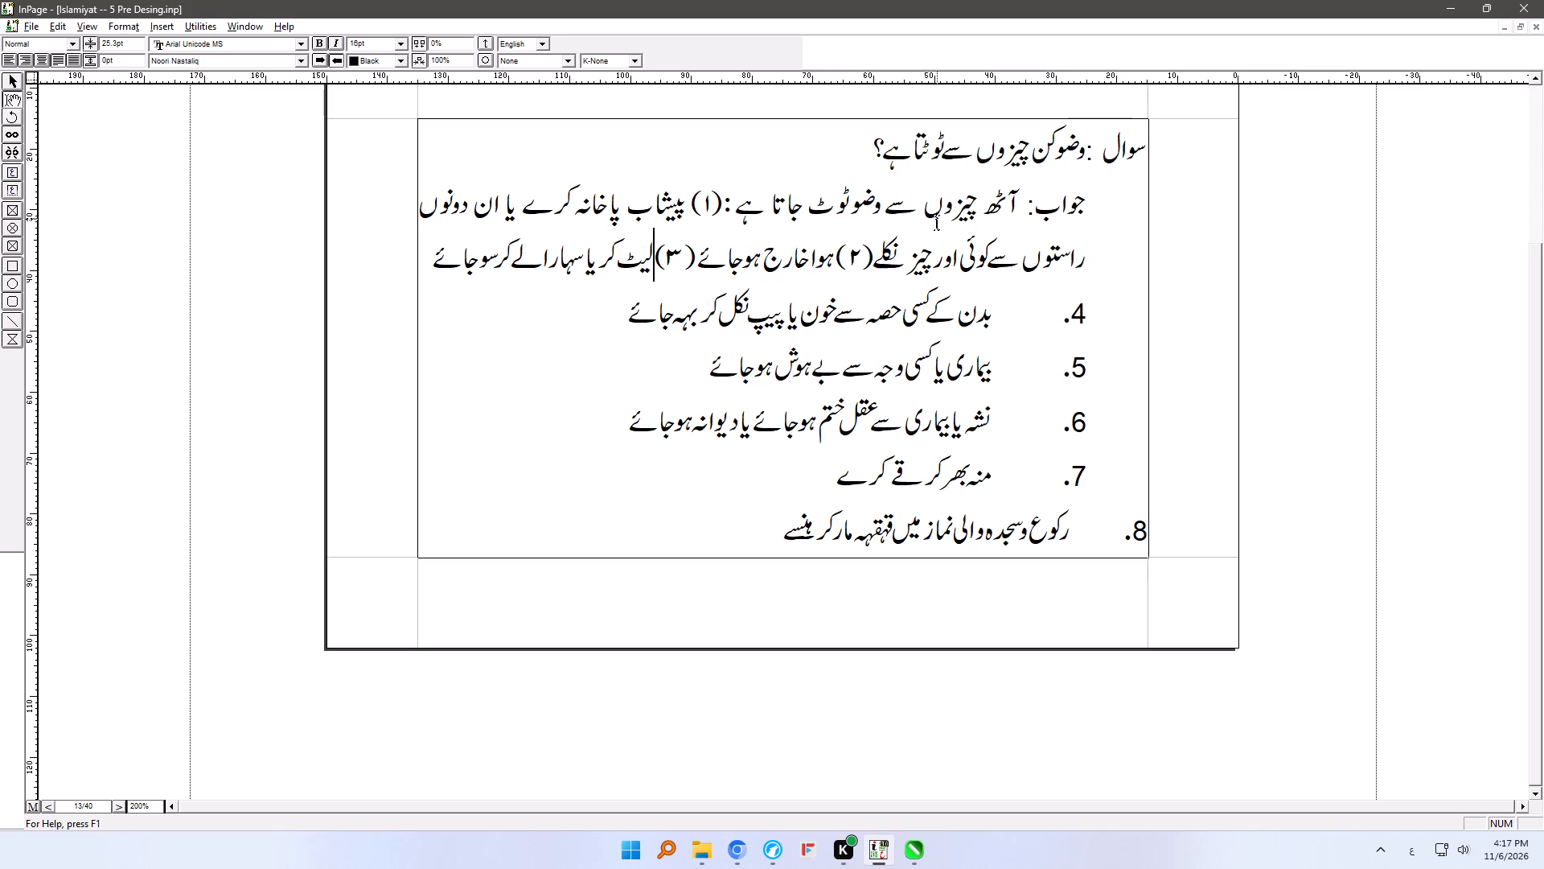
Set the beginning indent to 0 for the paragraphs from the جواب line through item 8.
drag(942, 210, 927, 523)
key(ctrl+g)
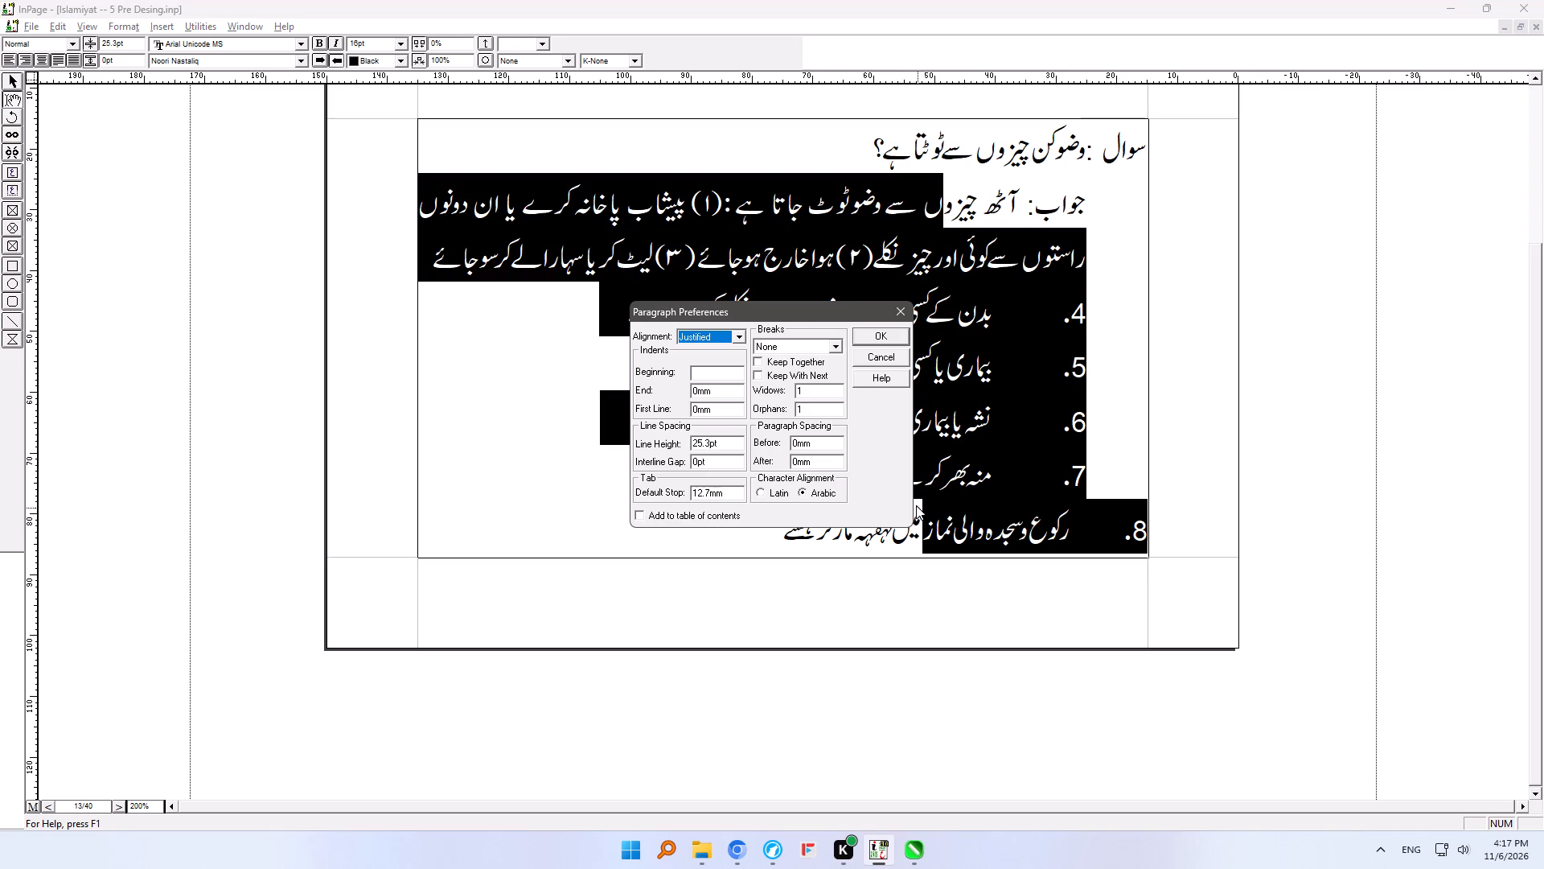
click(712, 381)
click(712, 373)
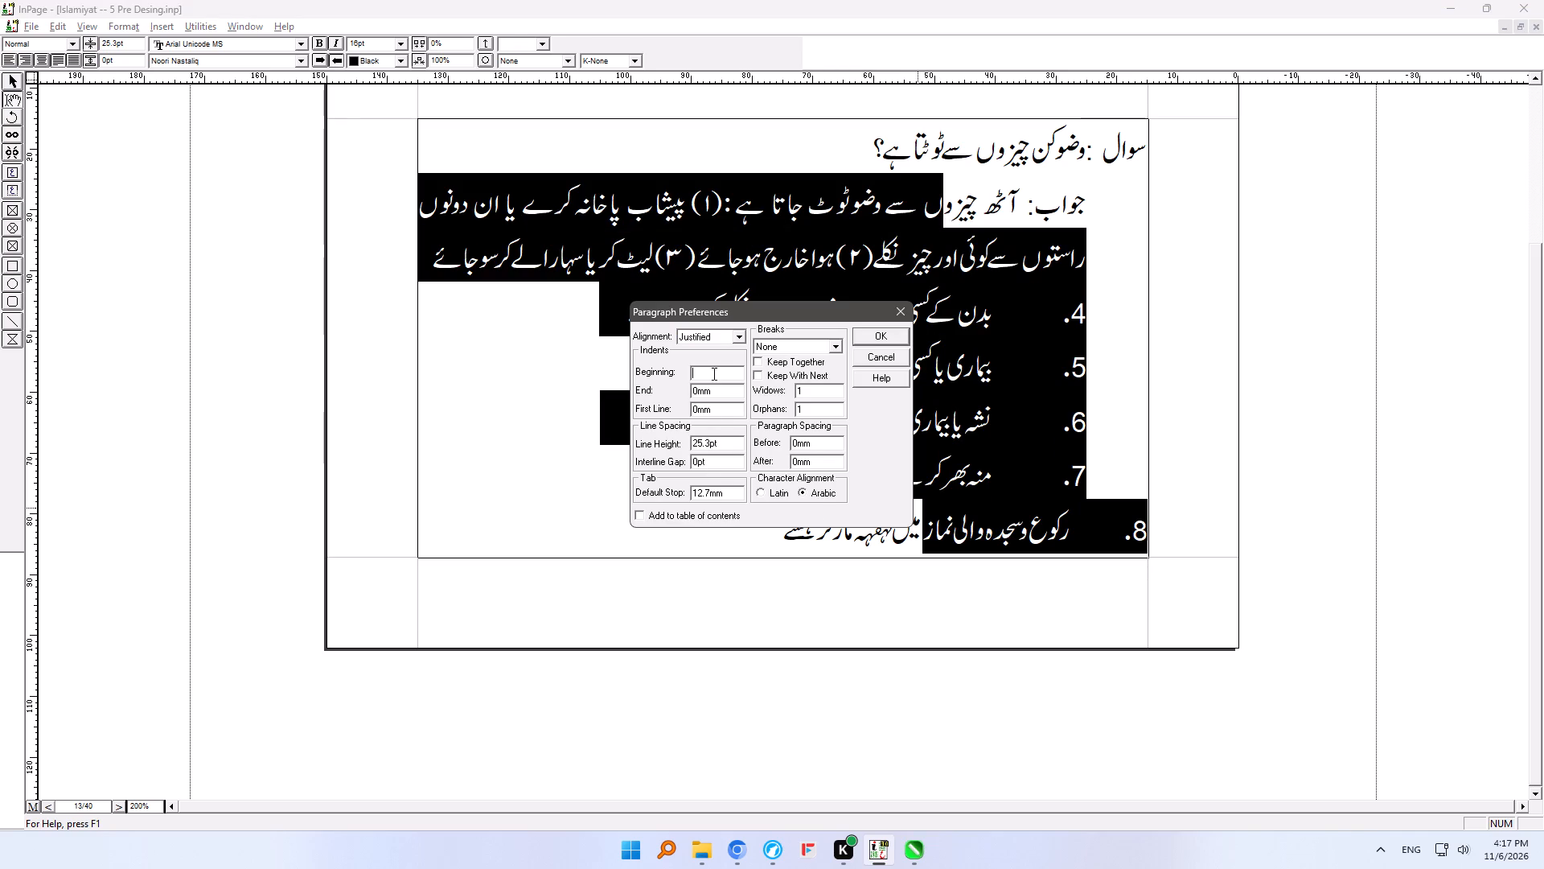
key(0)
key(Return)
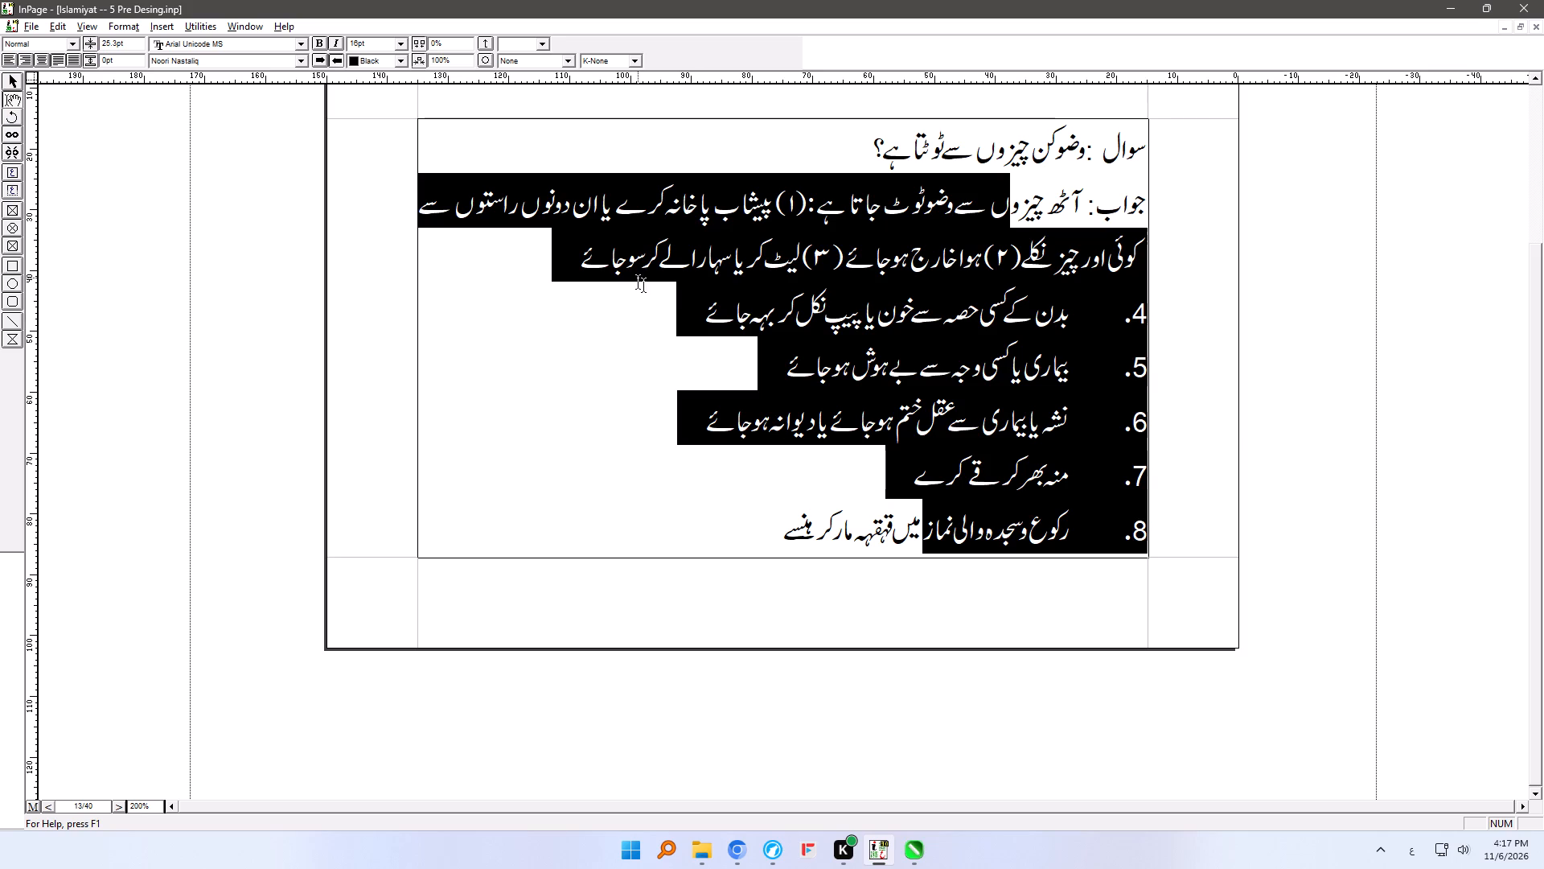
Join the fourth item (بدن کے کسی حصہ سے خون یا پیپ) to the running answer, replacing its number 4. with (۴).
click(610, 267)
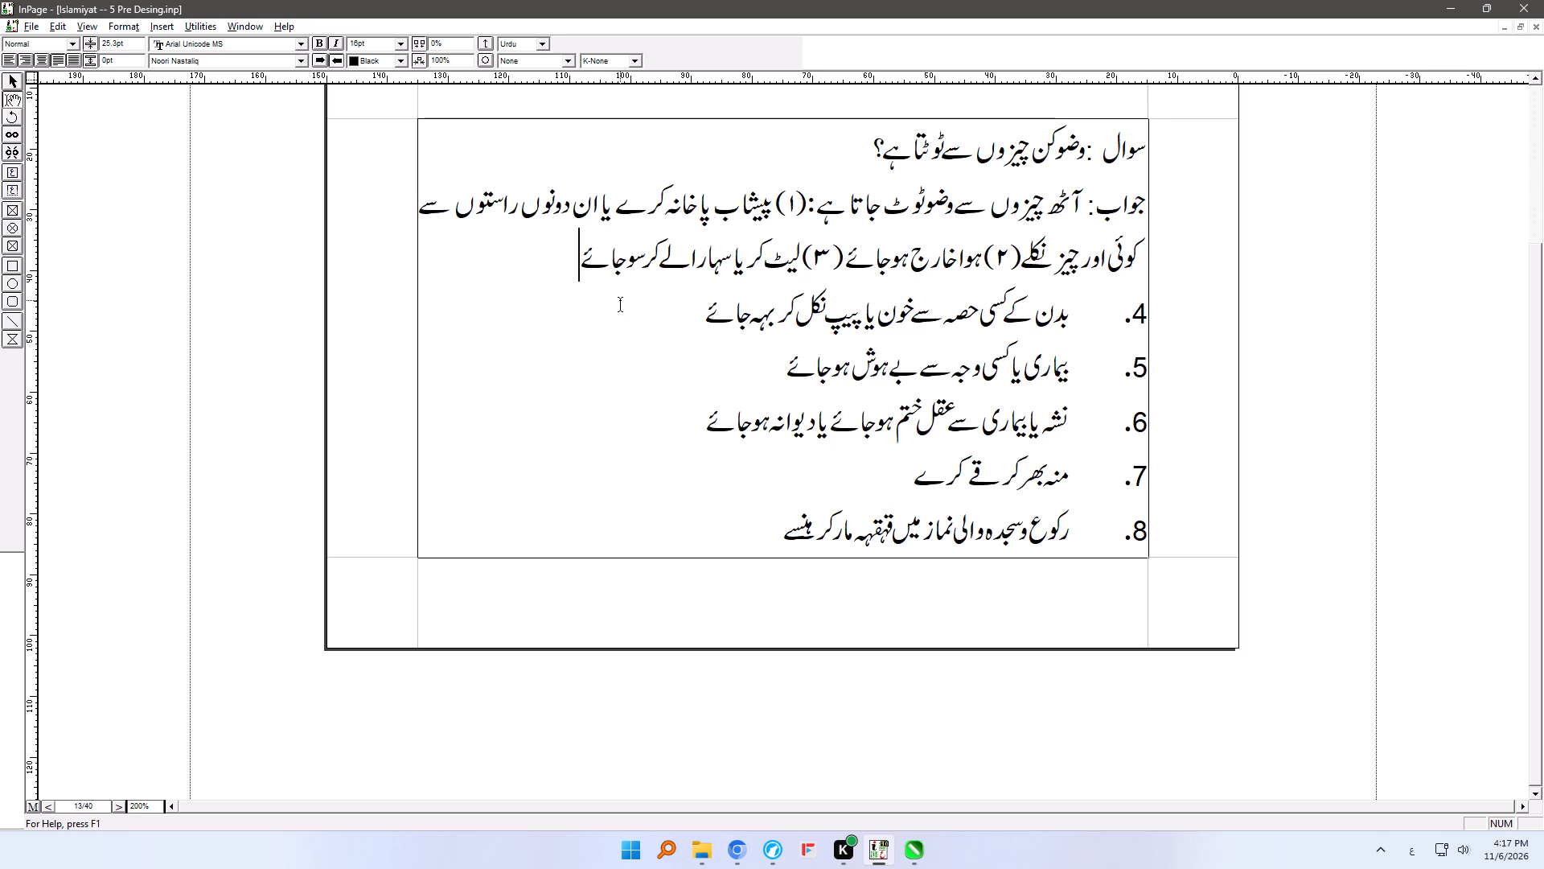
key(shift+parenleft)
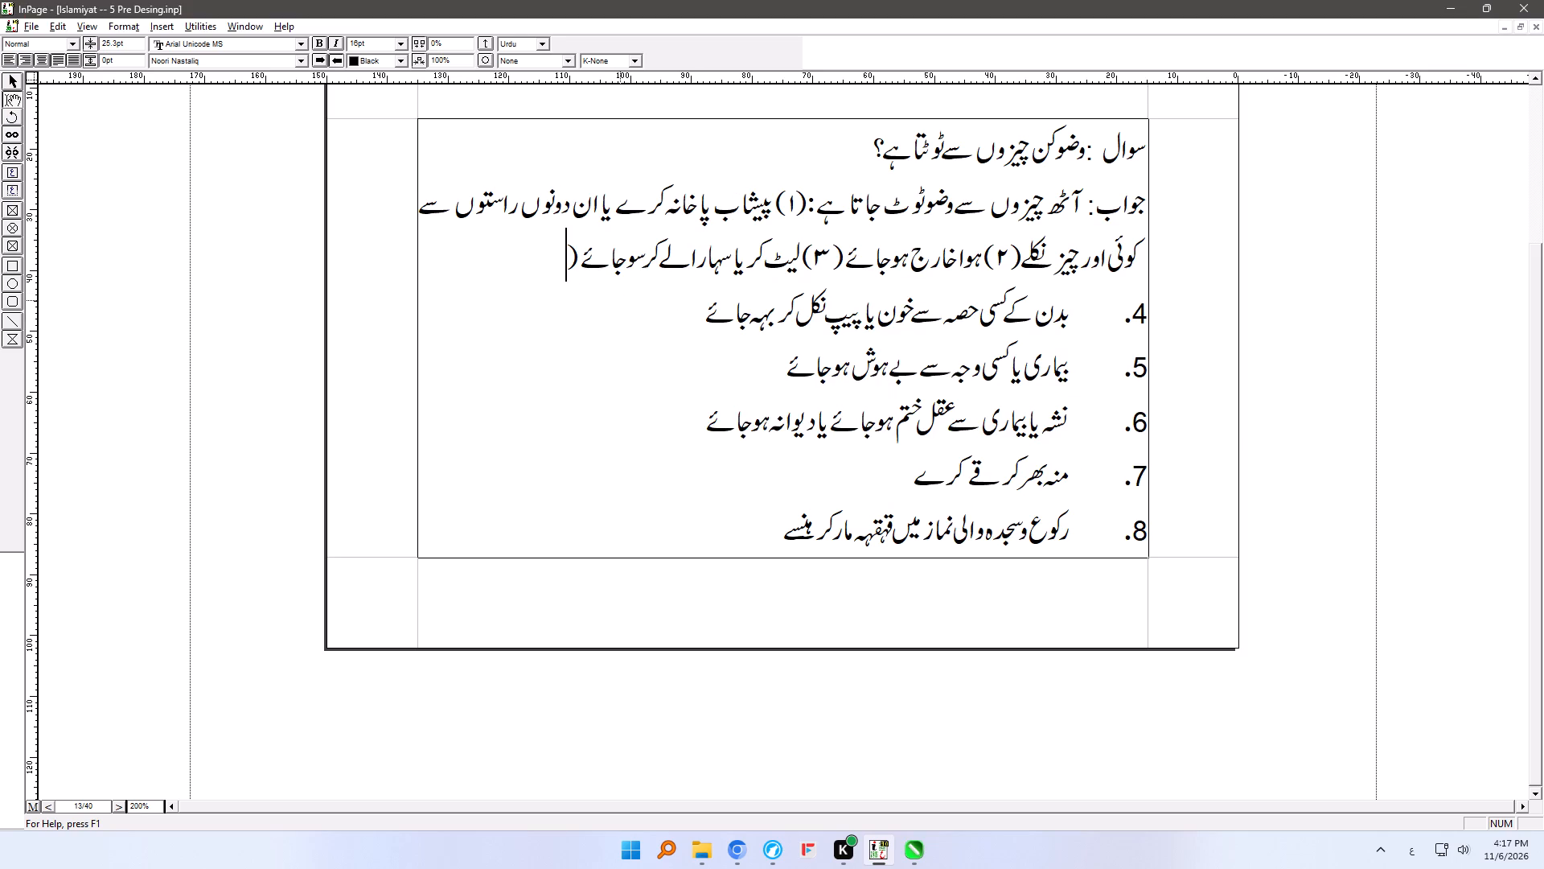
text(۴))
key(space)
key(Delete)
key(Delete)
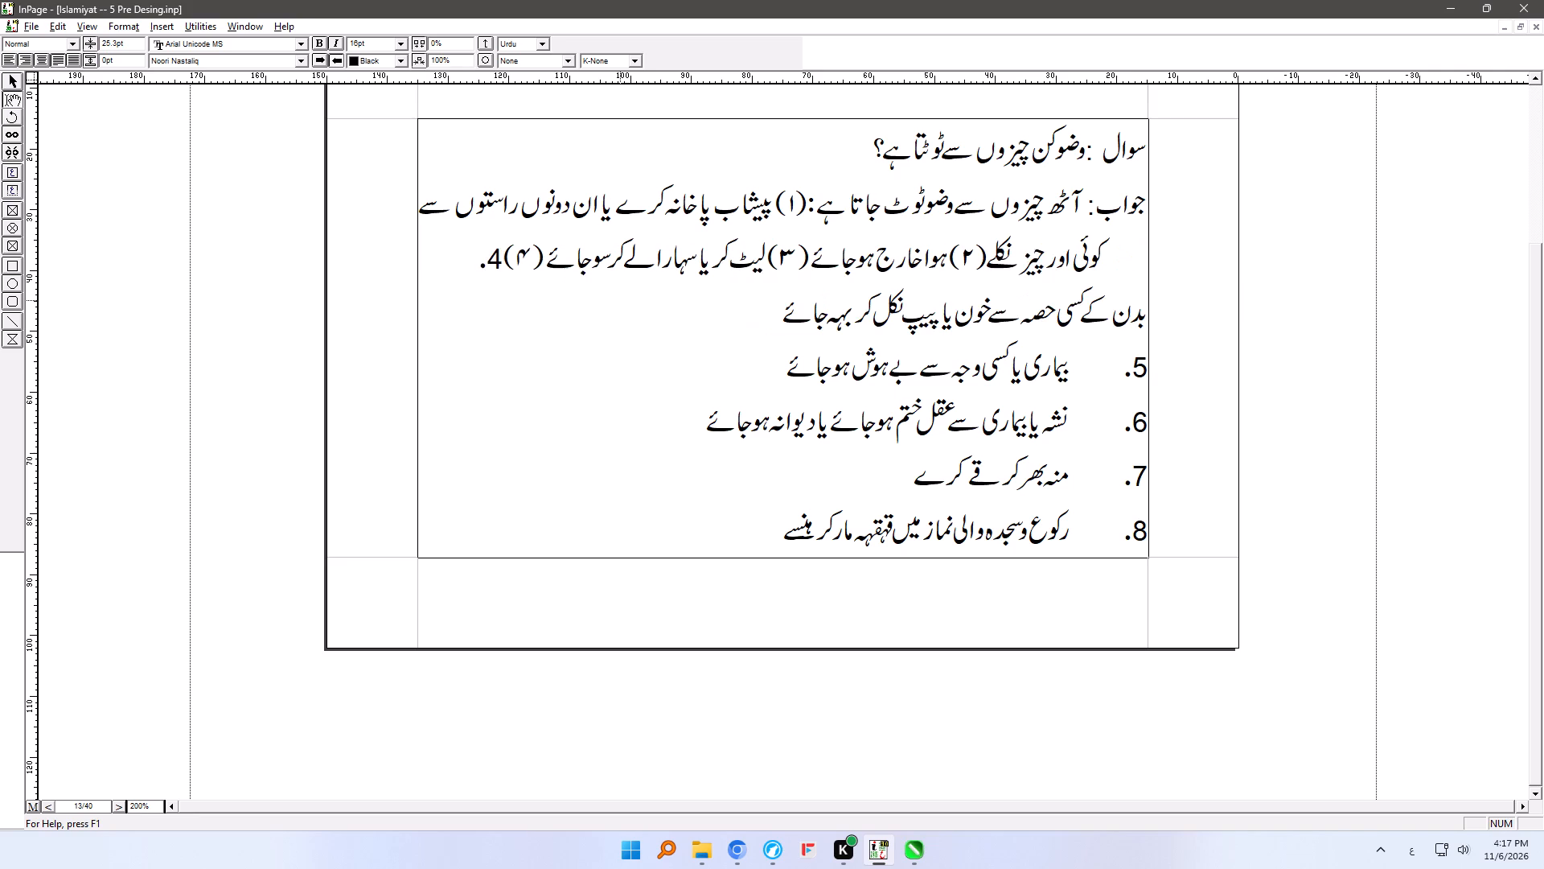
key(Delete)
key(Delete)
key(Delete)
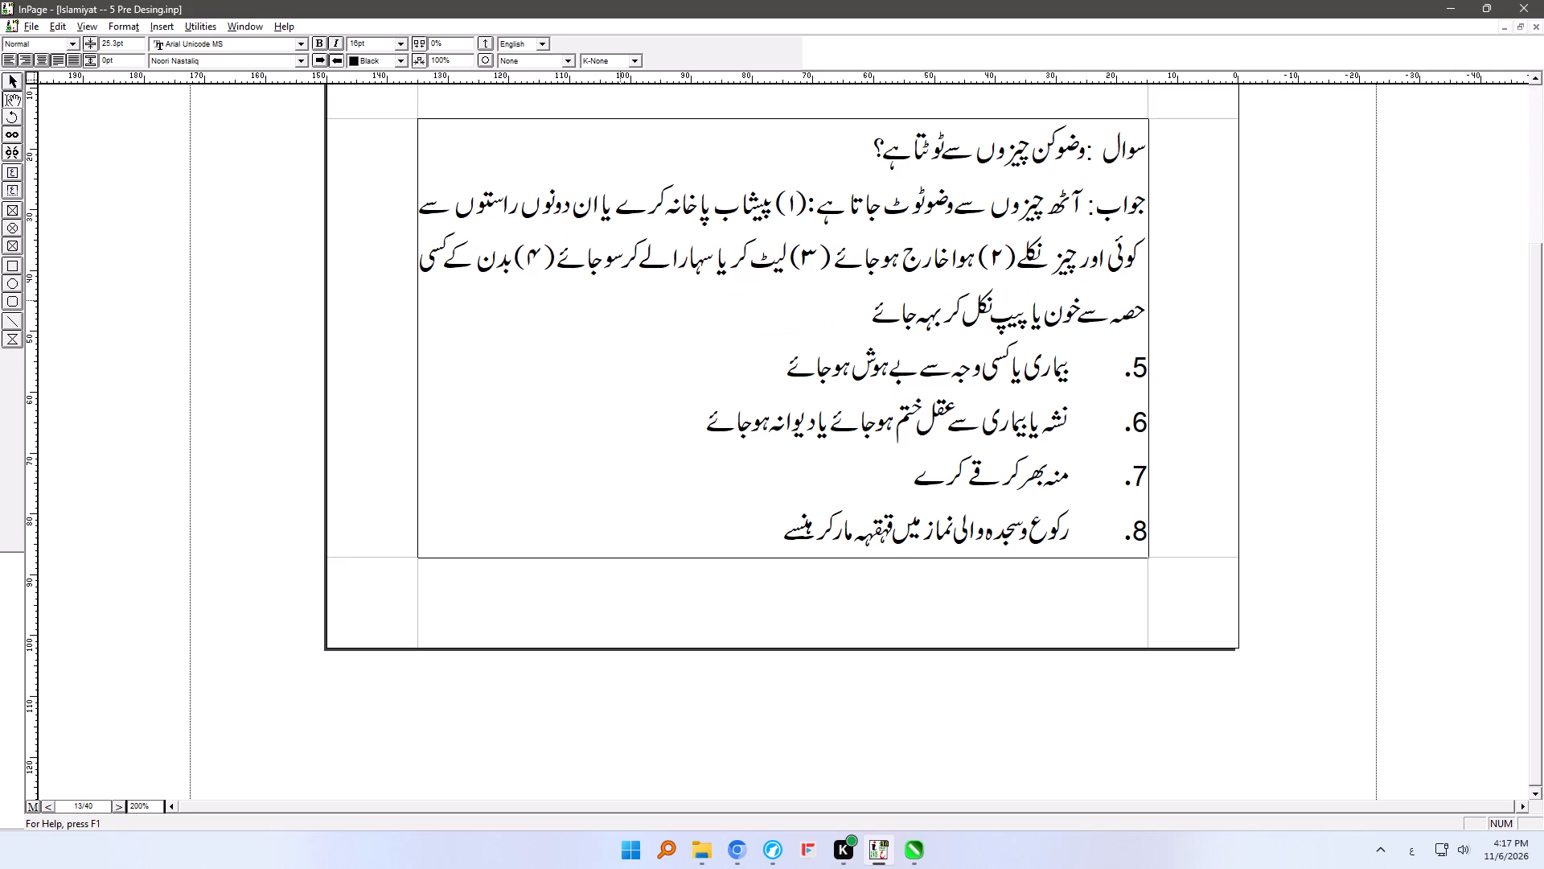
Join the fifth item (بیماری یا کسی وجہ سے بے ہوش ہوجائے) to the running answer, replacing its number 5. with (۵).
click(853, 320)
key(space)
text((۵))
key(space)
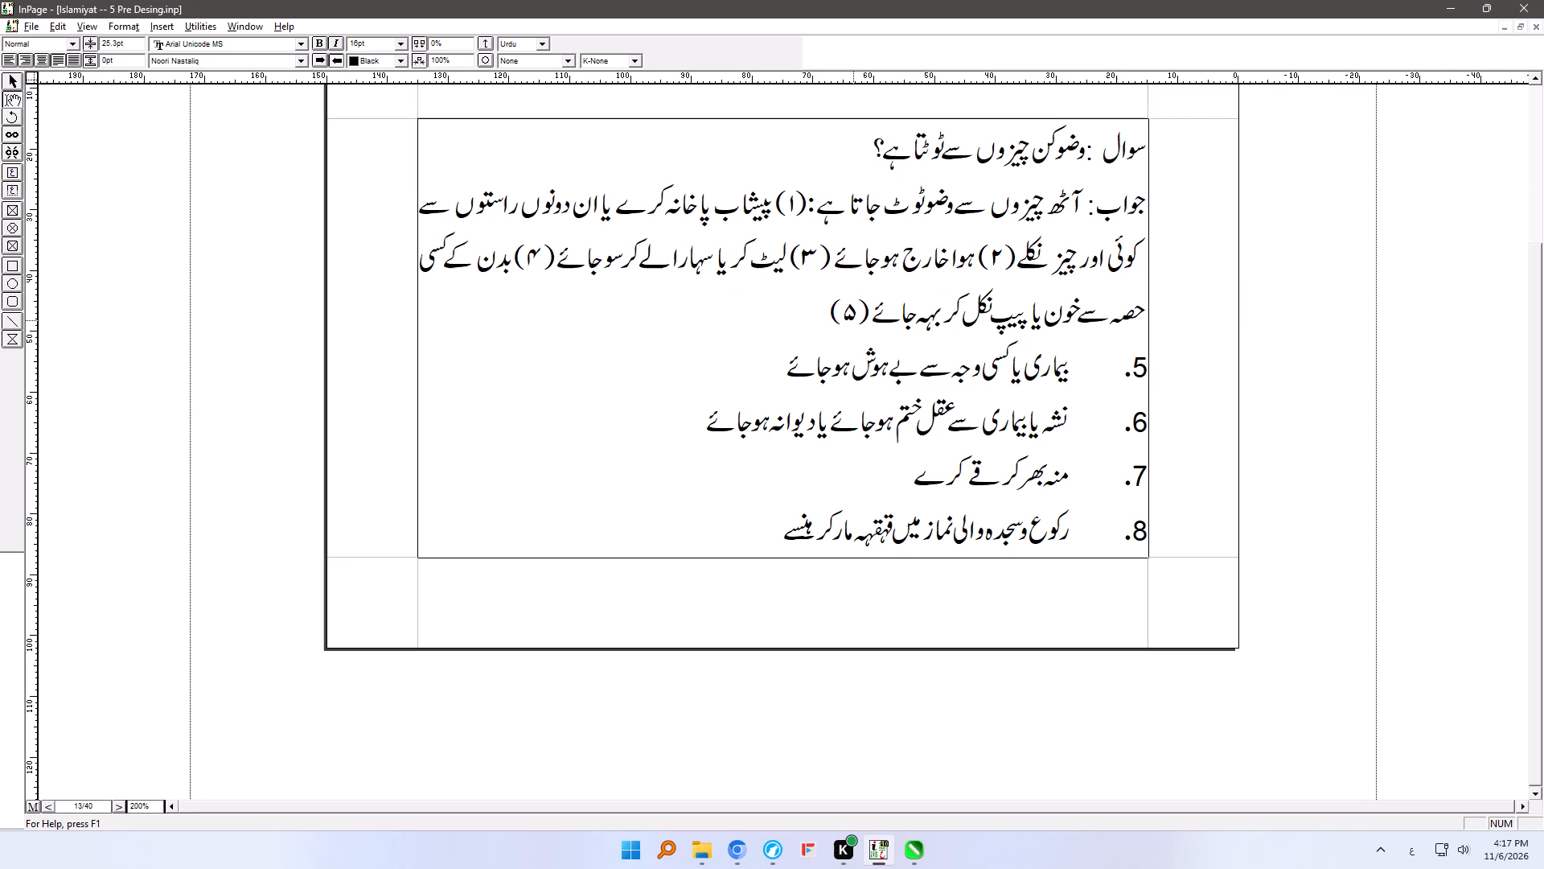
key(Delete)
key(Delete)
key(Delete)
key(Delete)
key(Delete)
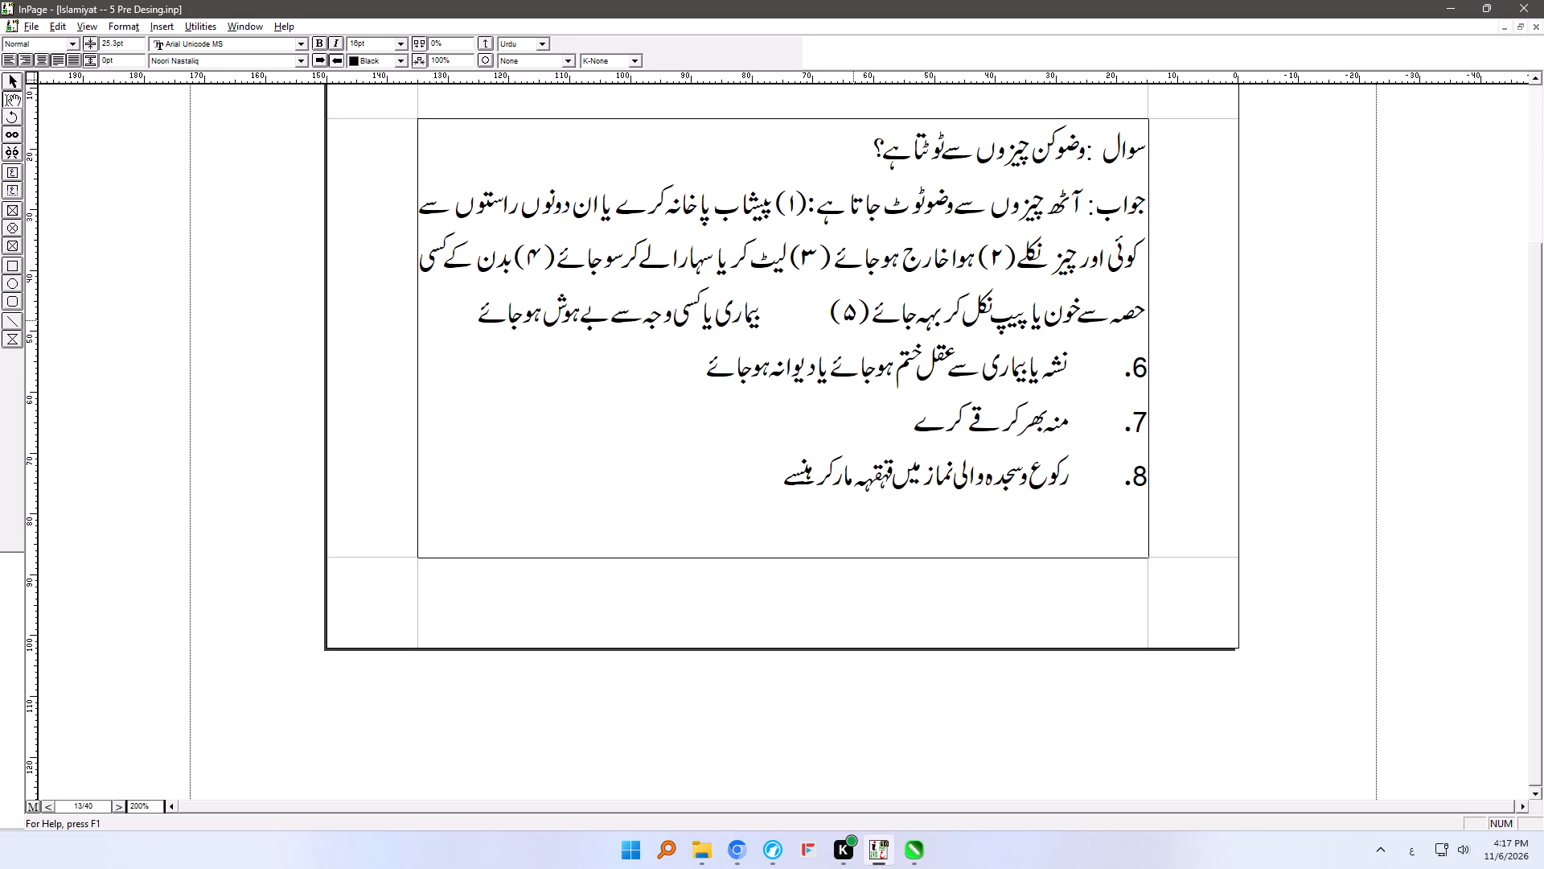
Join the sixth item (نشہ یا بیماری سے عقل ختم ہوجائے) to the running answer, replacing its number 6. with (۶).
click(540, 307)
key(space)
key(shift+parenleft)
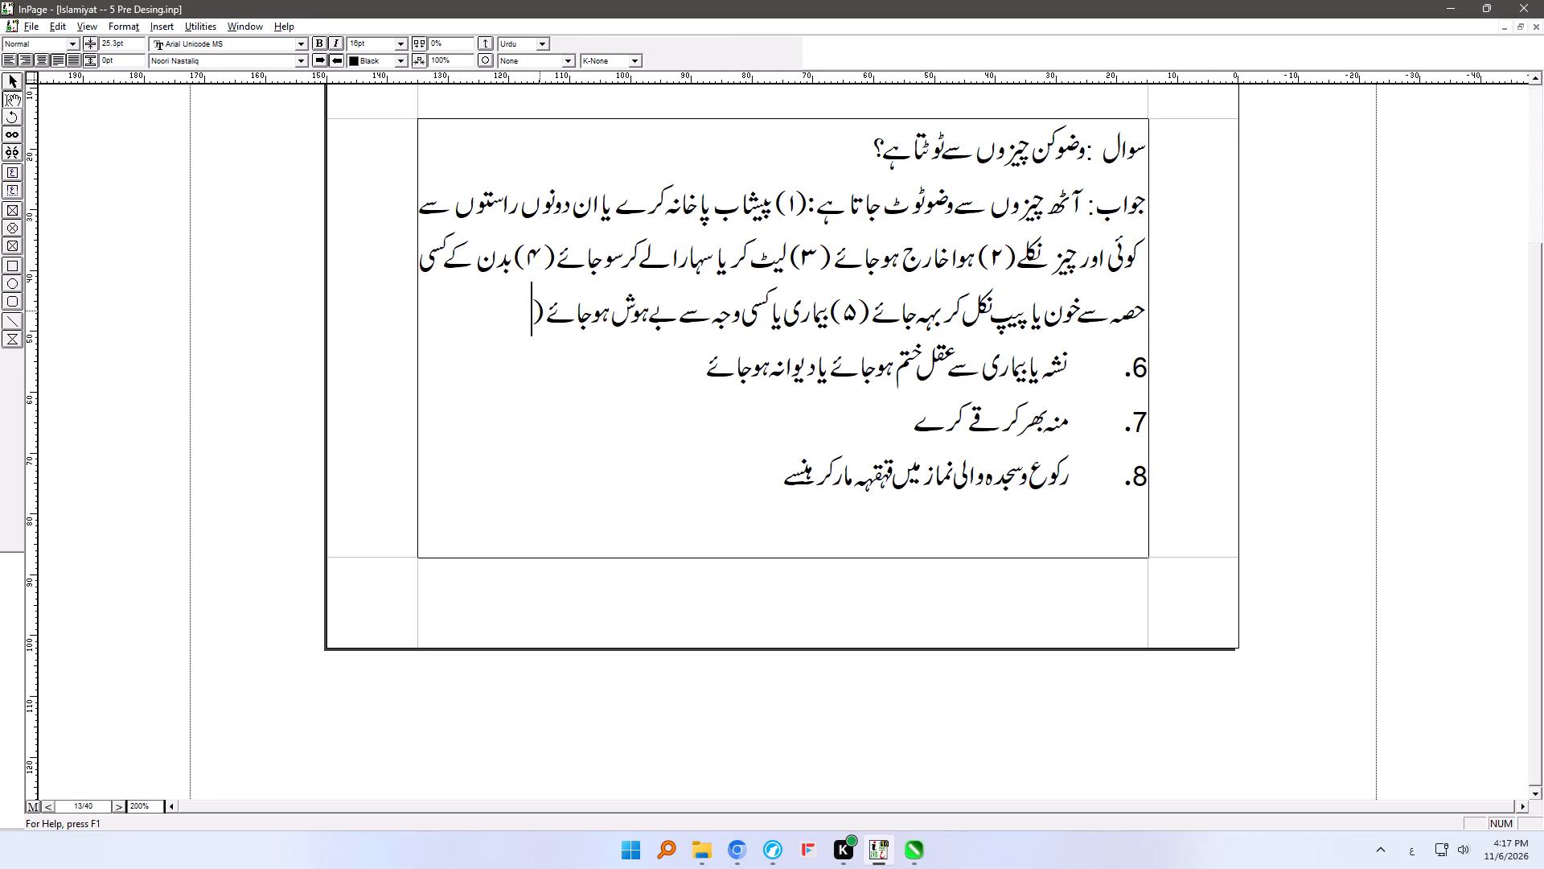
text(۶))
key(space)
key(Delete)
key(Delete)
key(Delete)
key(Delete)
key(Delete)
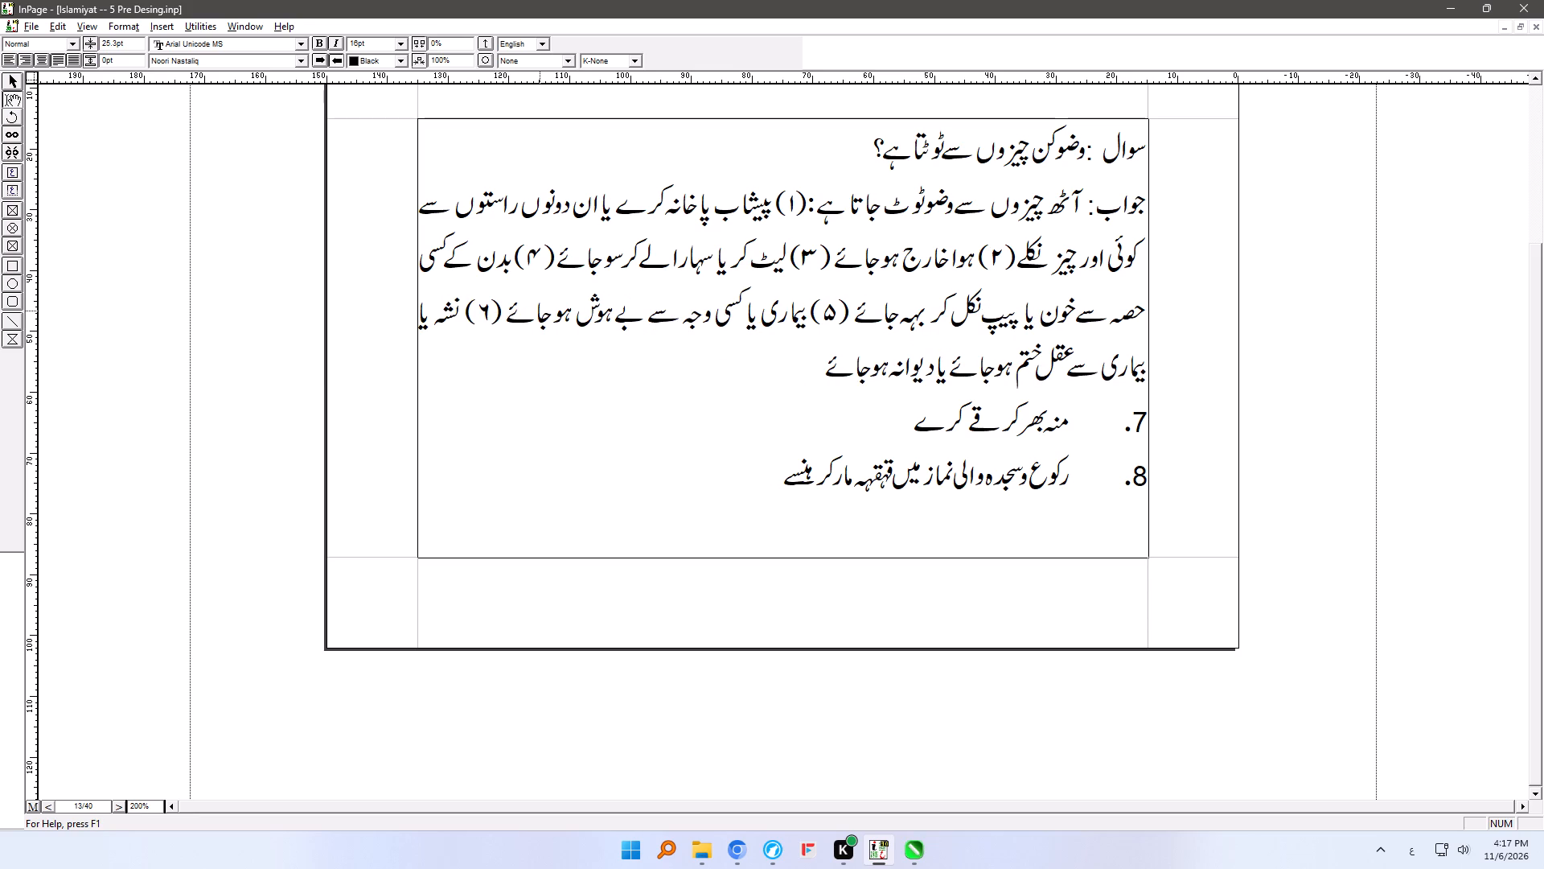
Join the seventh item (منہ بھر کر قے کرے) to the running answer, replacing its number 7. with (۷).
click(818, 362)
key(space)
key(shift+parenleft)
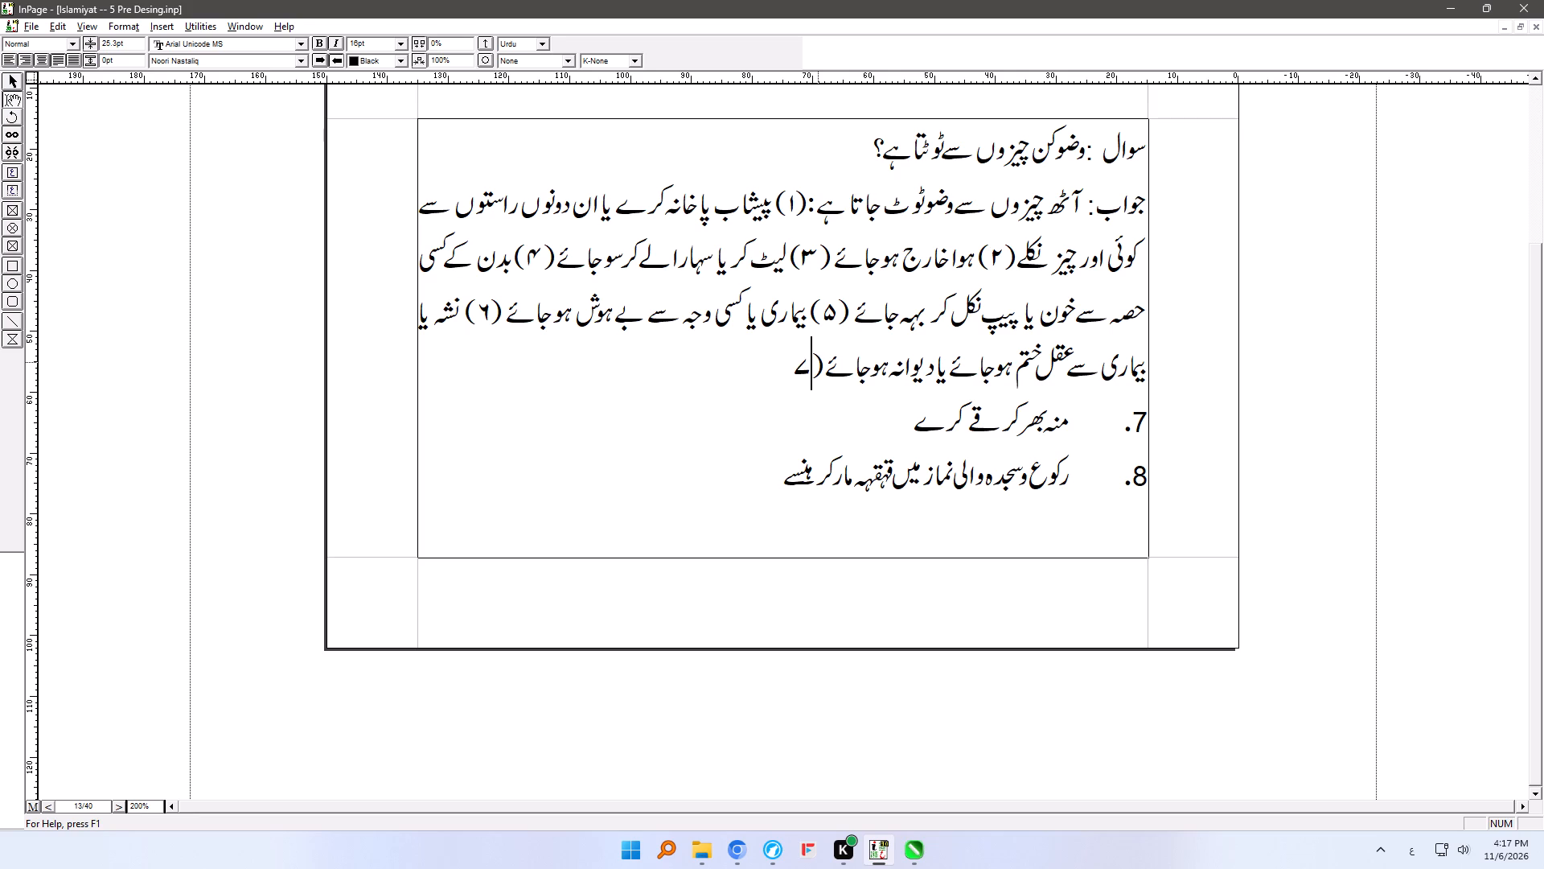
text())
key(space)
key(Delete)
key(Delete)
key(Delete)
key(Delete)
key(Delete)
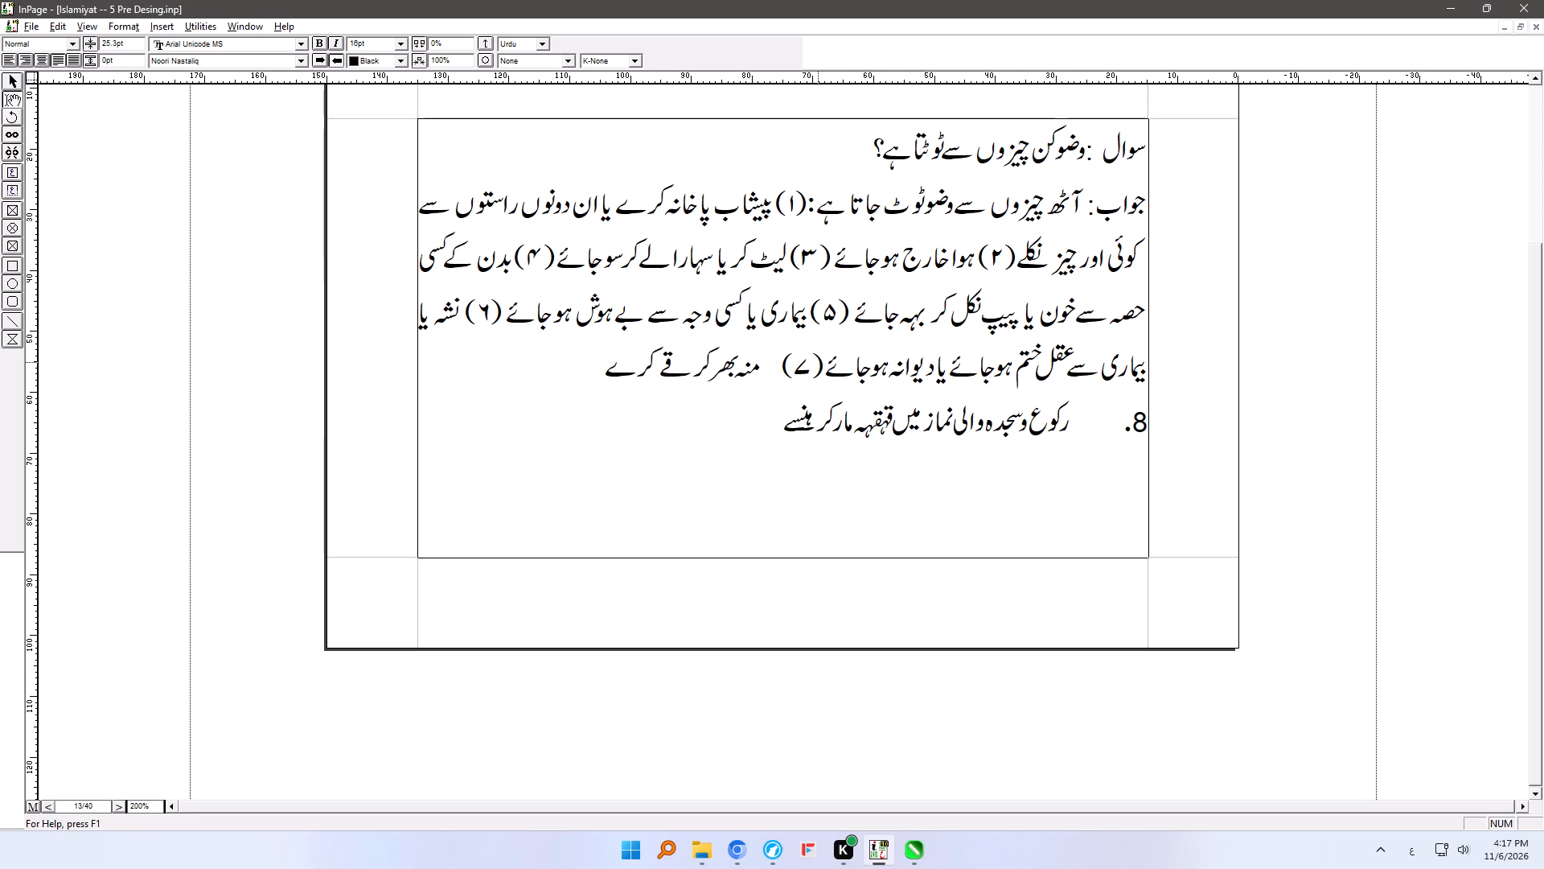
Join the eighth item (رکوع و سجدہ والی نماز میں قہقہہ مار کر ہنسے) to the running answer, replacing its number 8. with (۸).
click(609, 364)
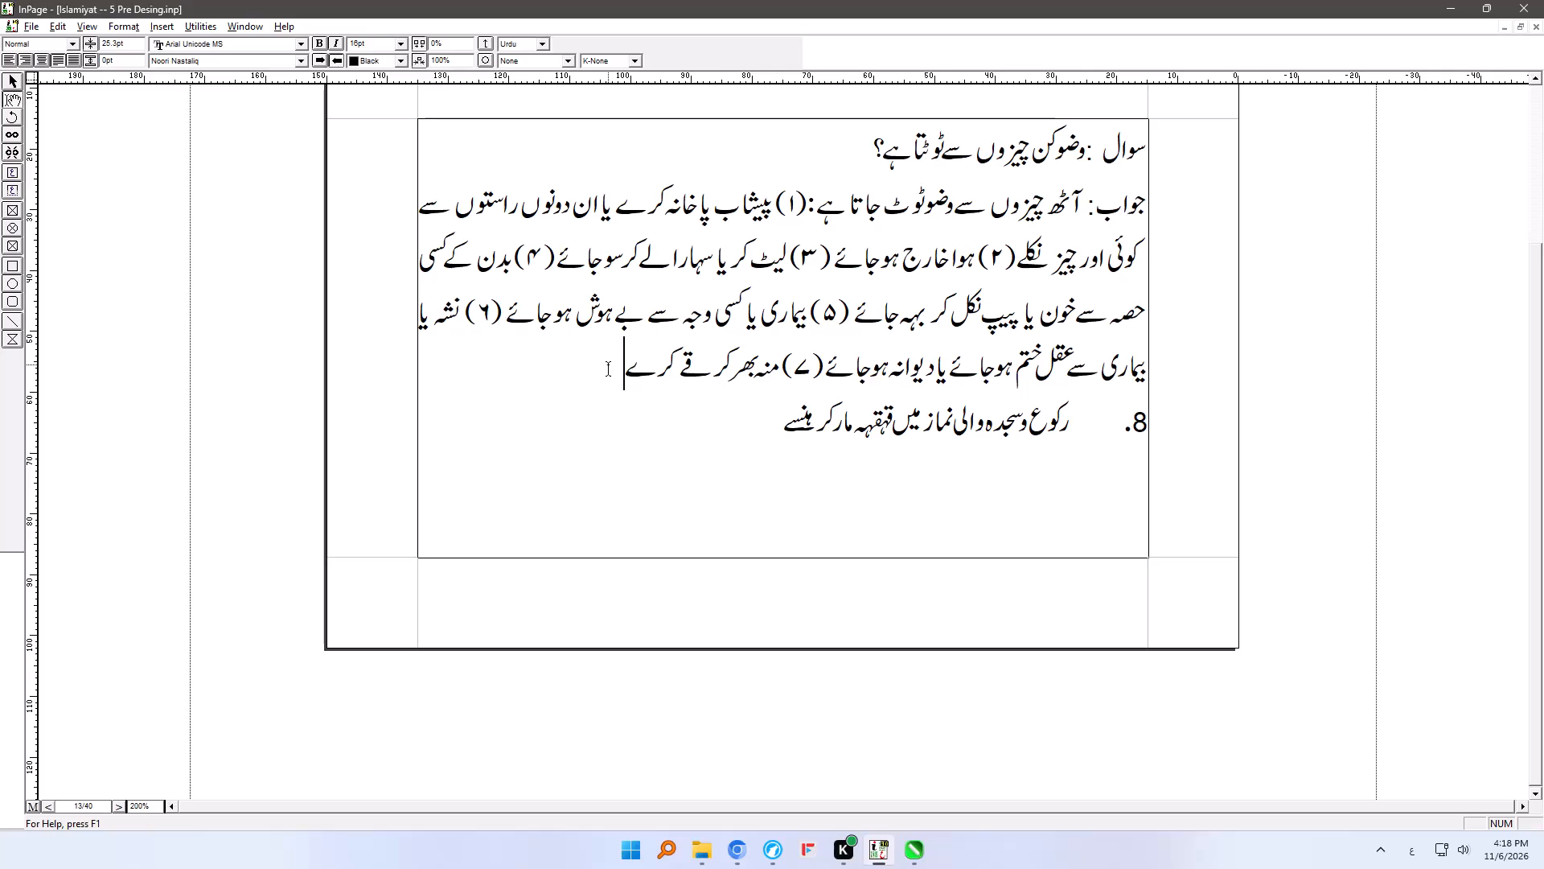
key(space)
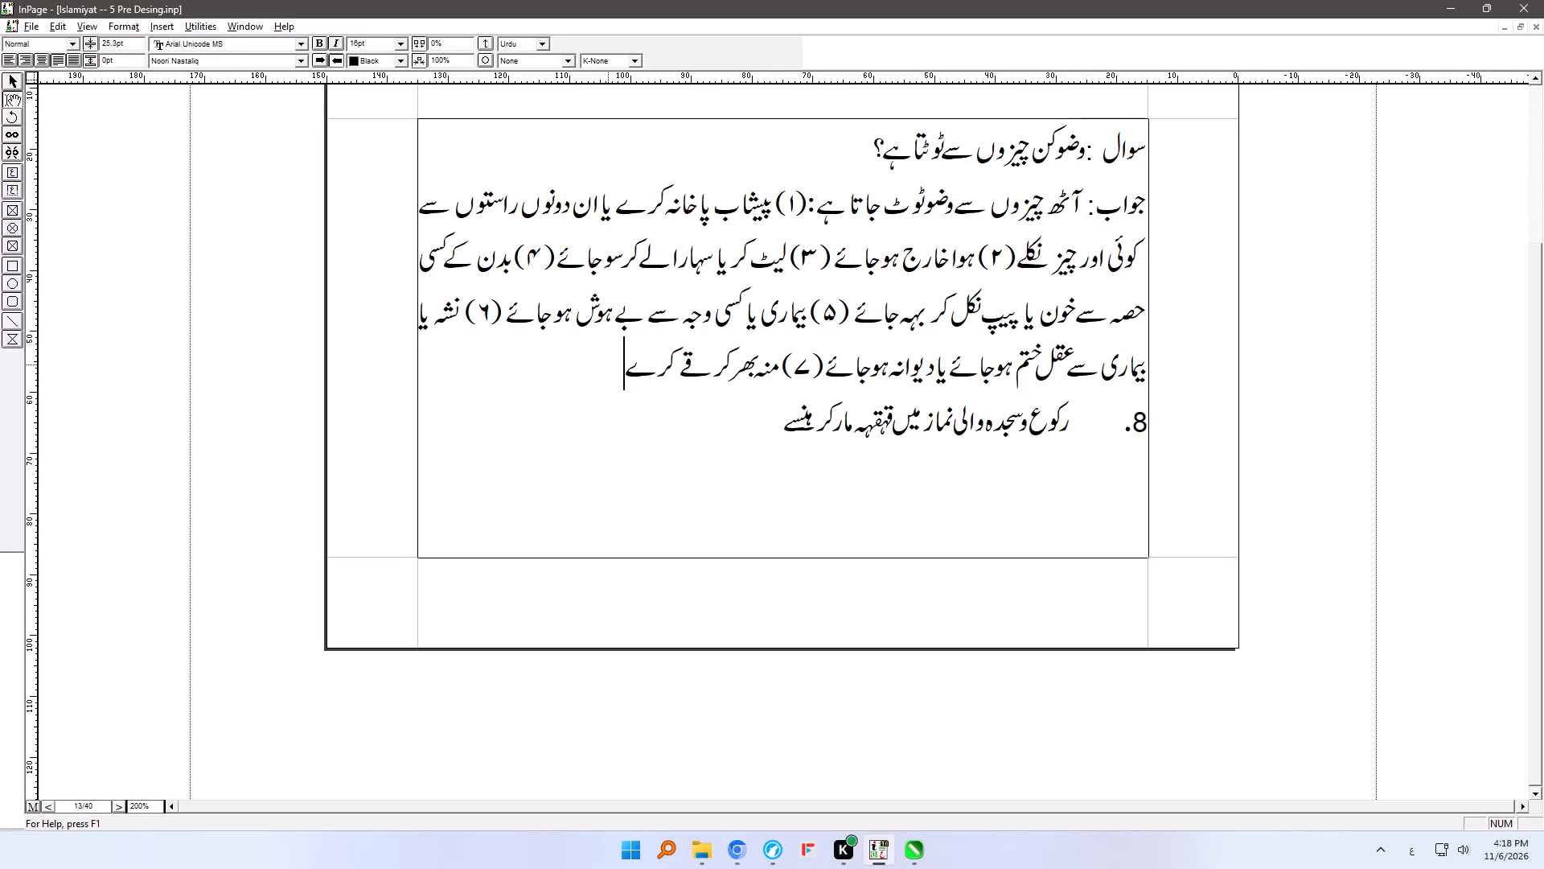
key(shift+parenleft)
text(۸))
key(space)
key(Delete)
key(Delete)
key(Delete)
key(Delete)
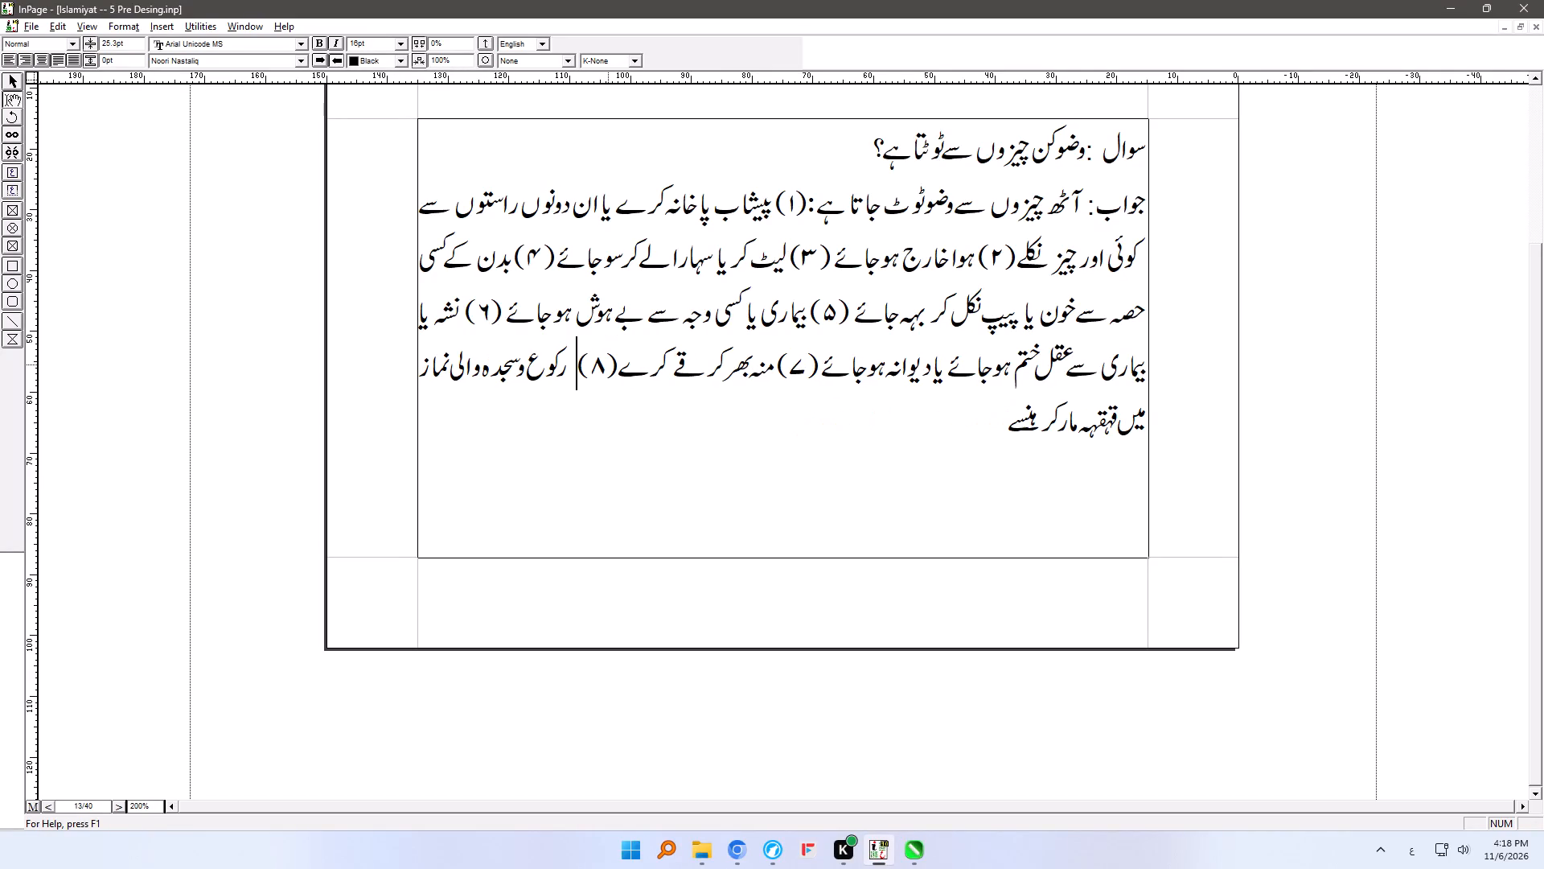
key(Delete)
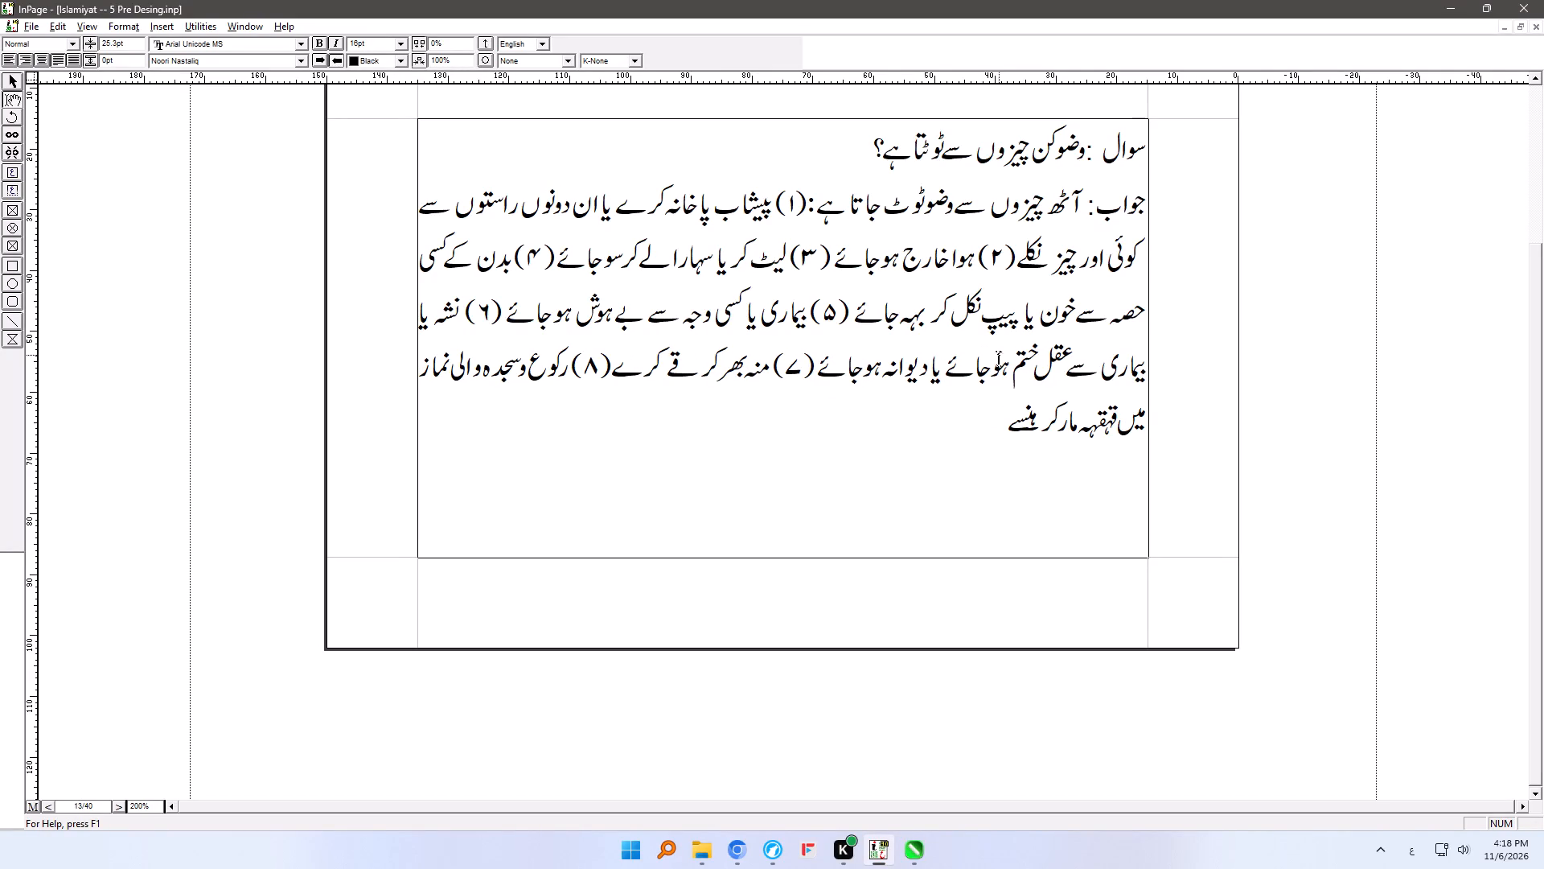
Tighten the character spacing of the whole answer text after جواب, trying -3% and settling on -2%.
click(983, 405)
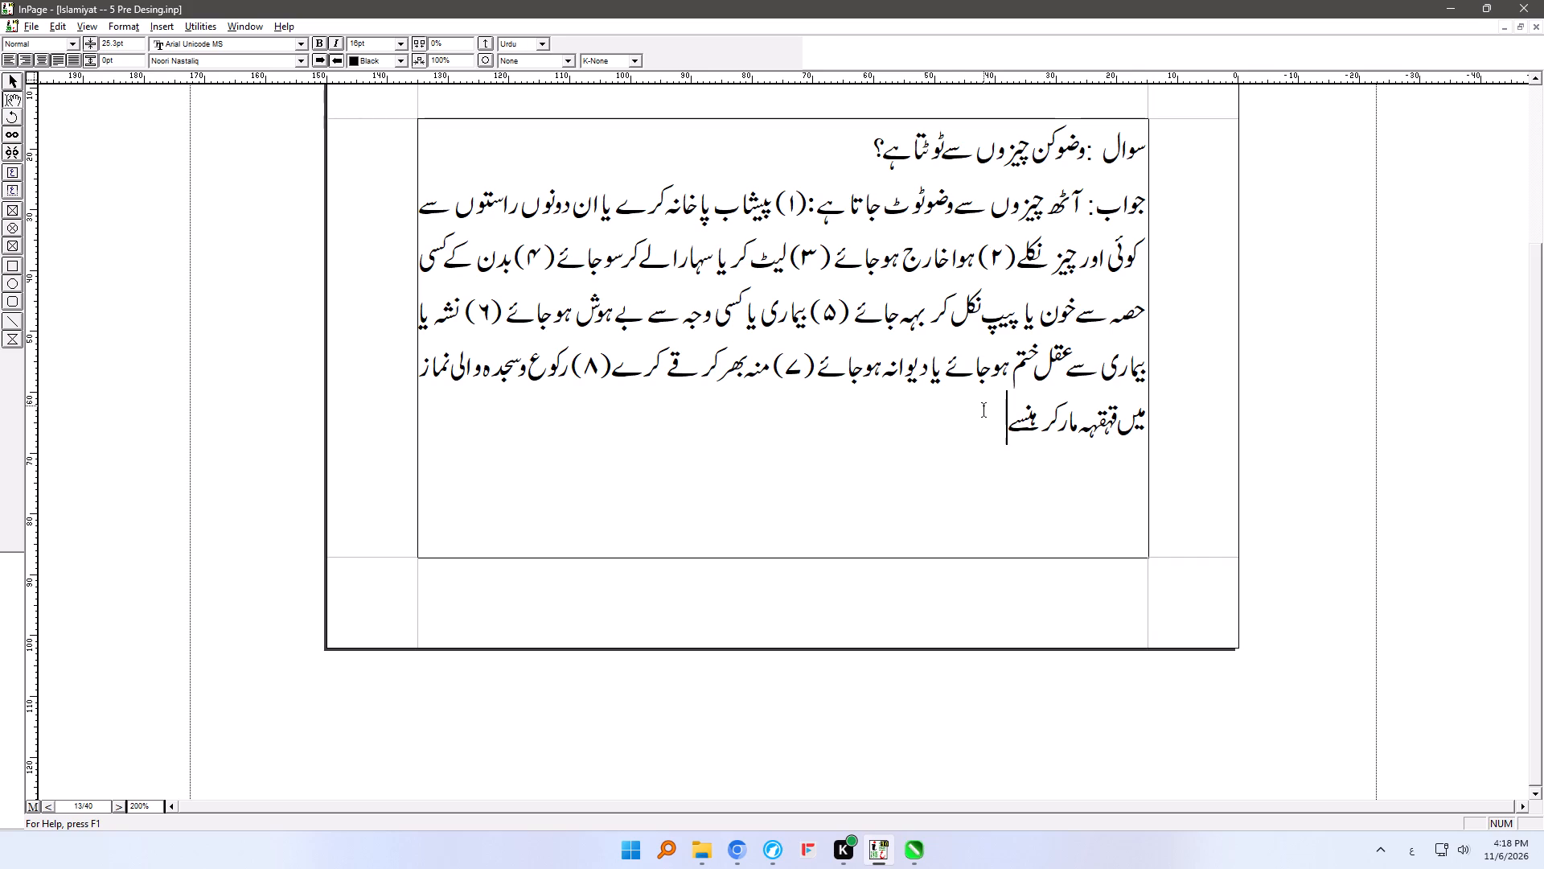
shift+click(1085, 203)
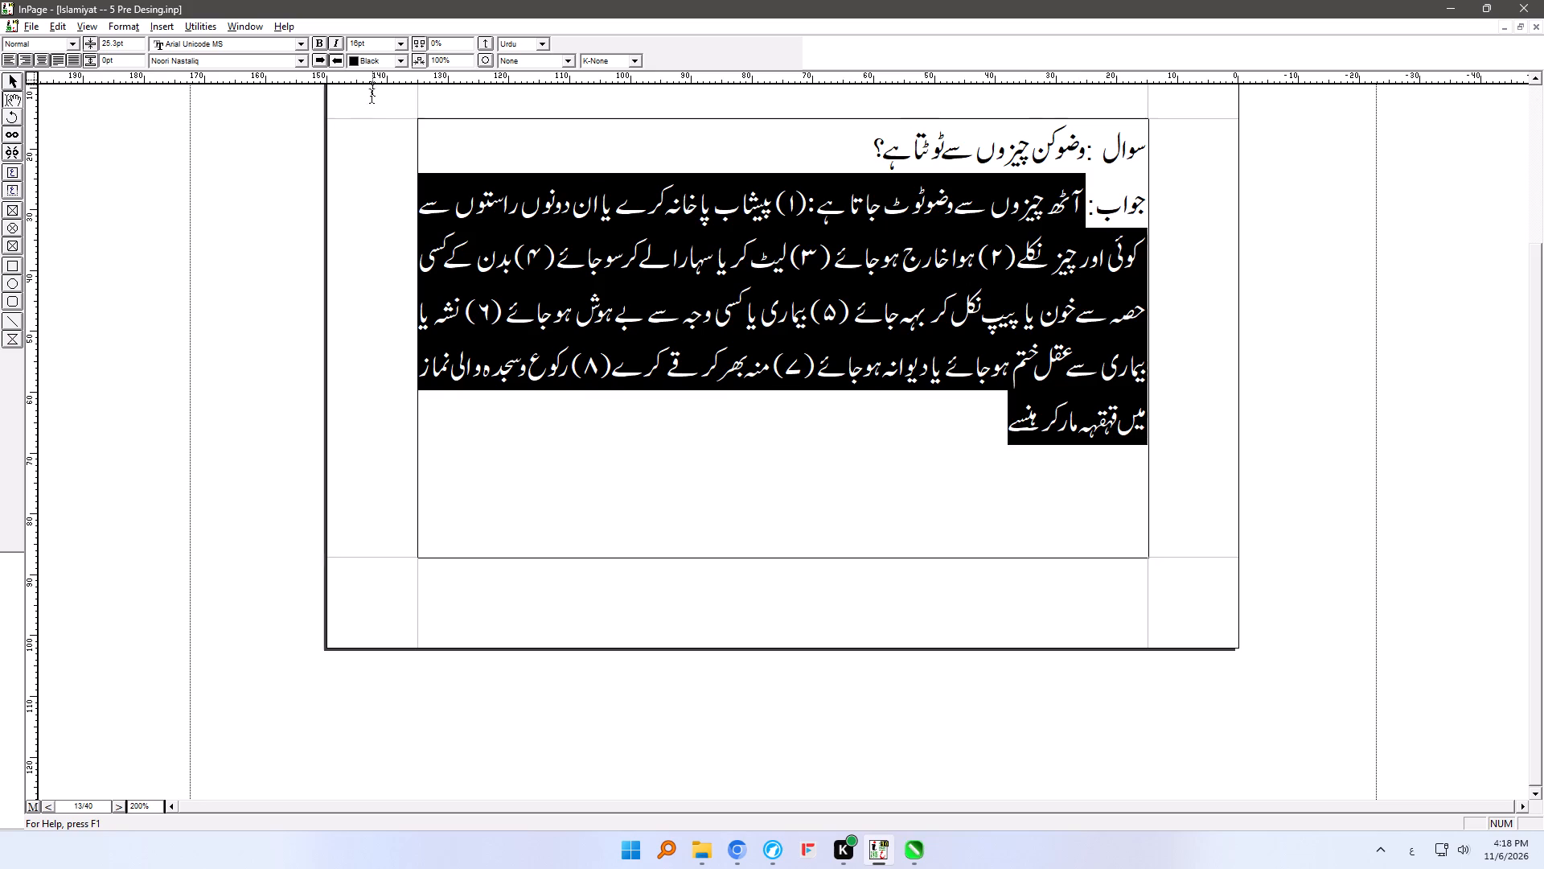
drag(441, 46, 394, 65)
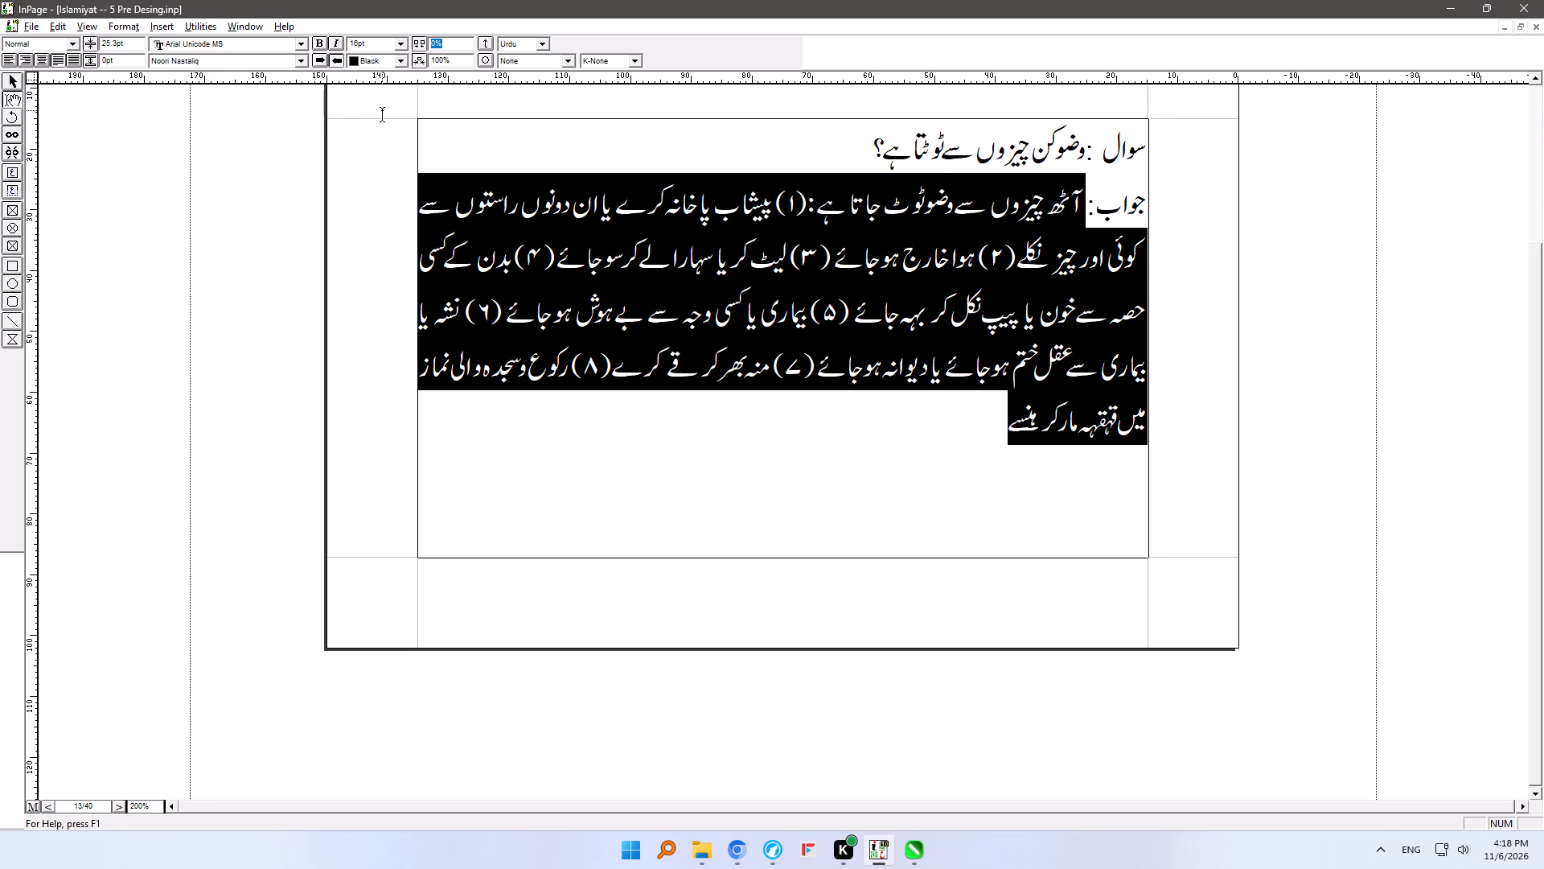
text(-3)
key(Return)
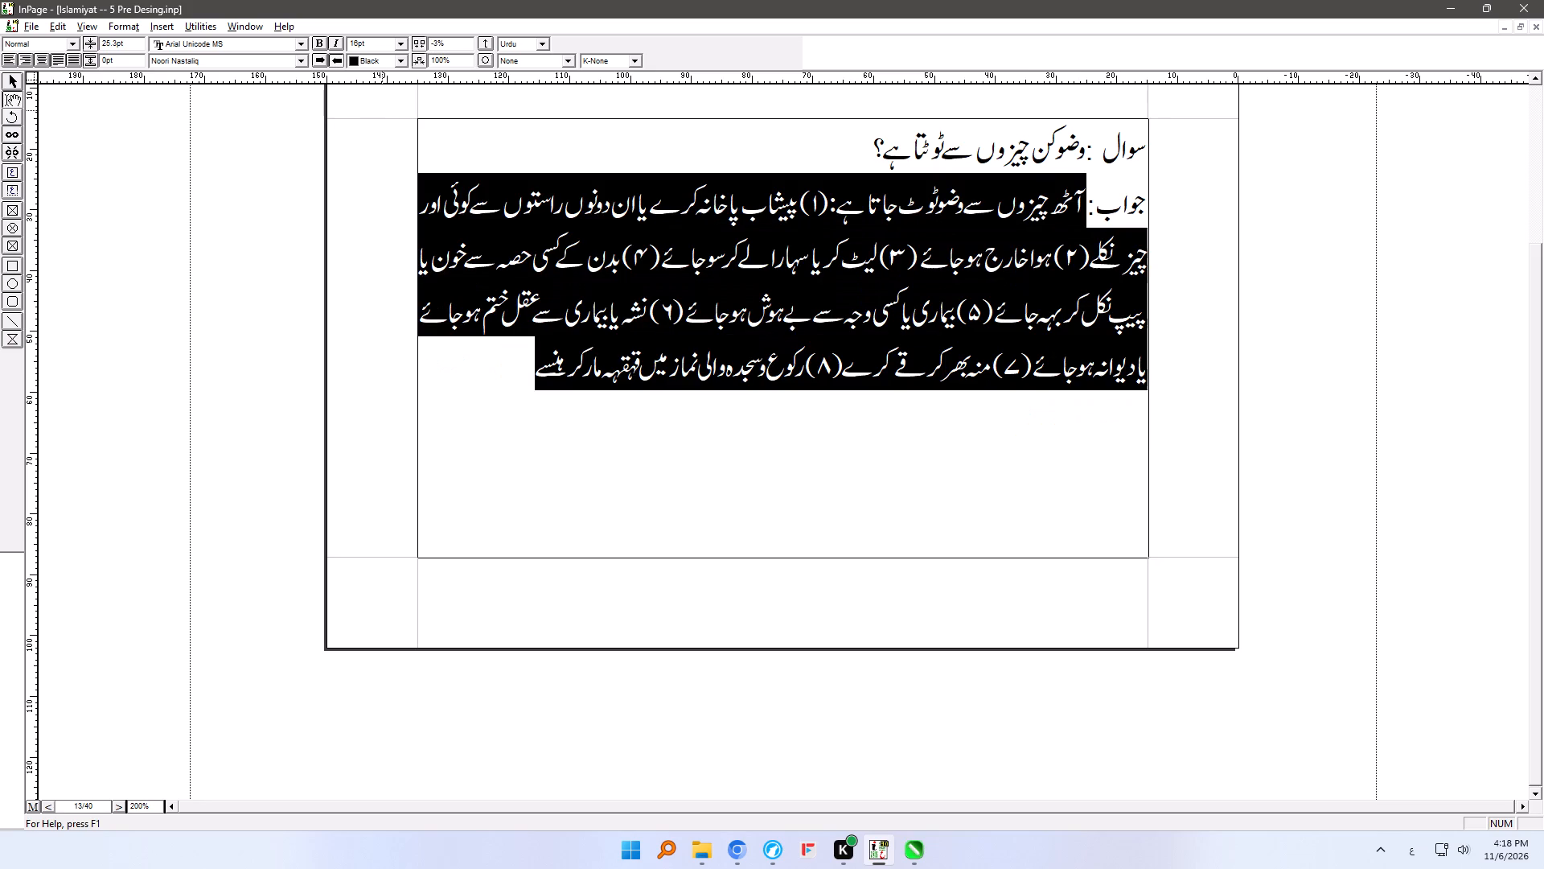
click(434, 46)
key(2)
key(Return)
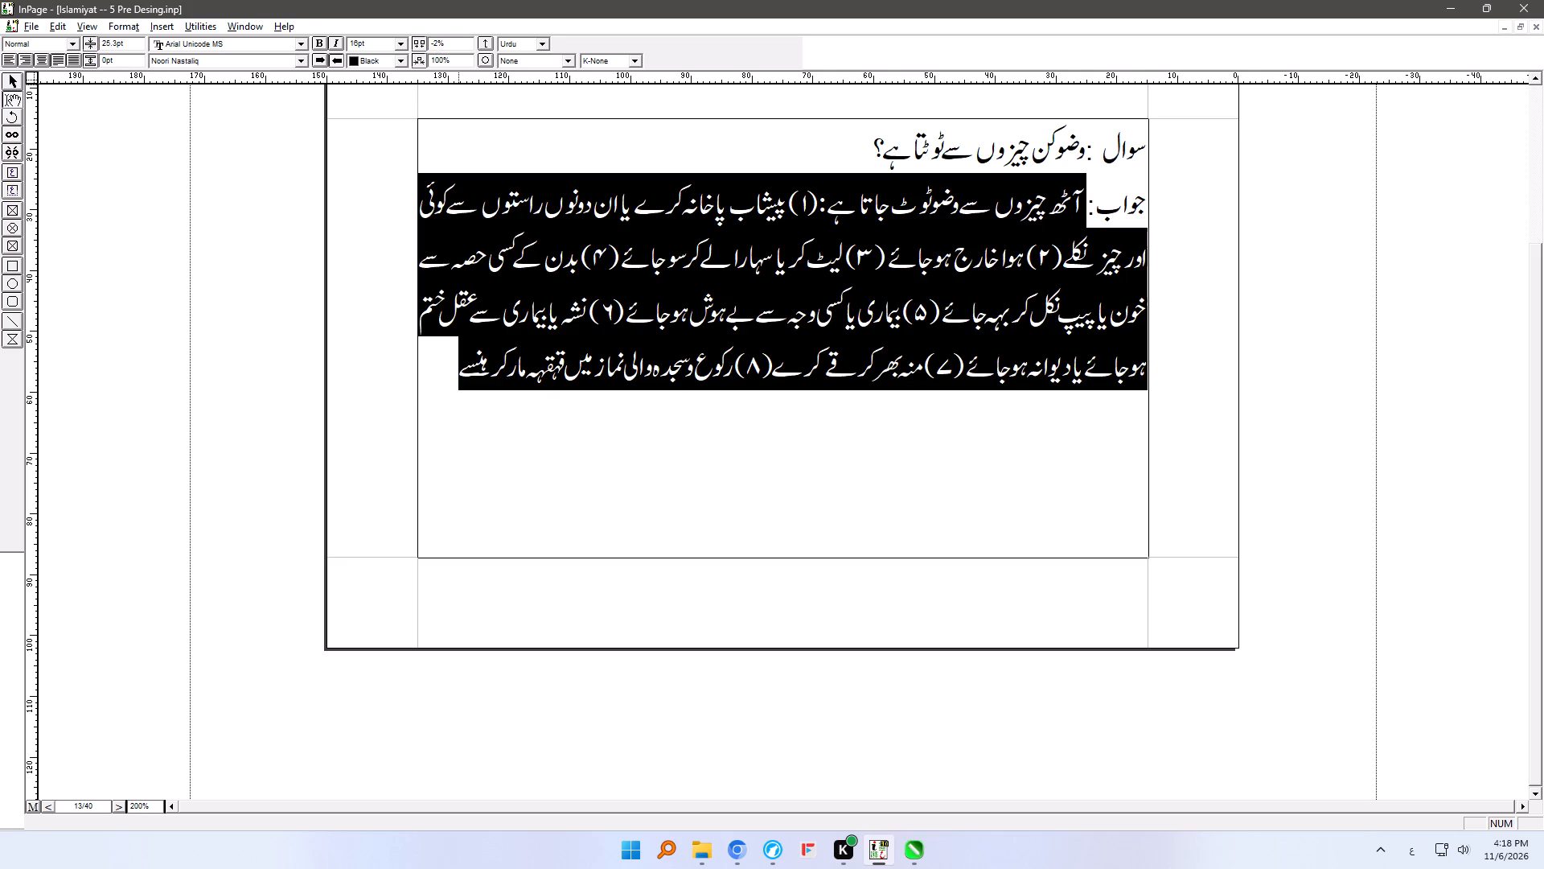
click(436, 46)
click(465, 386)
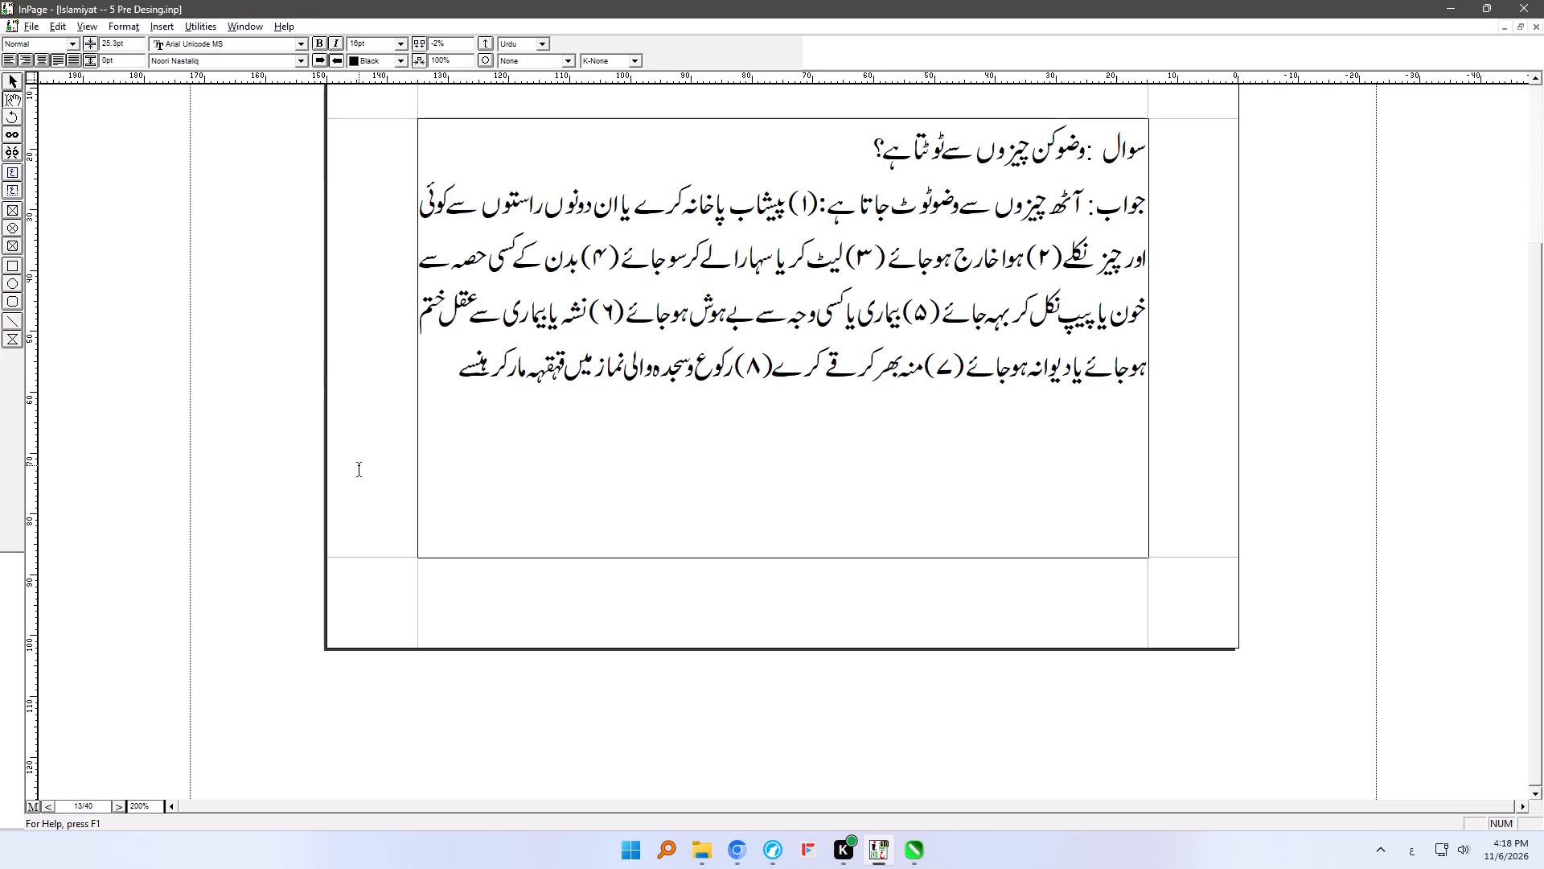
Start a new empty line below the completed answer on page 13.
key(Return)
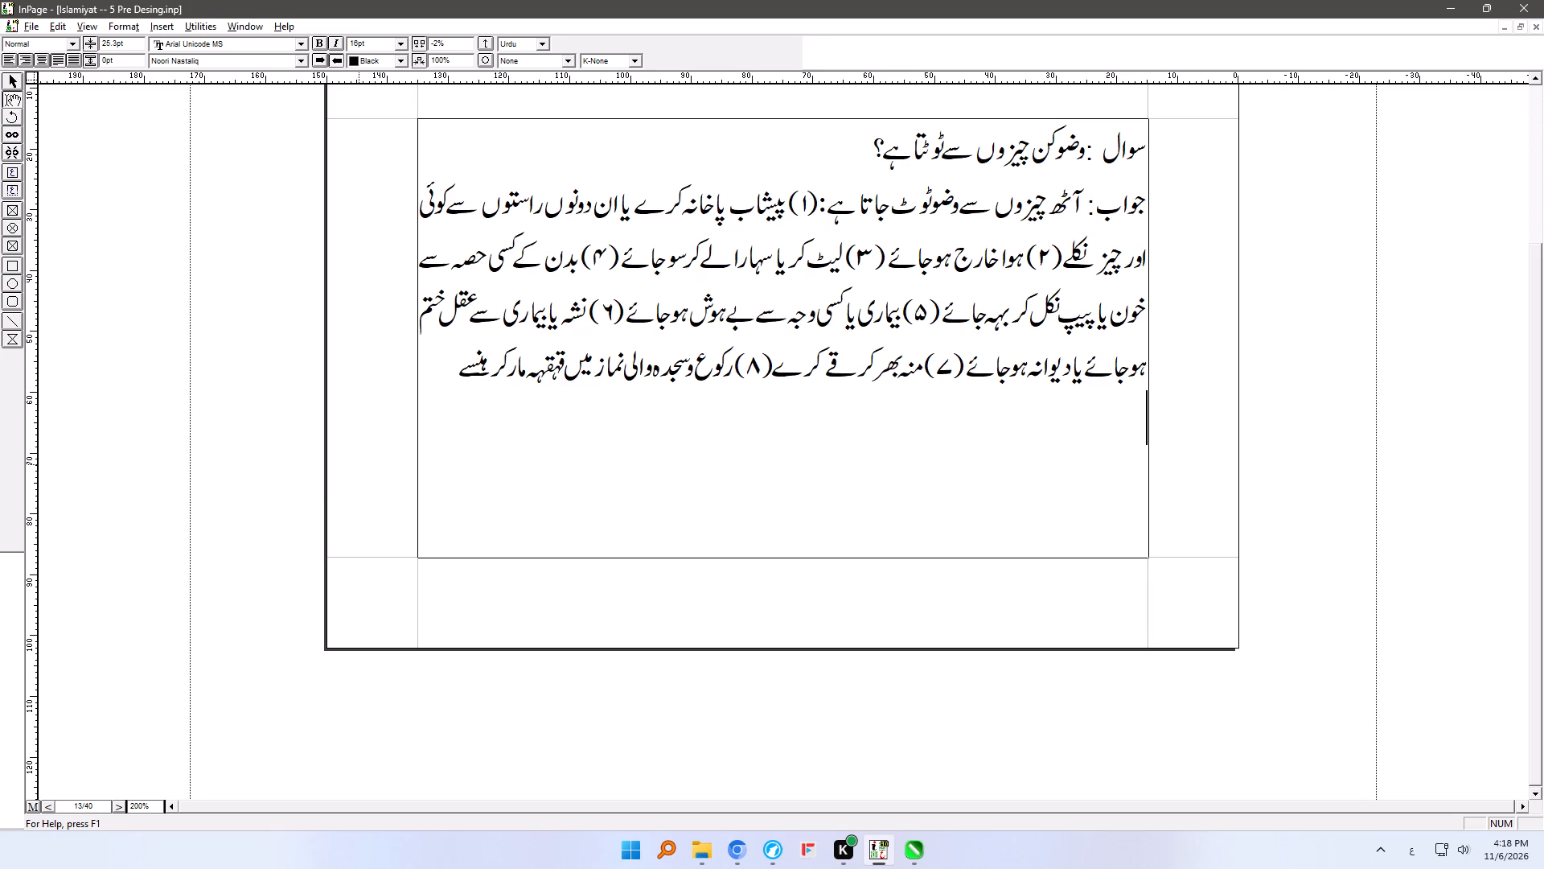
key(alt+Tab)
key(alt+Tab)
key(alt+Tab)
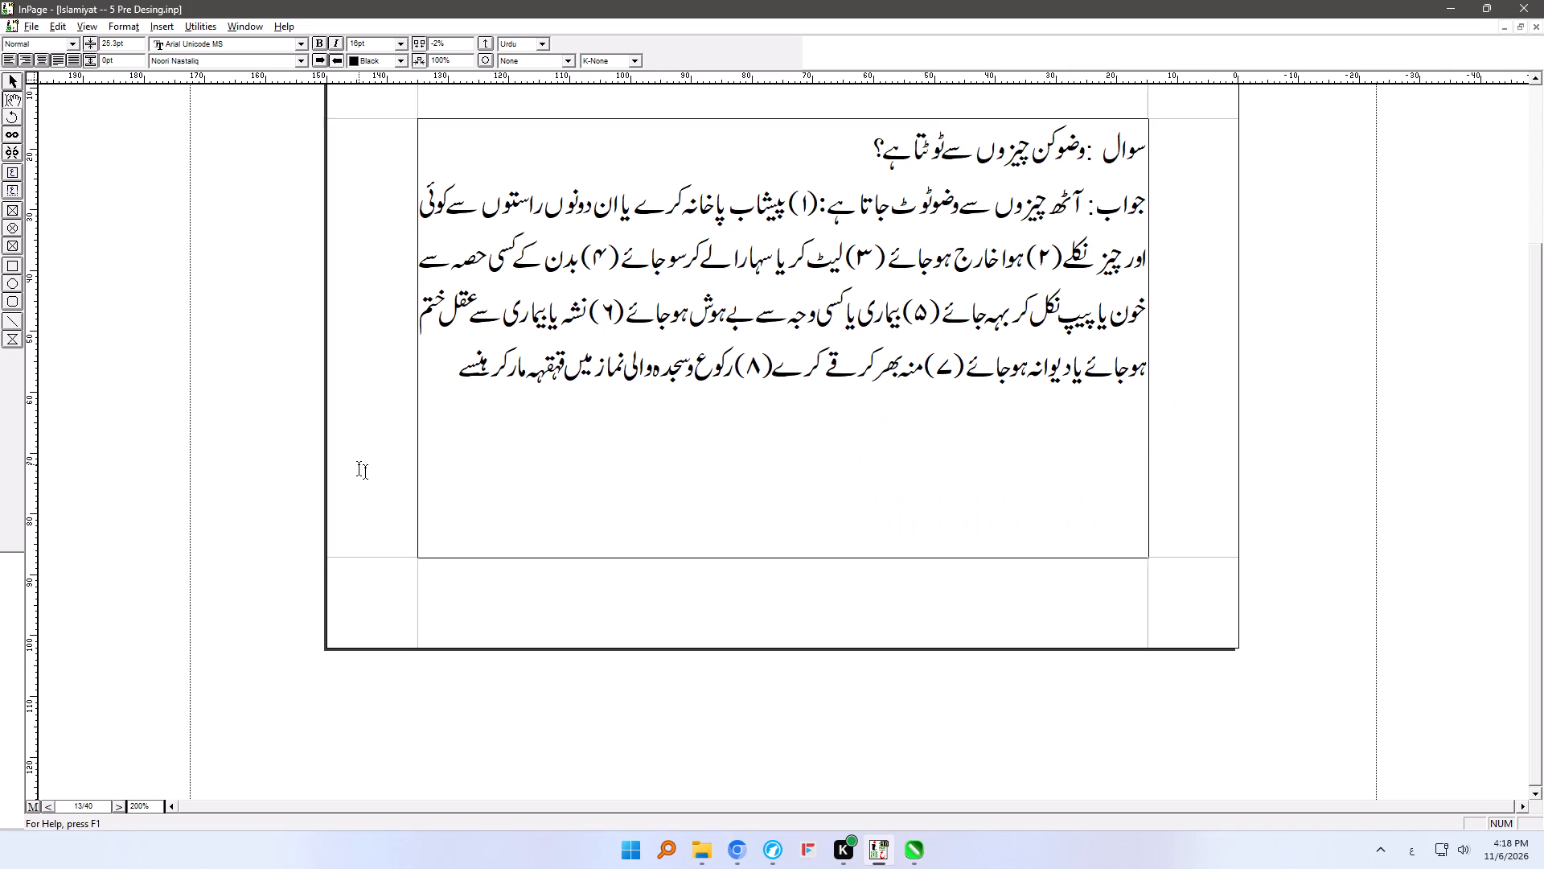
key(shift+Tab)
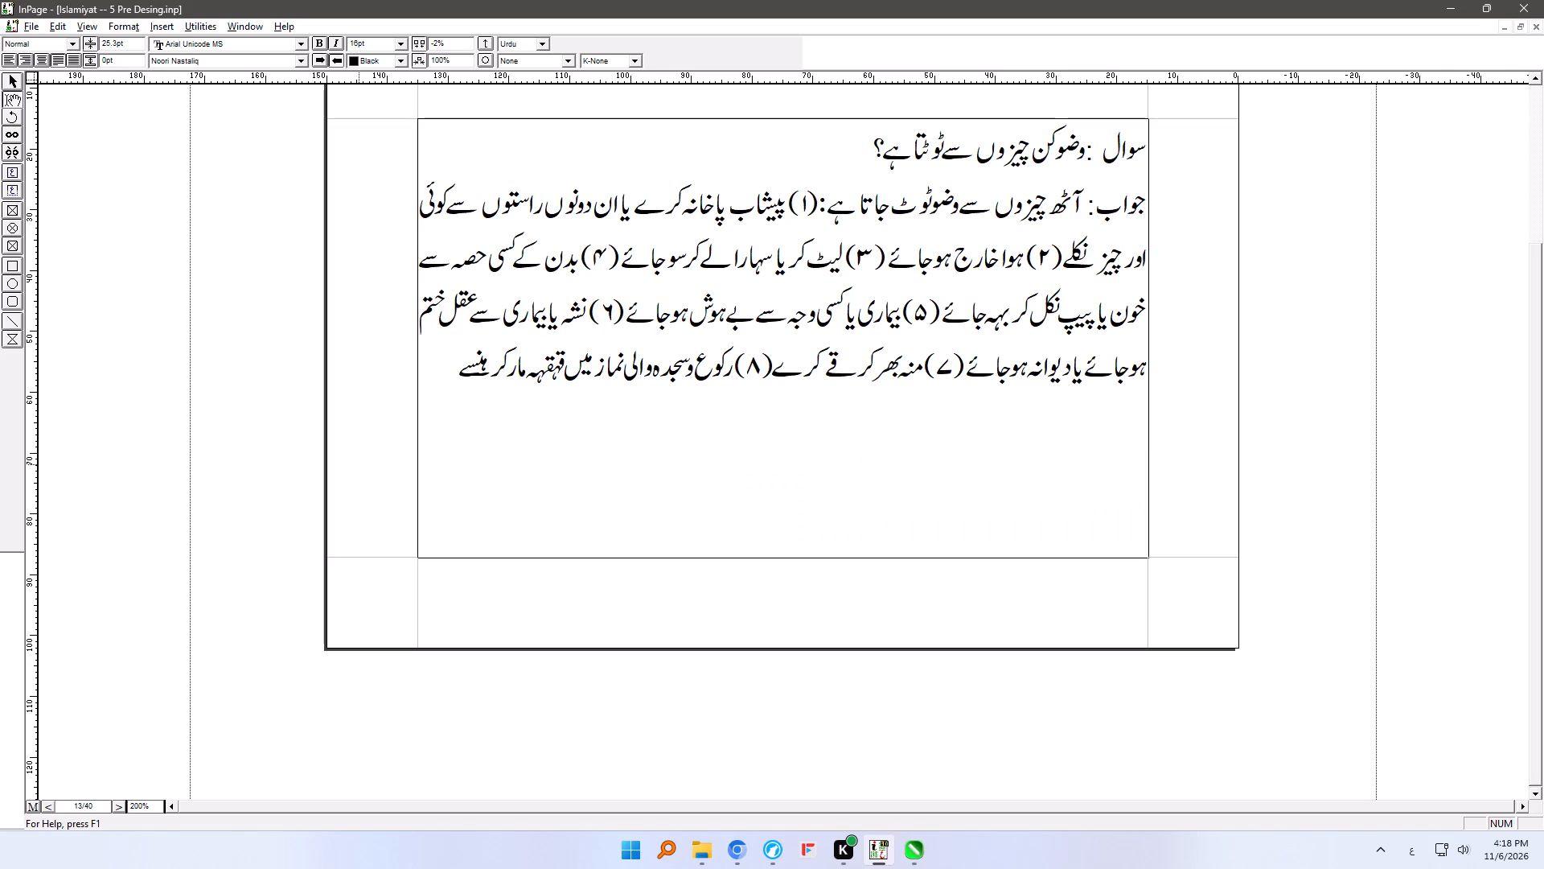
key(BackSpace)
Look through pages 4 and 5 of Islamiyat -- 6 for a question and answer that suits the remaining space on page 13.
key(ctrl+shift+Tab)
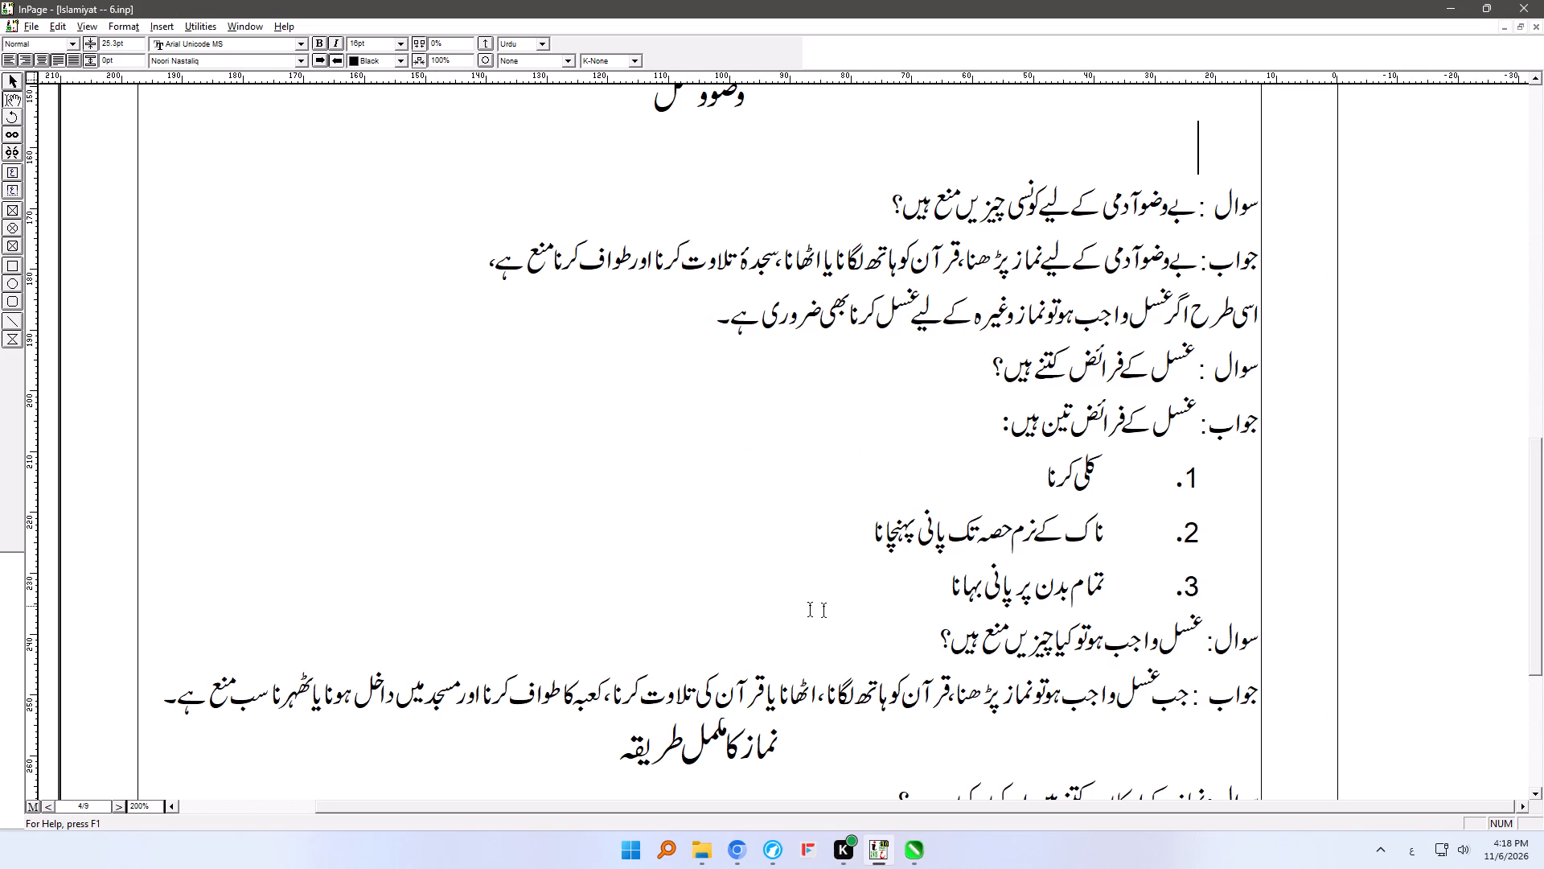
click(877, 646)
ctrl+right_drag(850, 696, 850, 539)
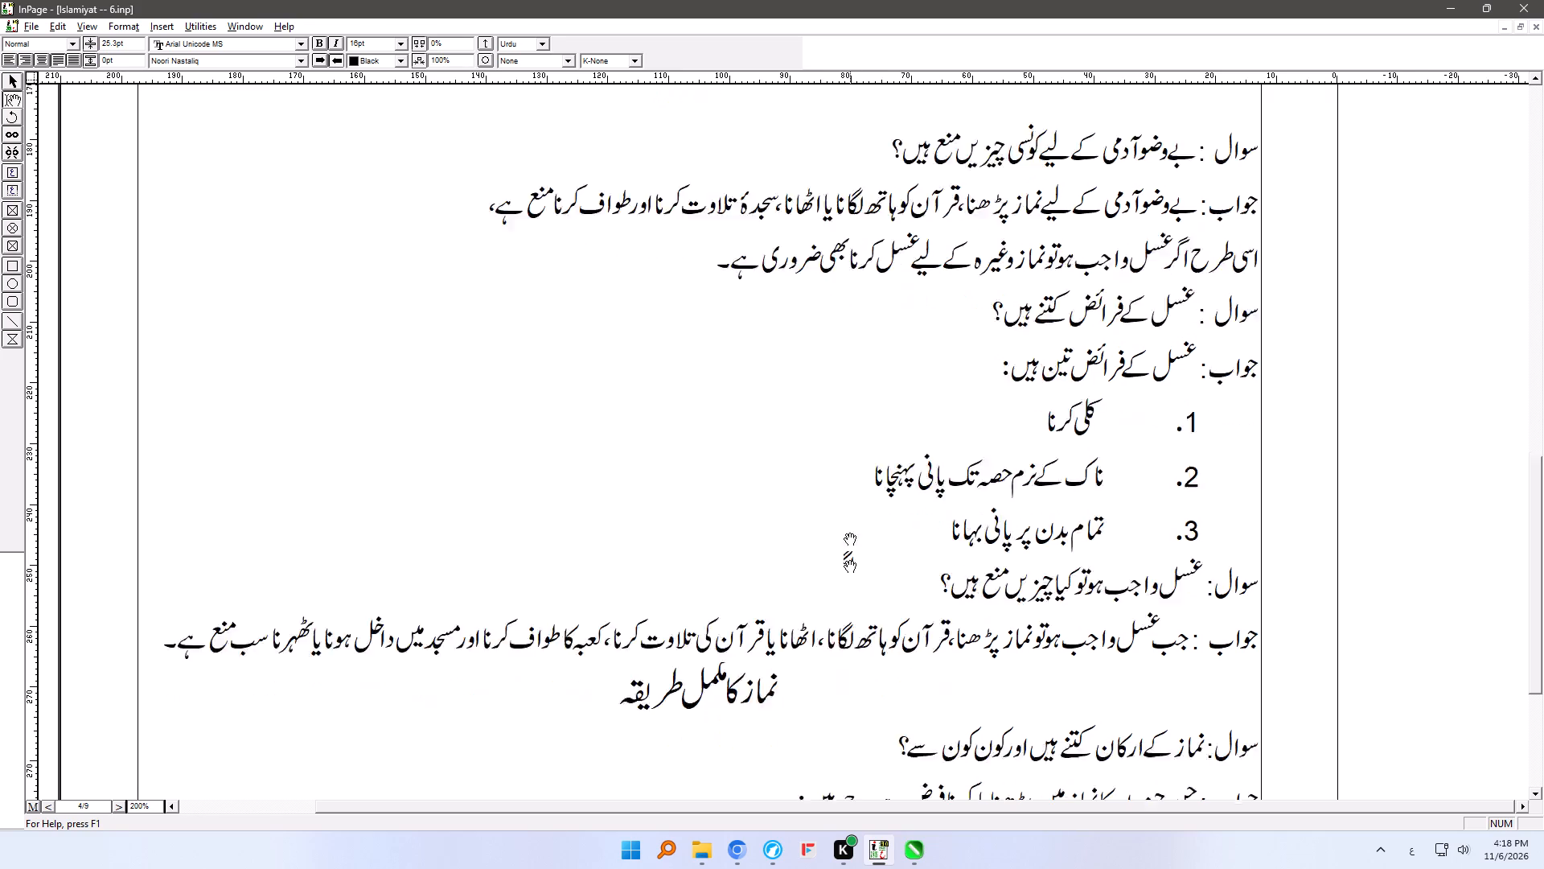
ctrl+right_drag(850, 539, 850, 389)
click(1035, 531)
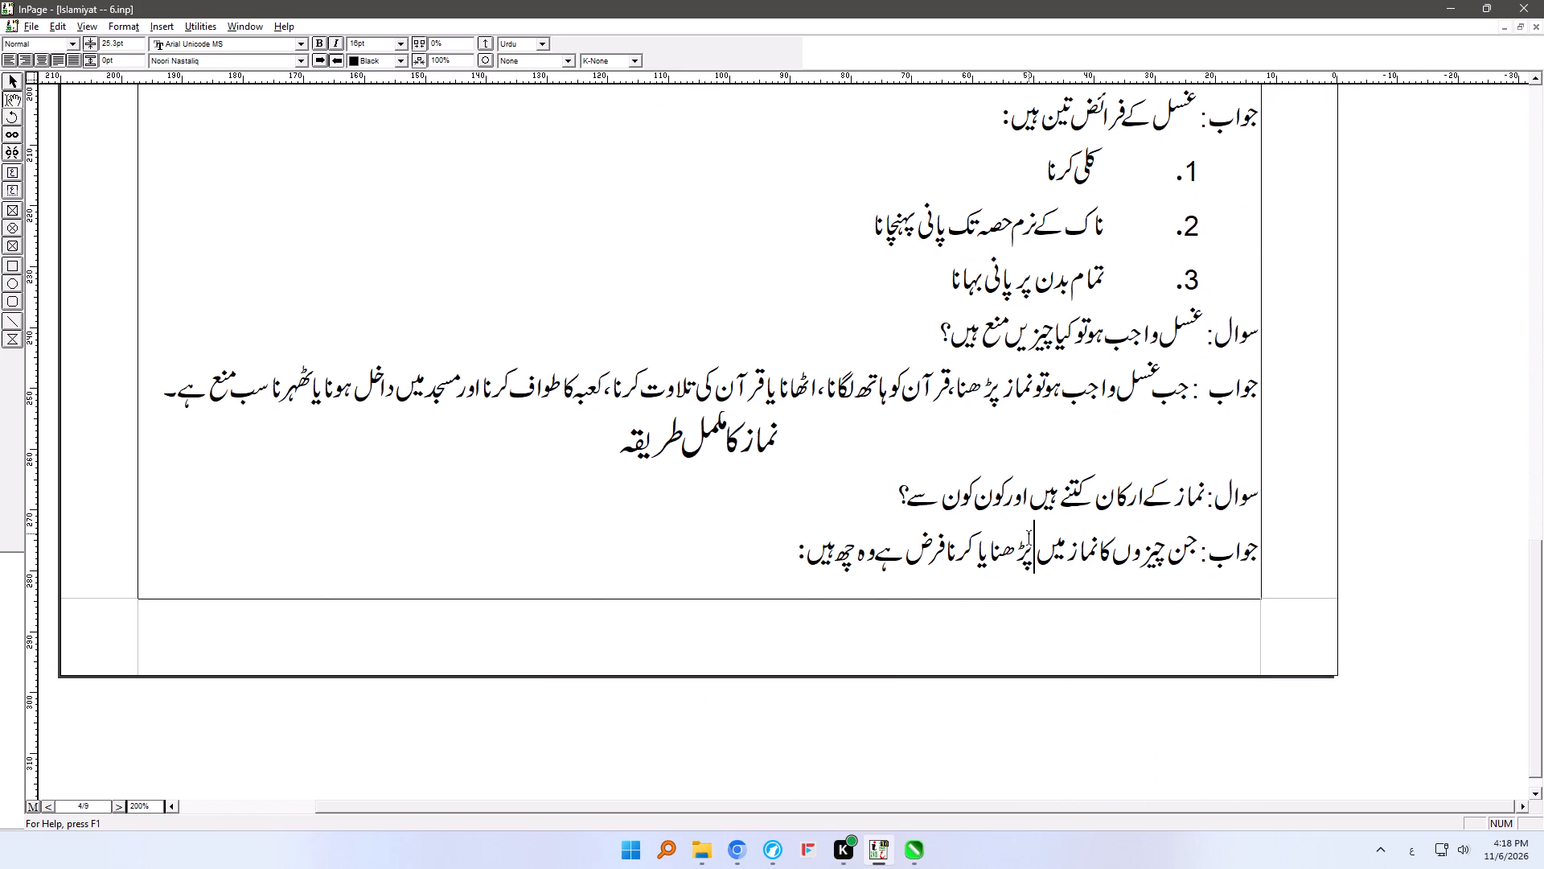
key(Down)
click(1013, 624)
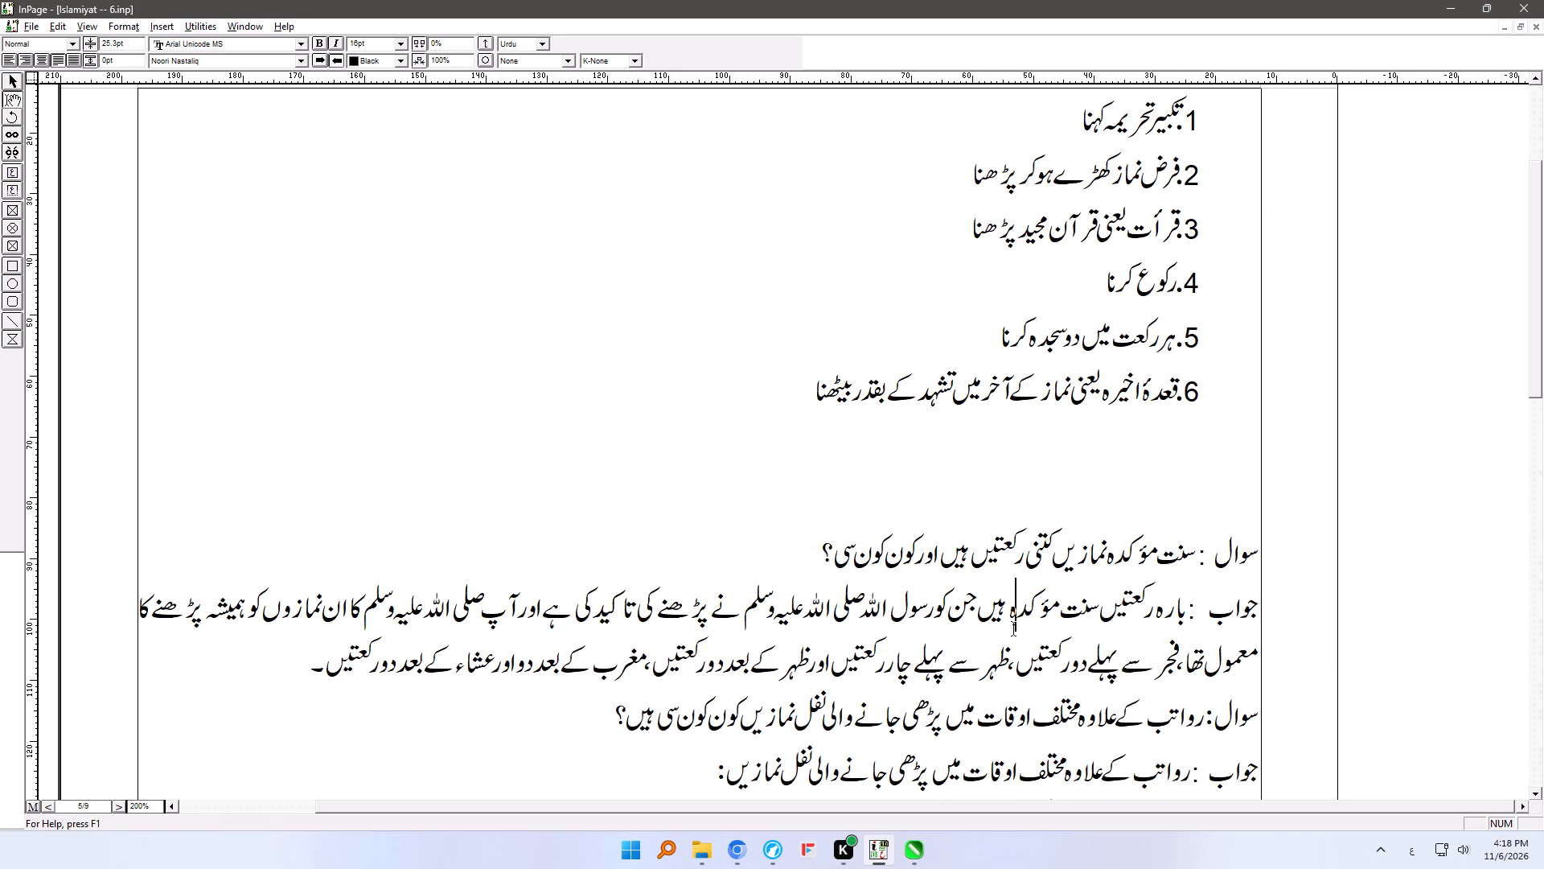
ctrl+right_drag(977, 692, 973, 407)
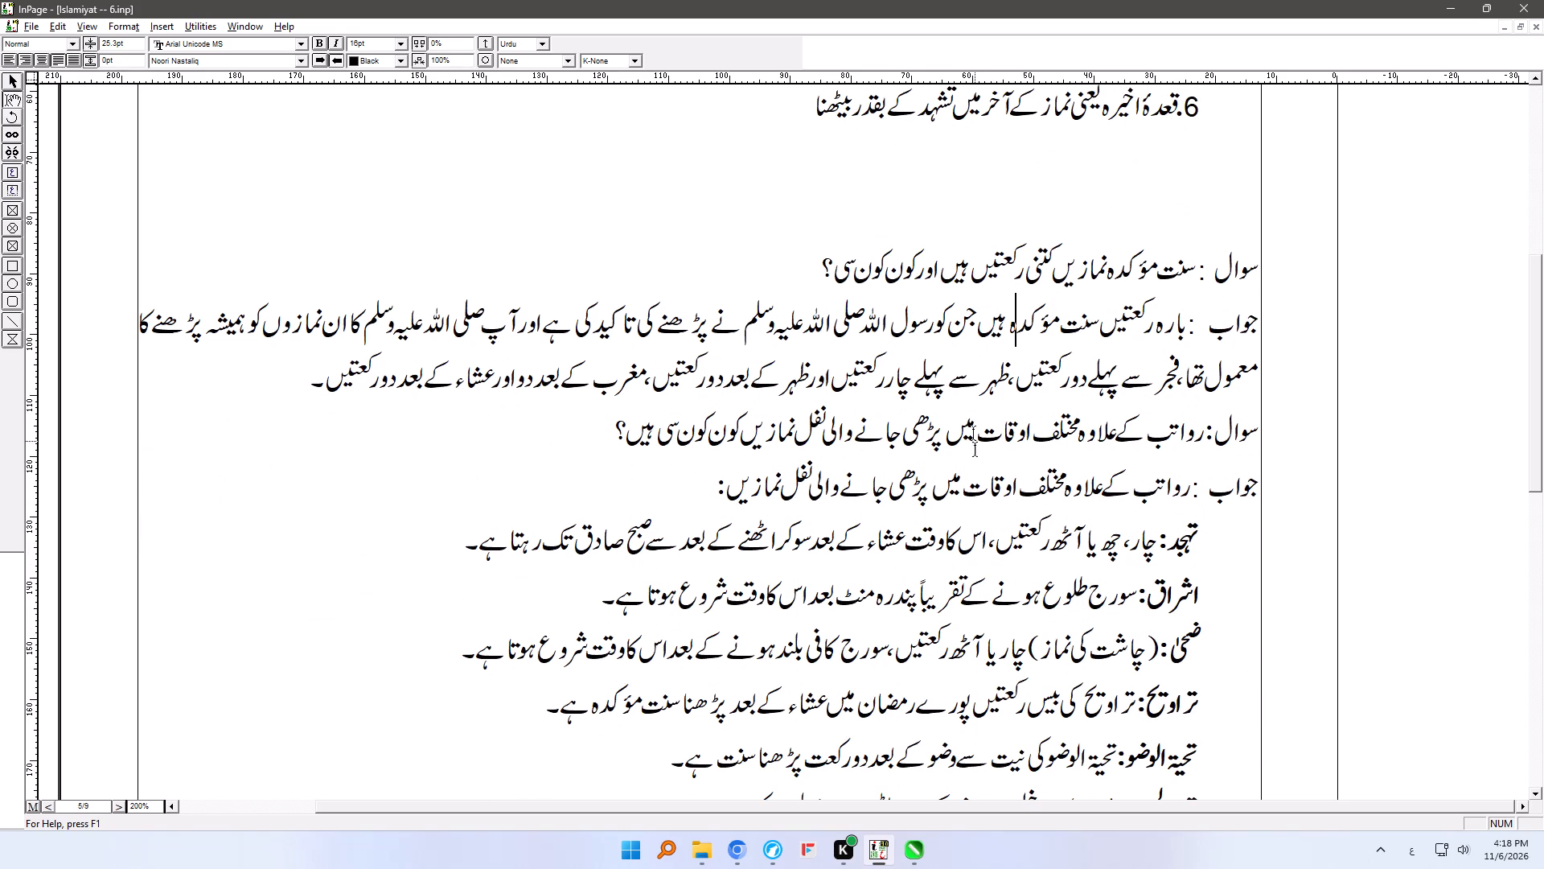
ctrl+right_drag(979, 554, 978, 327)
ctrl+right_drag(1030, 699, 1018, 546)
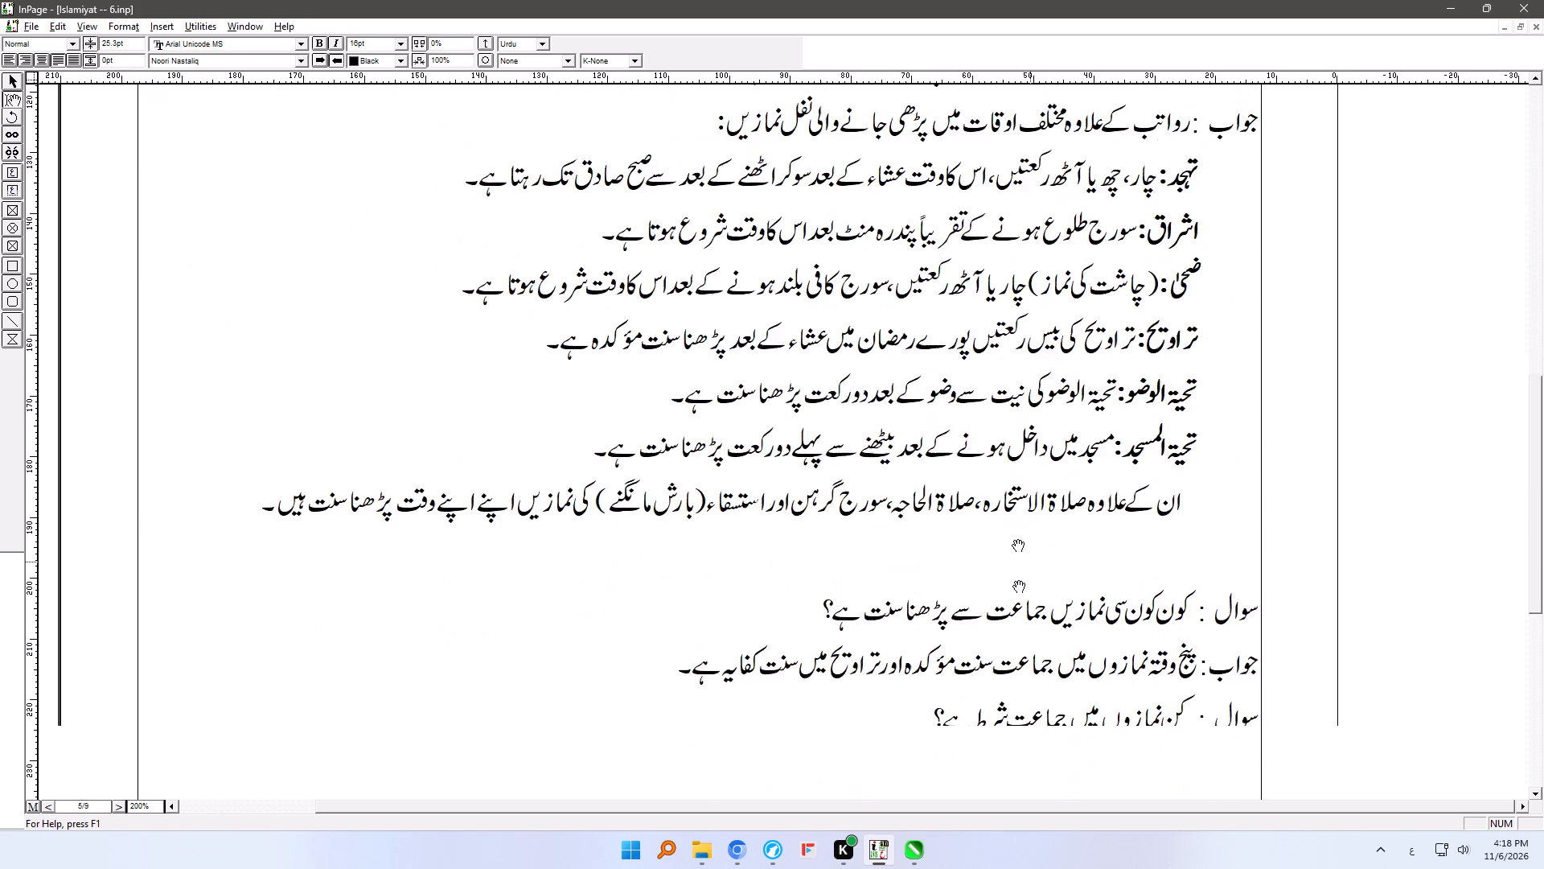
ctrl+right_drag(1018, 546, 1017, 403)
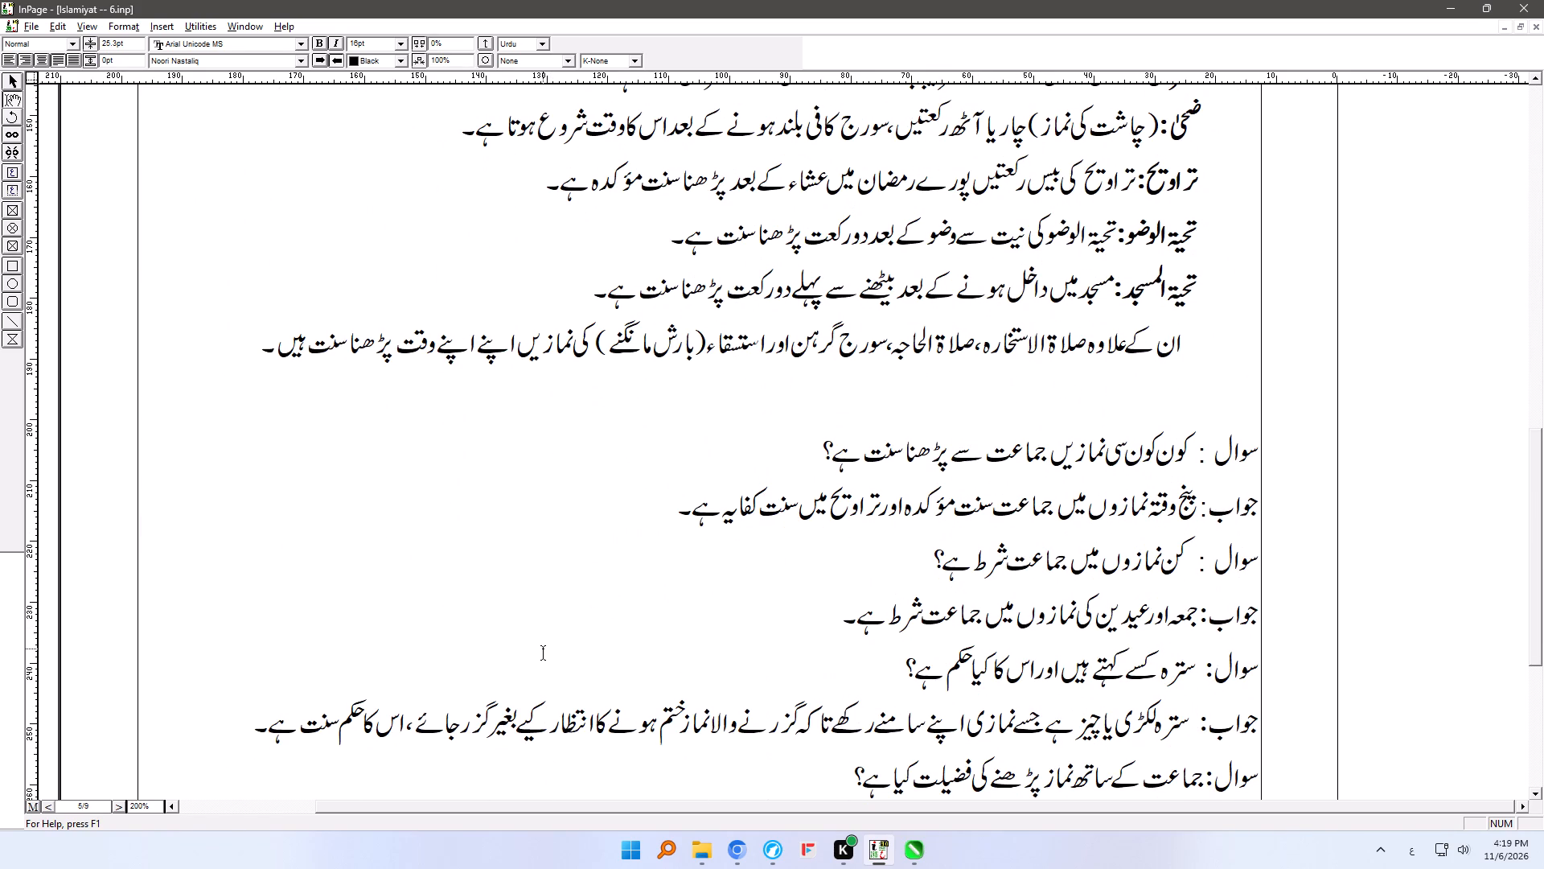
key(ctrl+shift+Tab)
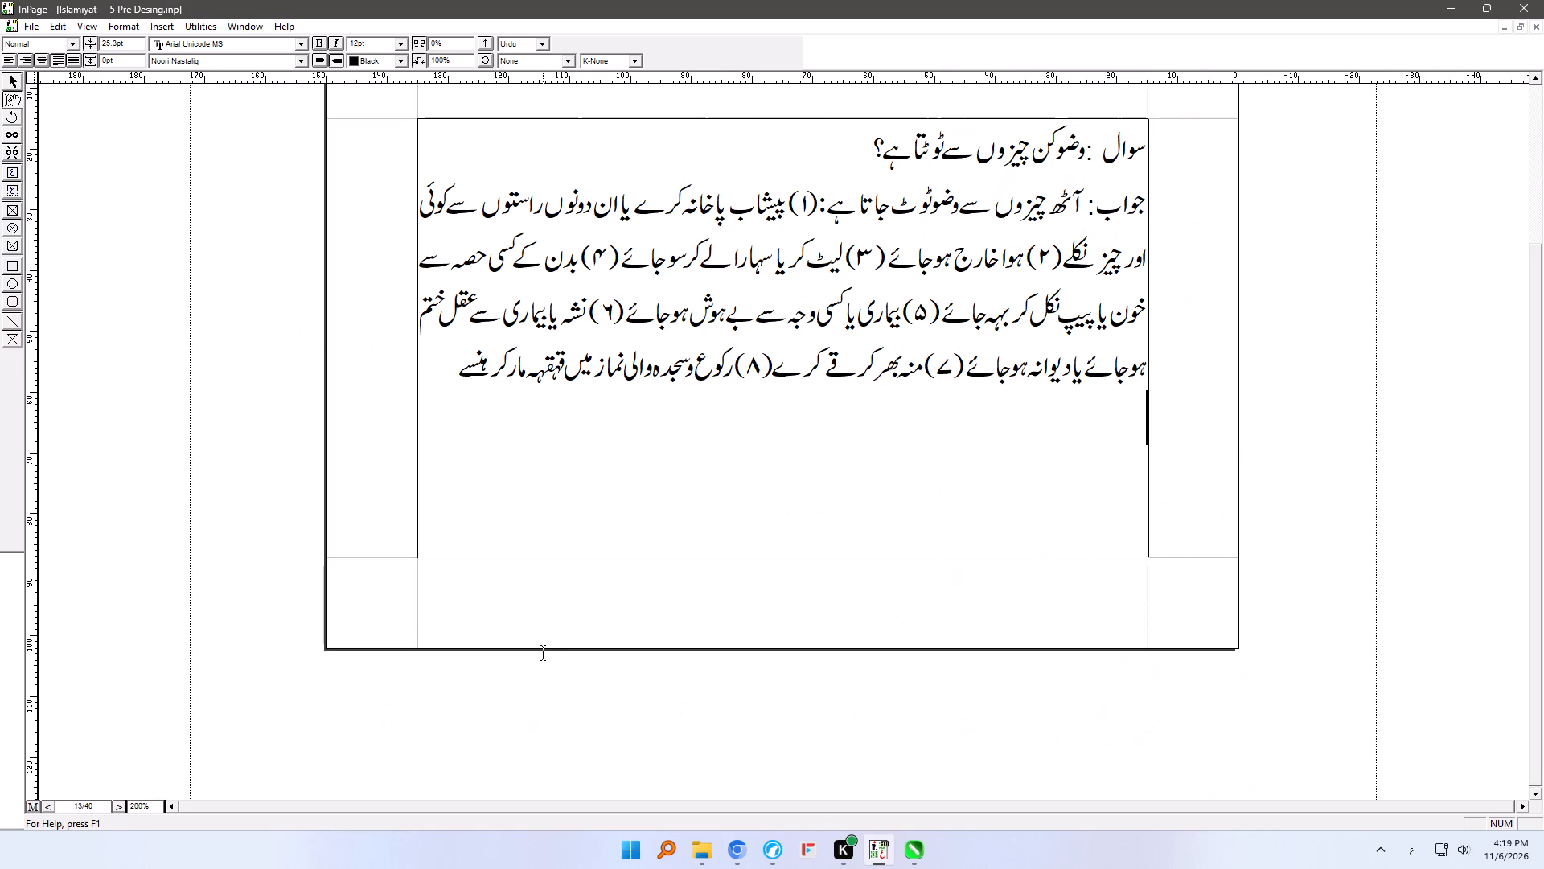
key(ctrl+shift+Tab)
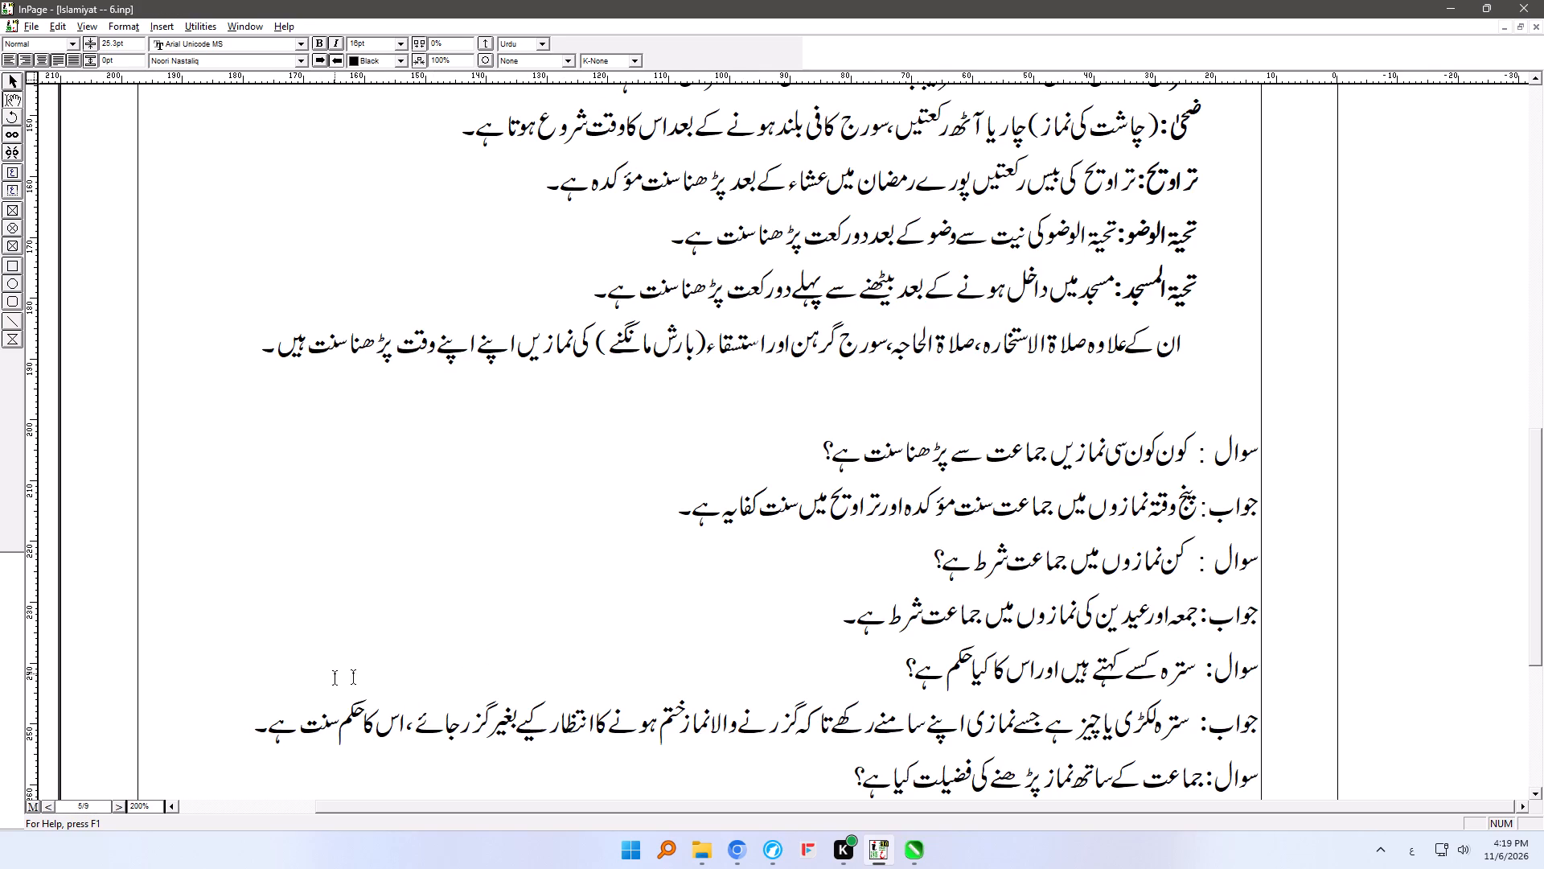
Move the سترہ question and answer from Islamiyat -- 6 to the end of page 13 in Islamiyat -- 5 Pre Desing, and start a new line after it.
drag(247, 723, 1261, 671)
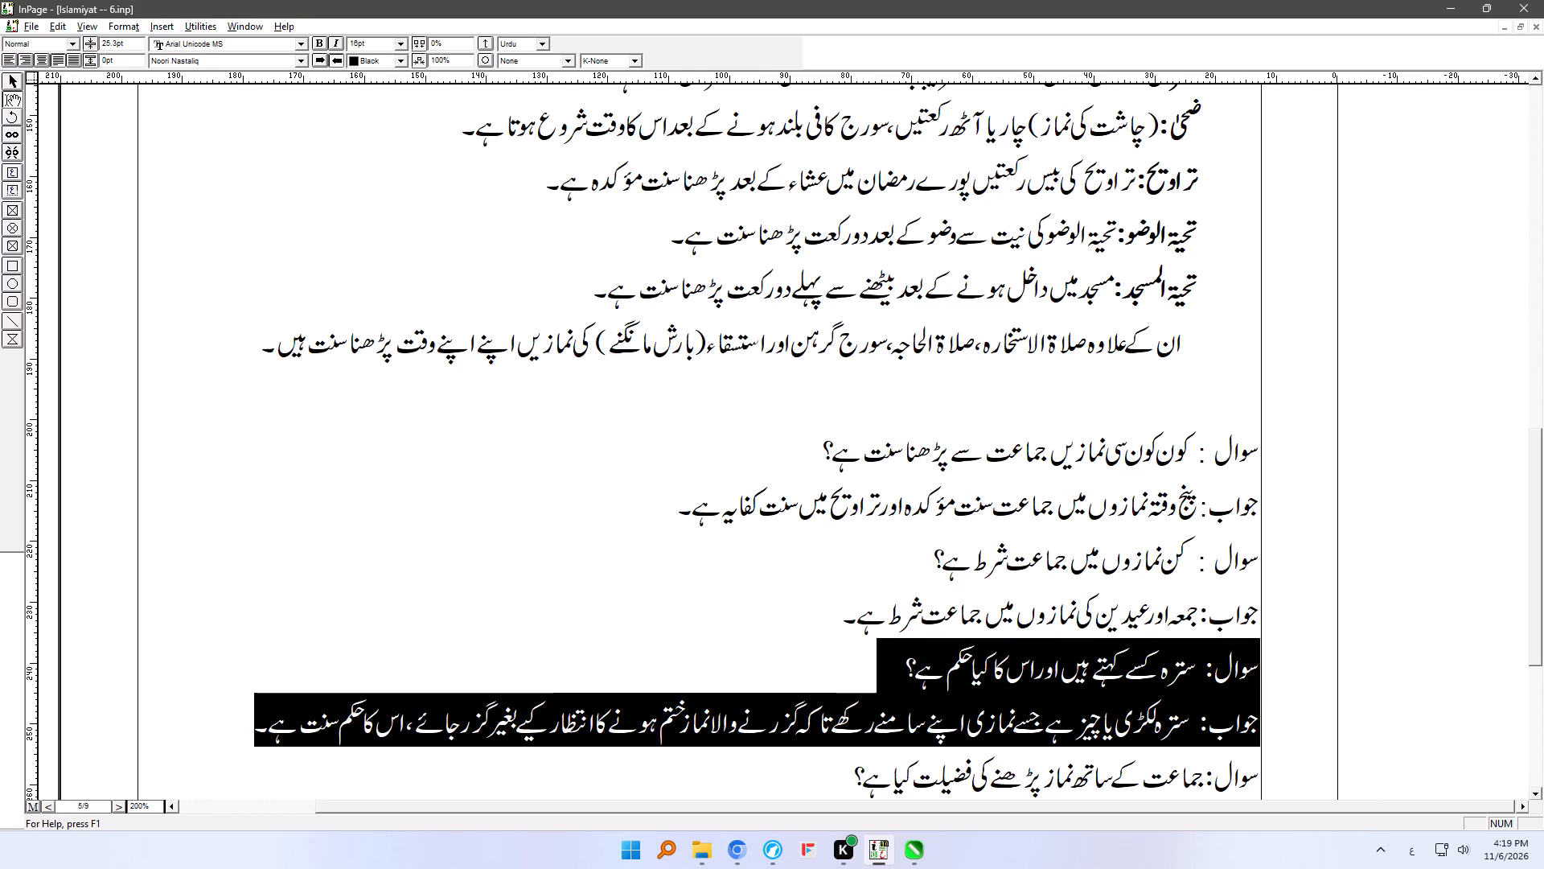
drag(1261, 671, 1262, 671)
key(ctrl+x)
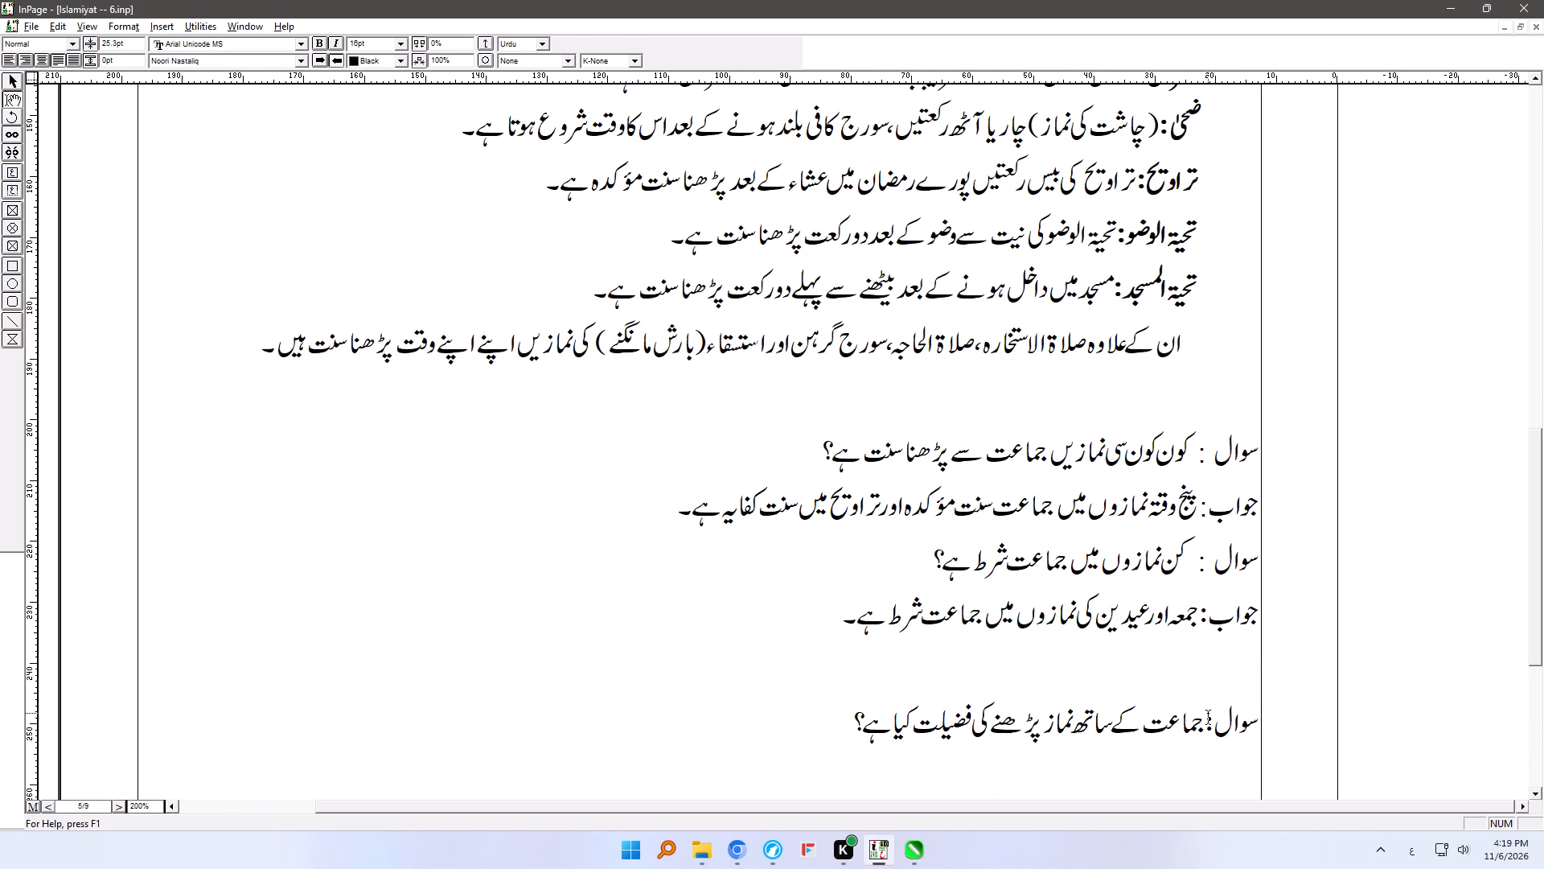
key(ctrl+shift+Tab)
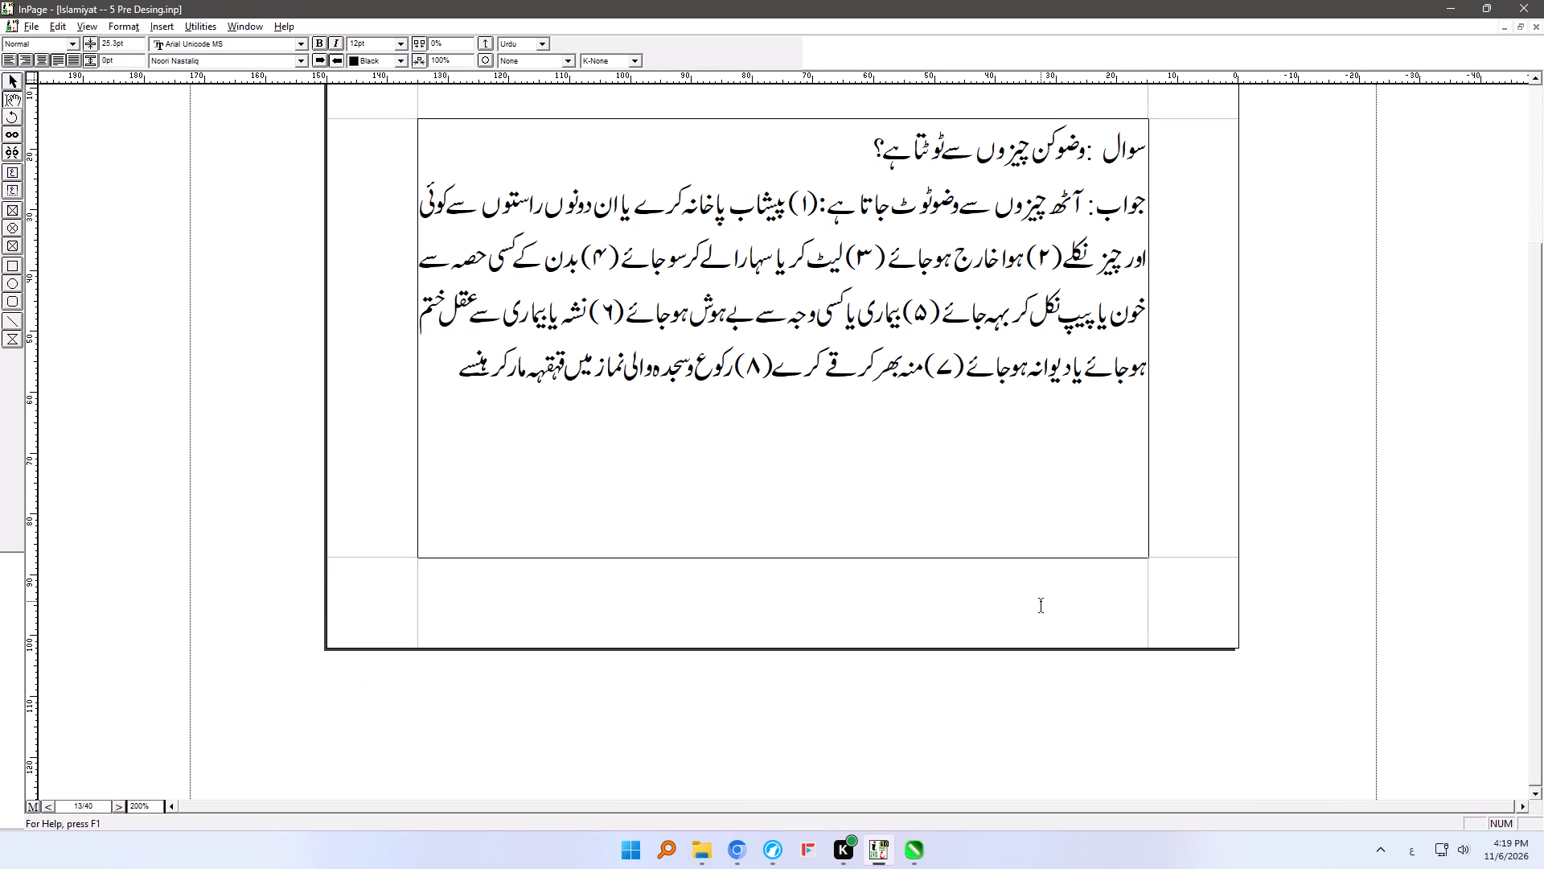
key(ctrl+v)
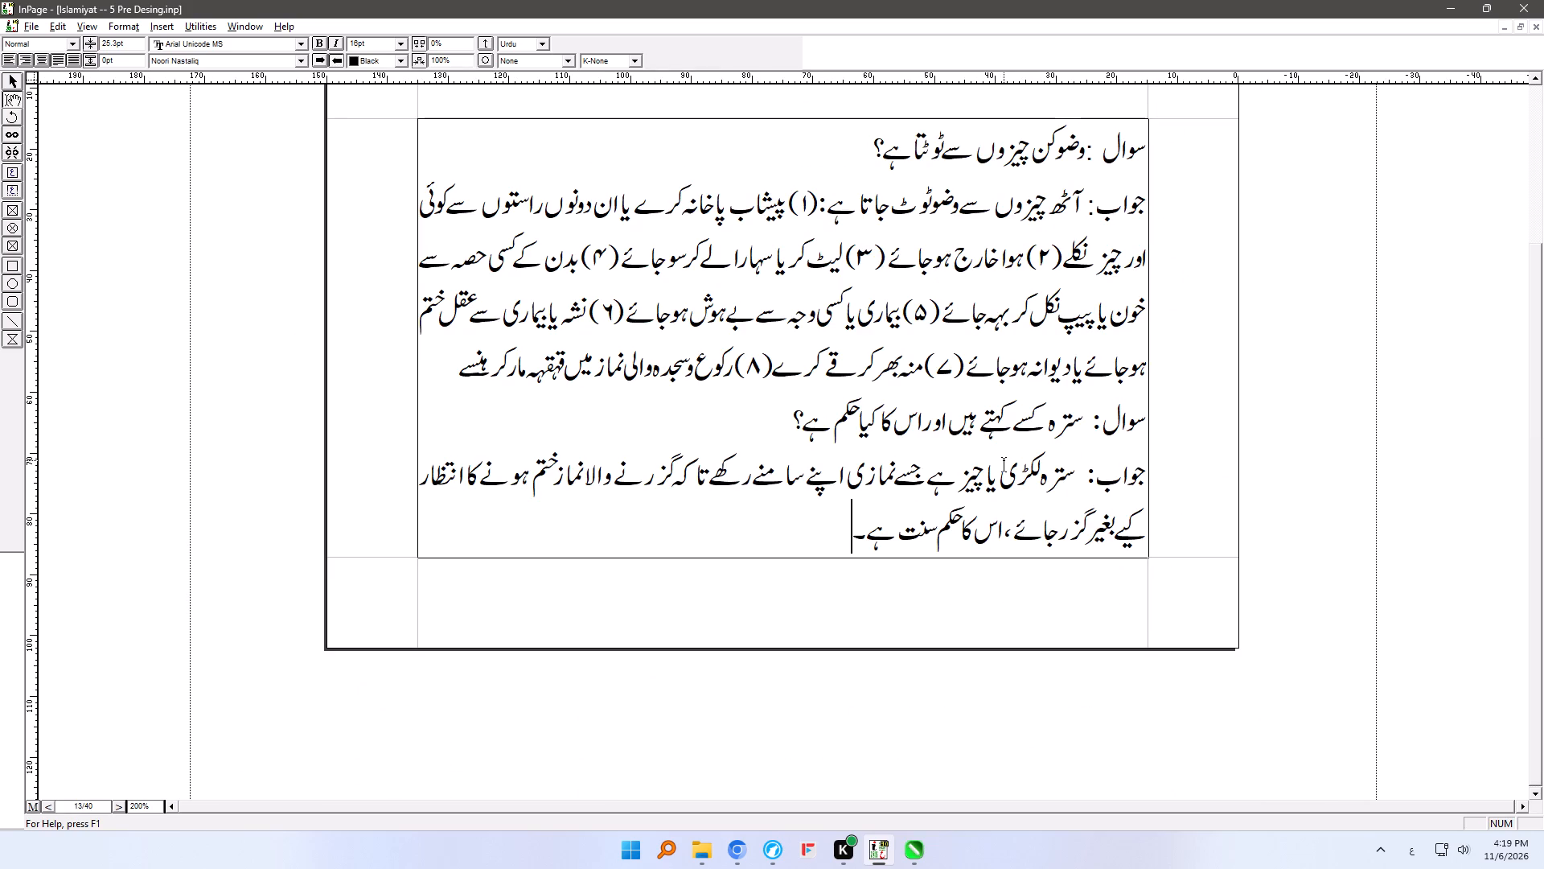
key(Return)
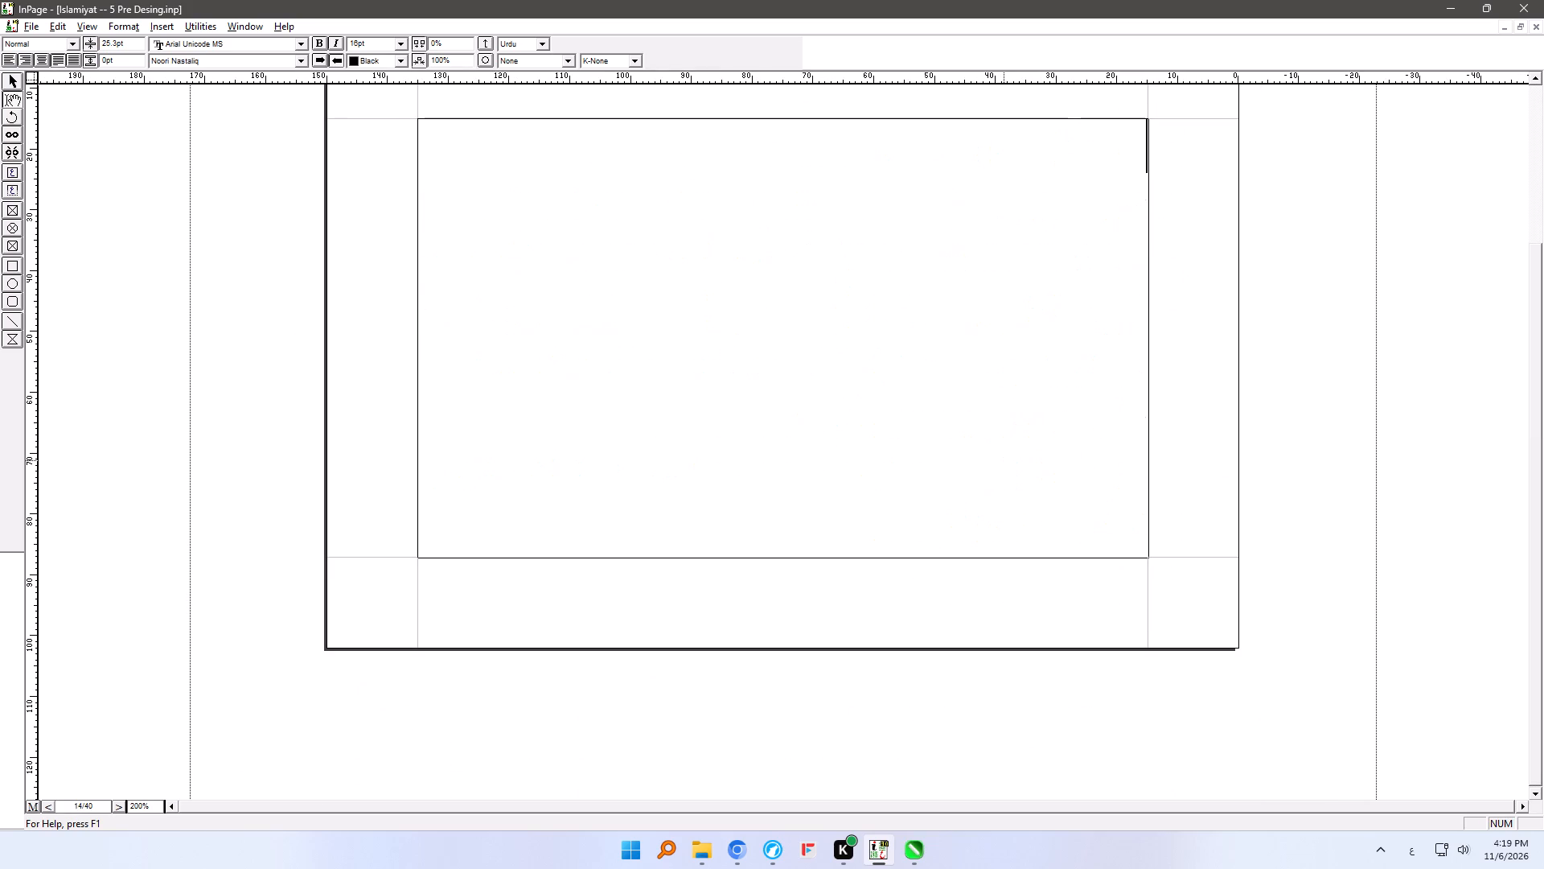
Cut the question امامت کا سب سے زیادہ مستحق کون ہے؟ and its full answer from pages 5–6 of Islamiyat -- 6.
key(ctrl+shift+Tab)
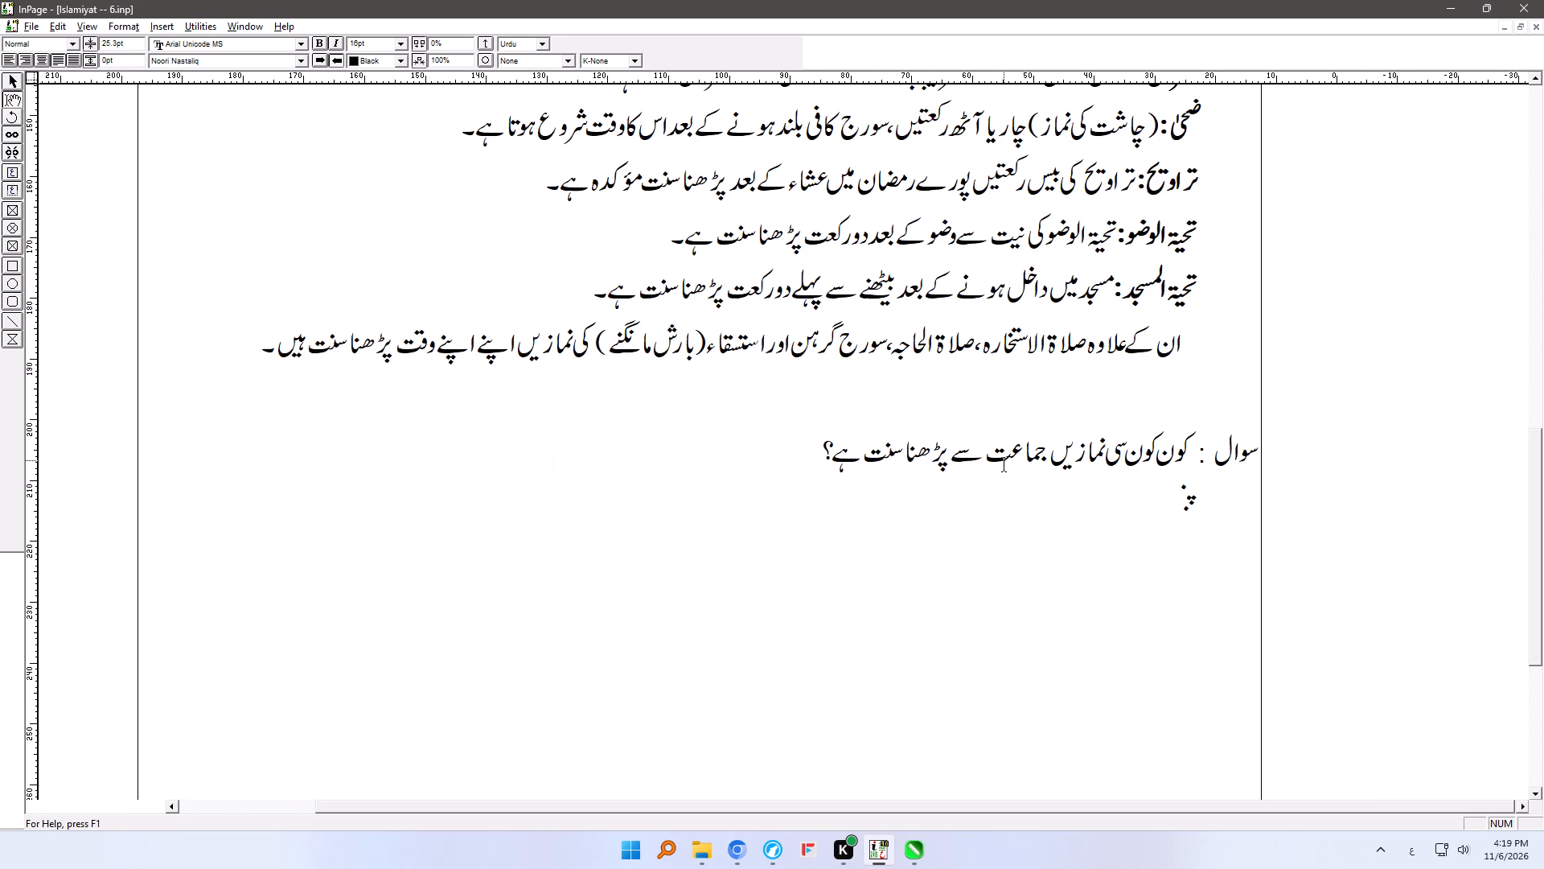
click(1030, 607)
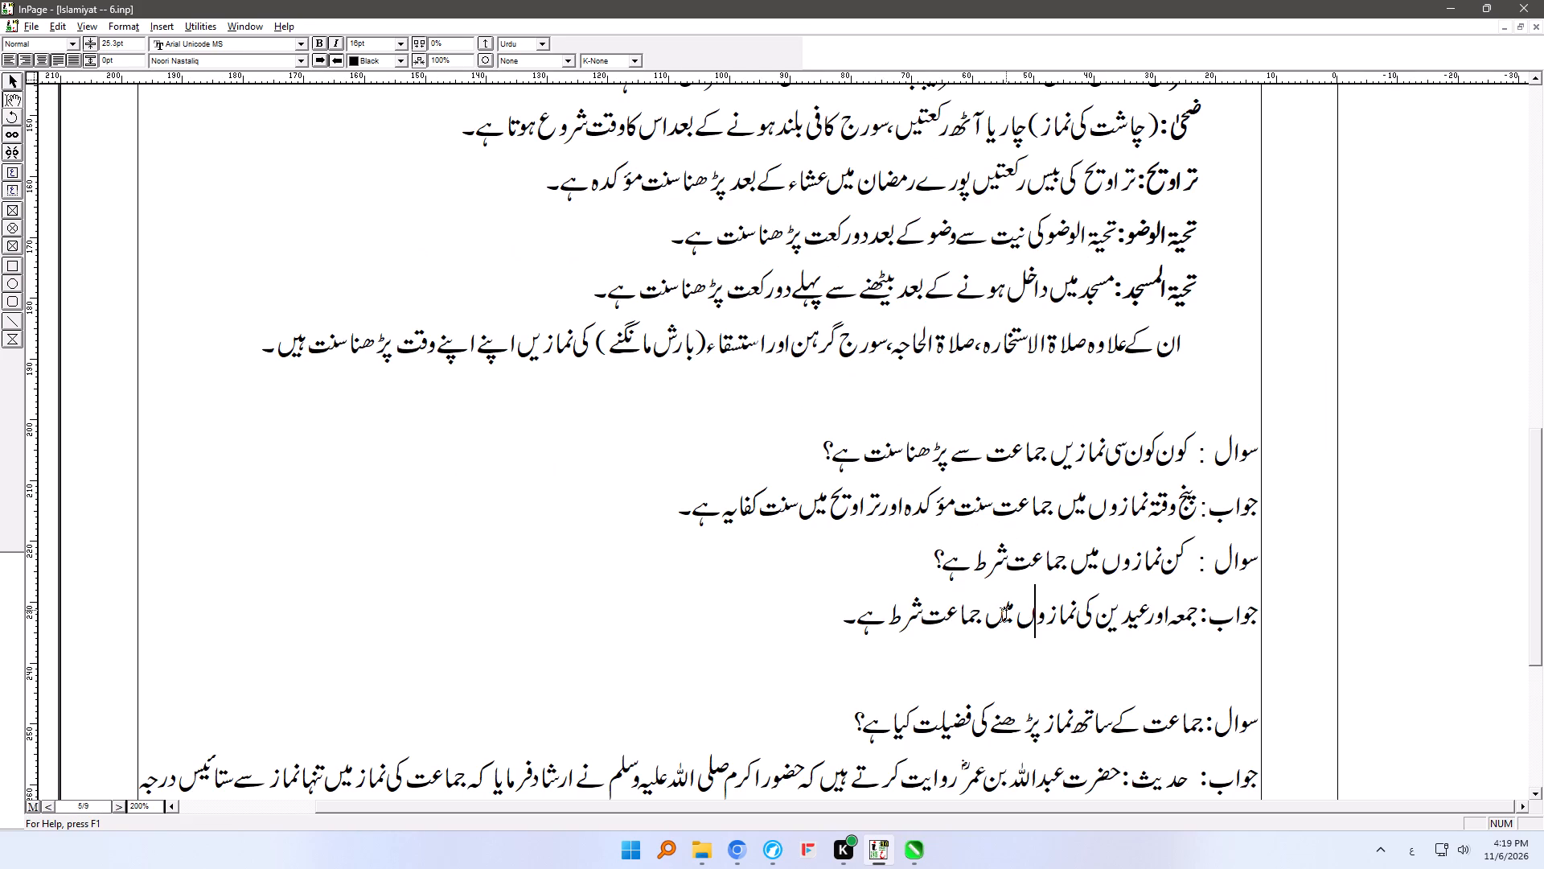
ctrl+right_drag(963, 628, 963, 402)
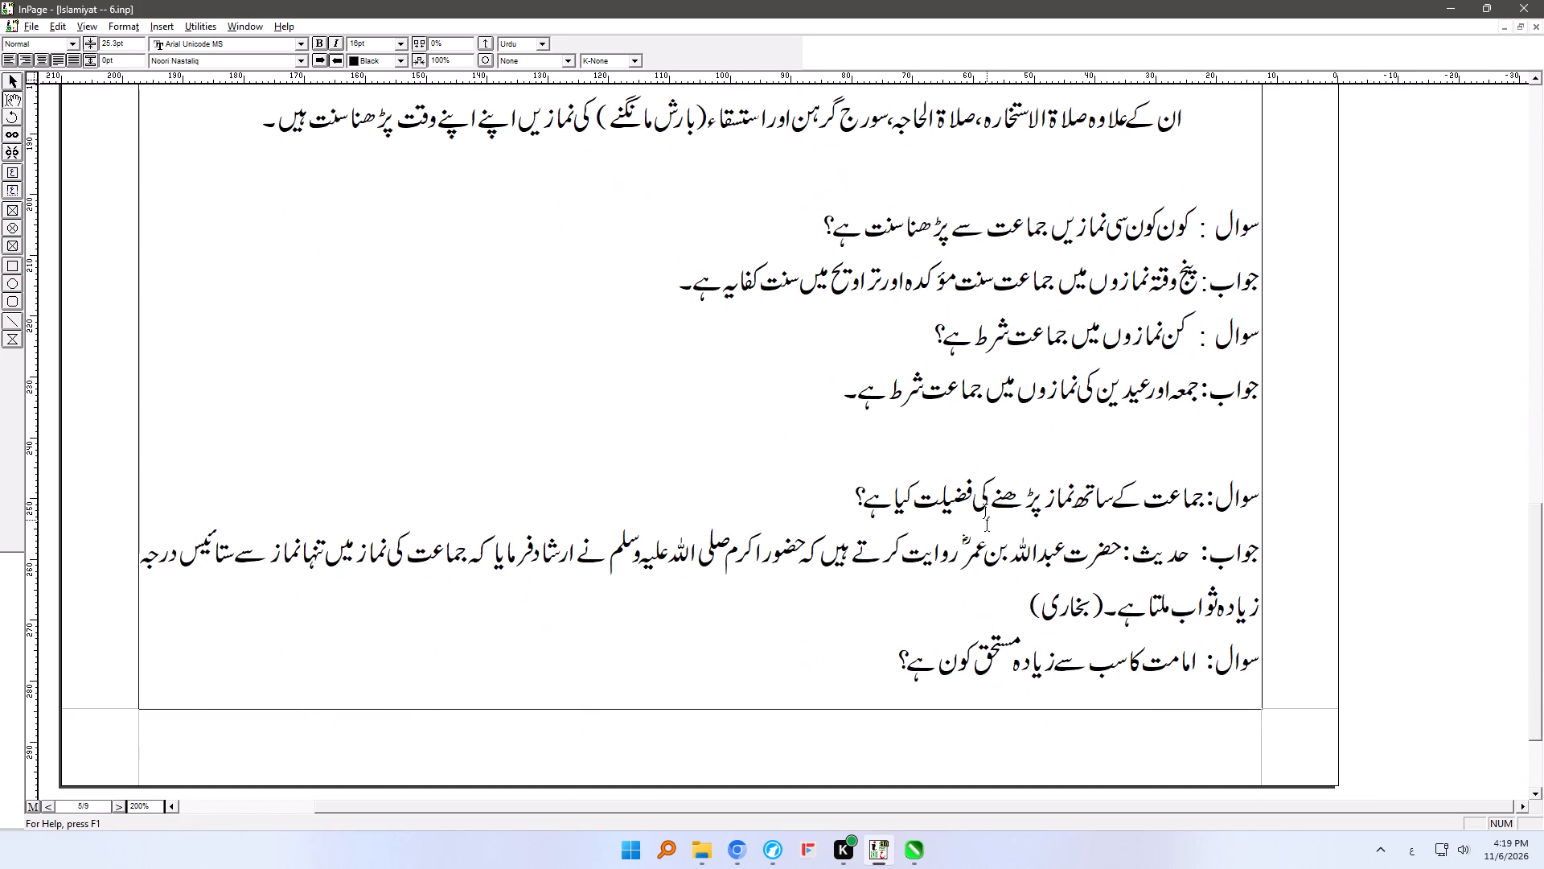
click(984, 642)
key(Down)
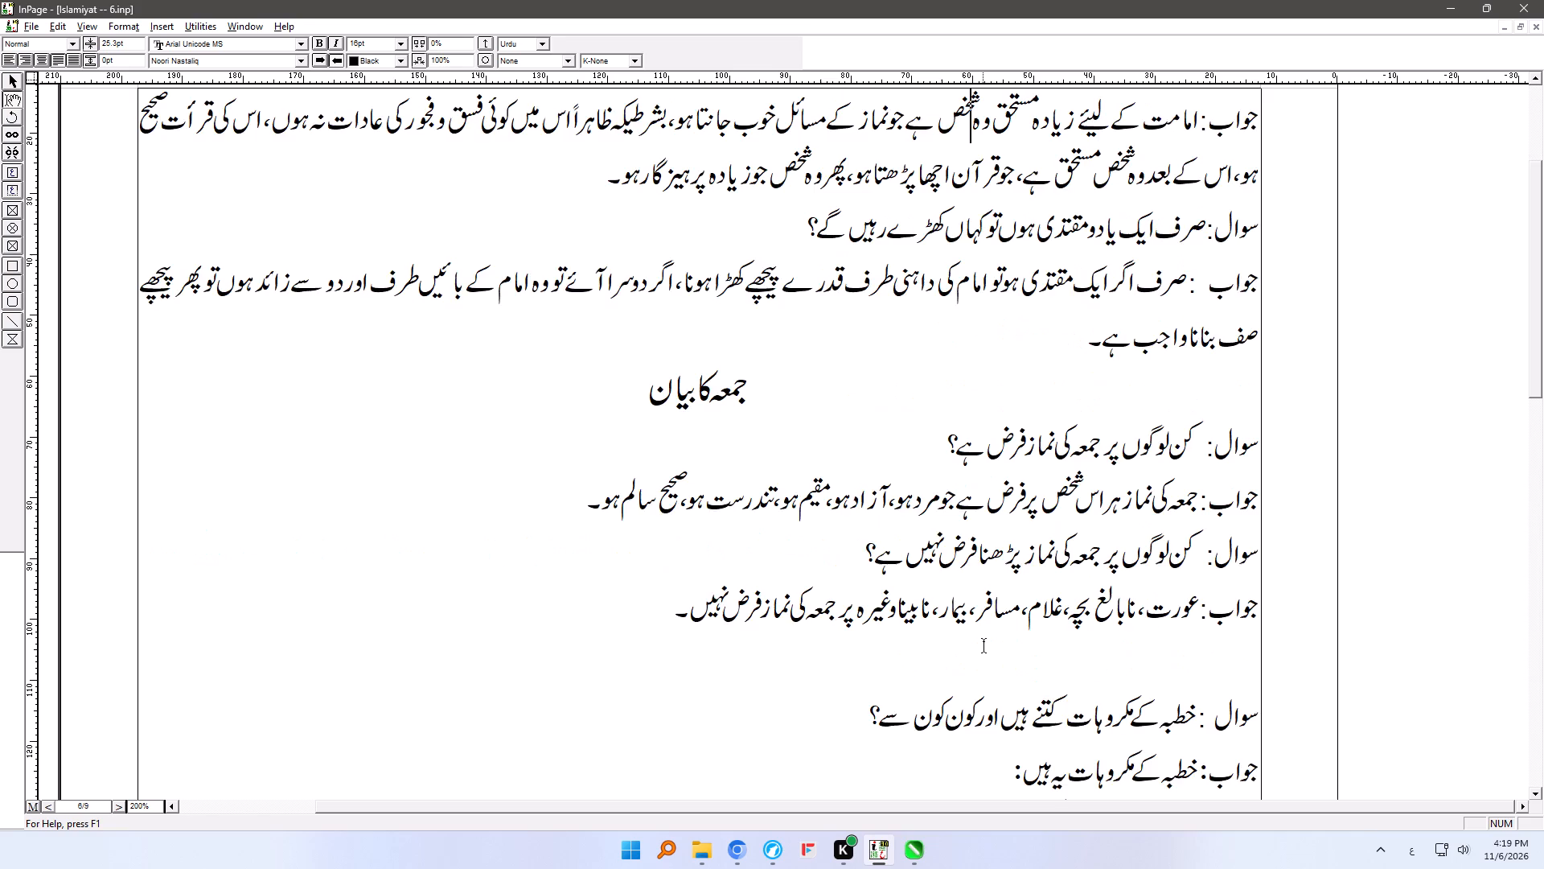
key(Up)
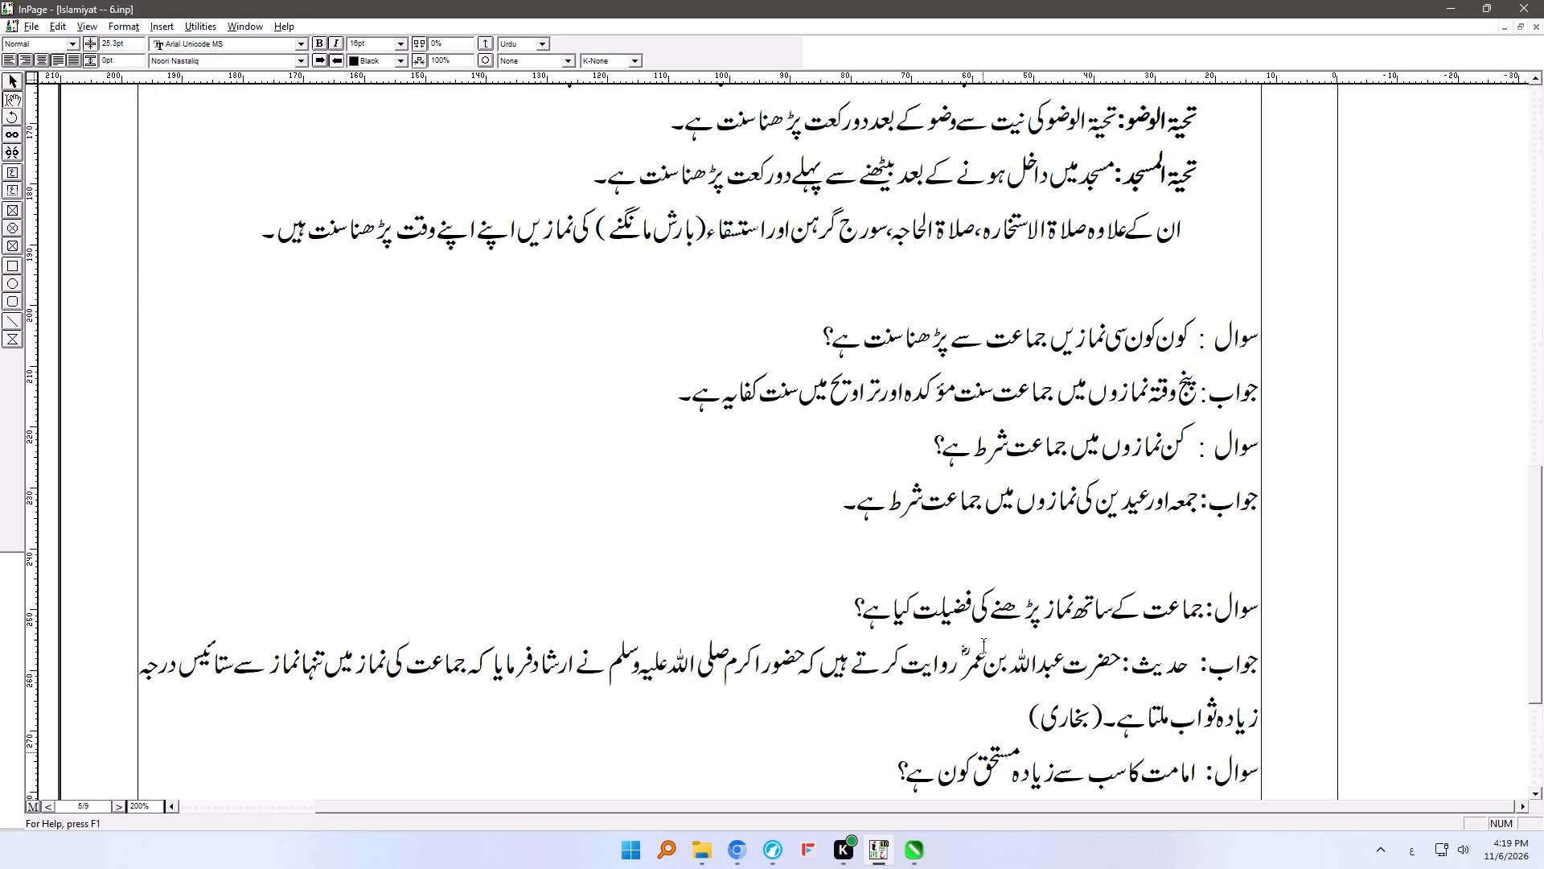
click(1260, 772)
click(44, 806)
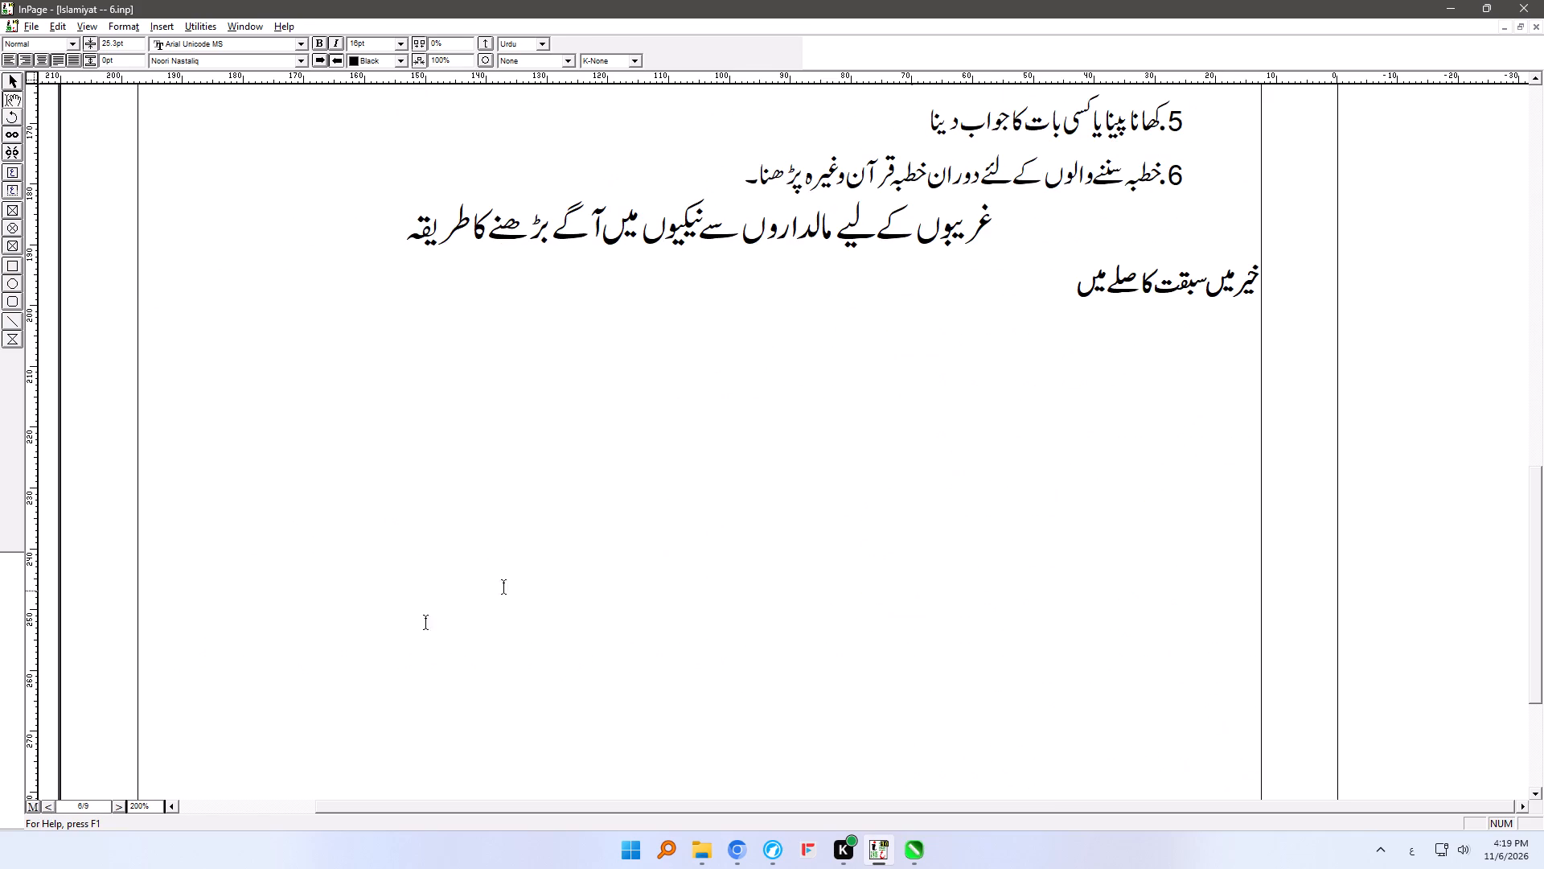
ctrl+right_drag(858, 209, 843, 656)
ctrl+right_drag(882, 272, 882, 700)
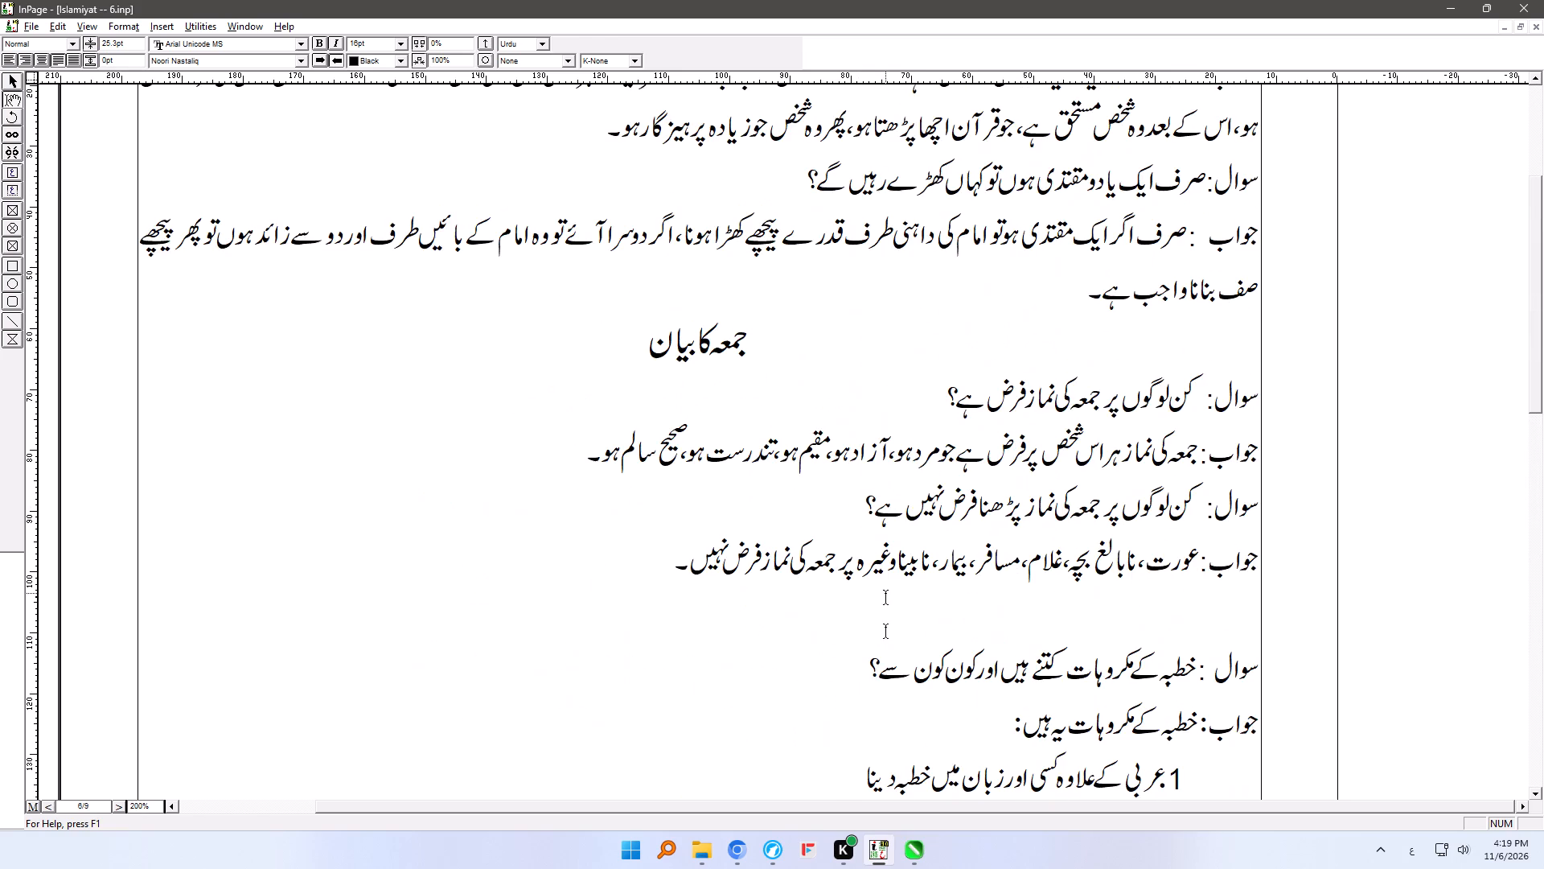
ctrl+right_drag(890, 275, 890, 650)
shift+click(587, 396)
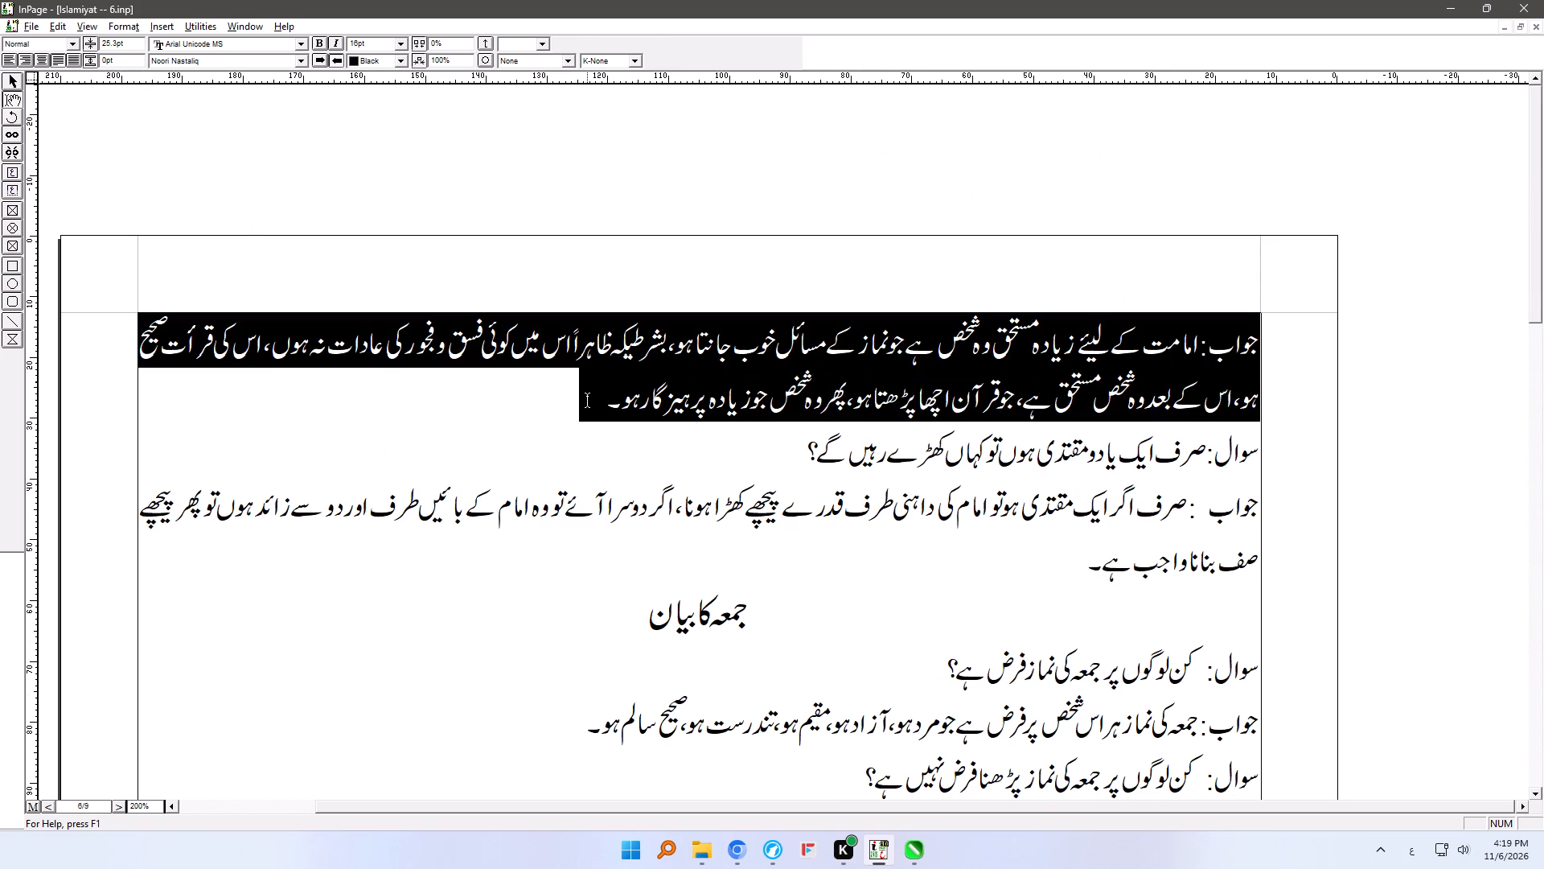
shift+click(615, 396)
shift+click(613, 403)
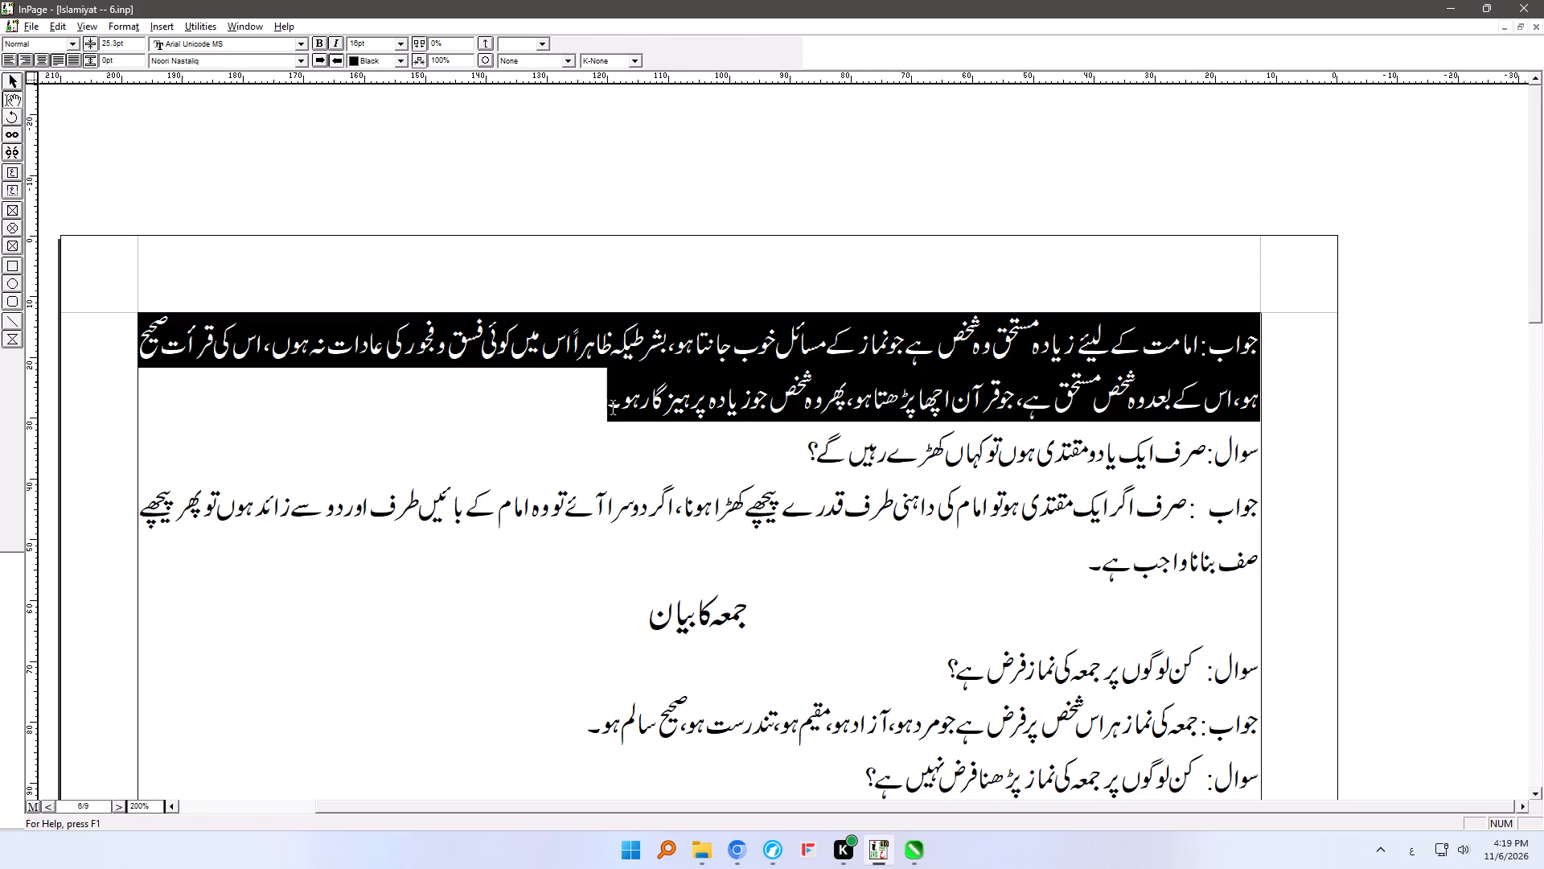
shift+click(632, 401)
key(shift+Left)
key(ctrl+x)
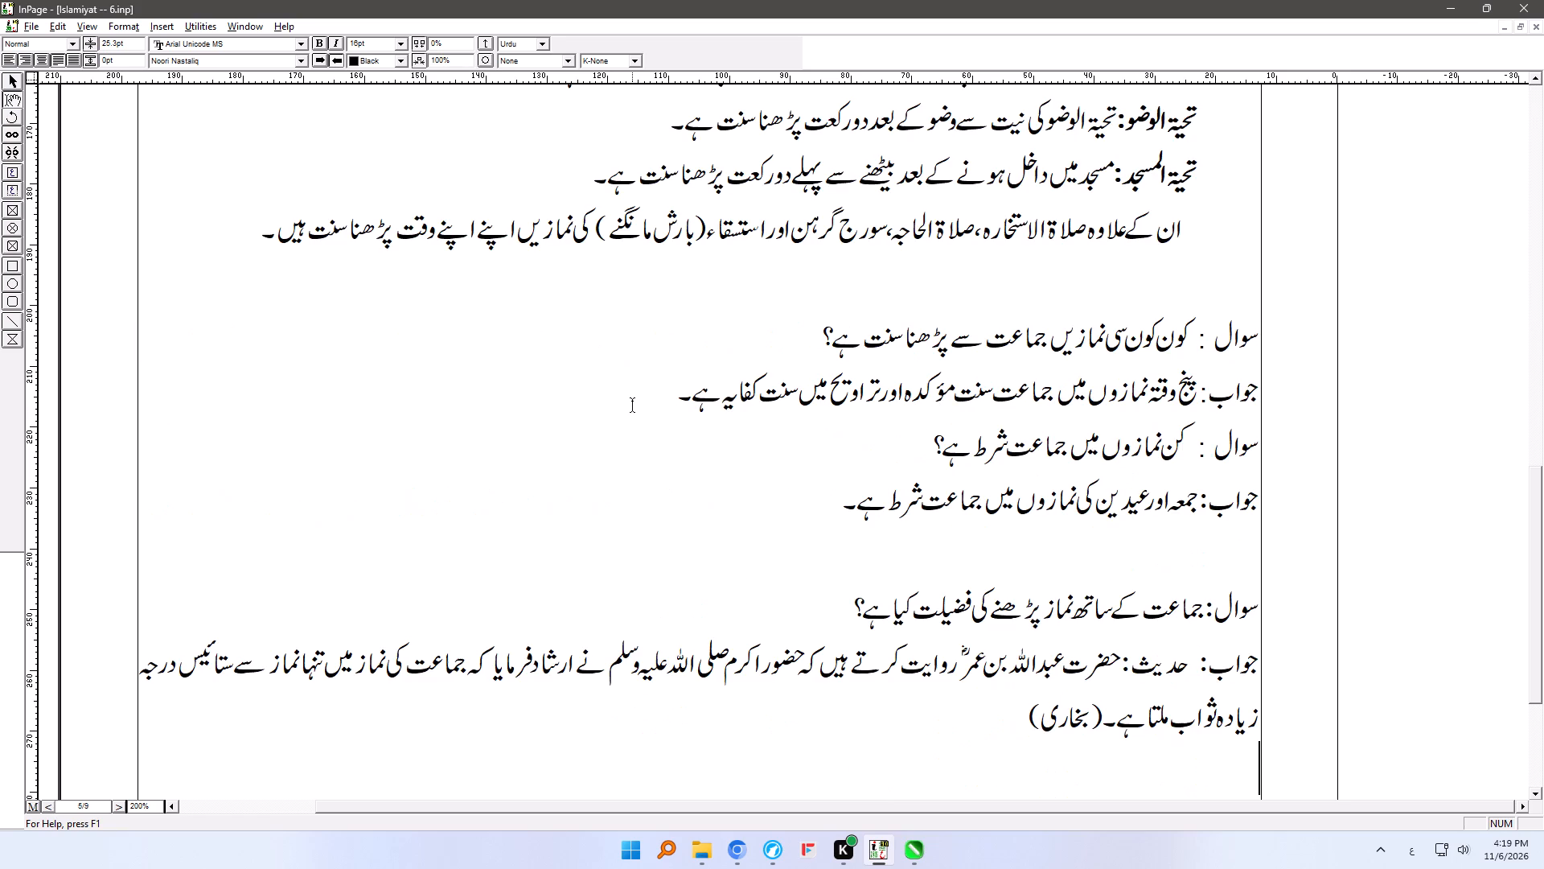
Paste the cut question and answer at the top of page 14 in Islamiyat -- 5 Pre Desing, and start a new line after it.
key(ctrl+shift+Tab)
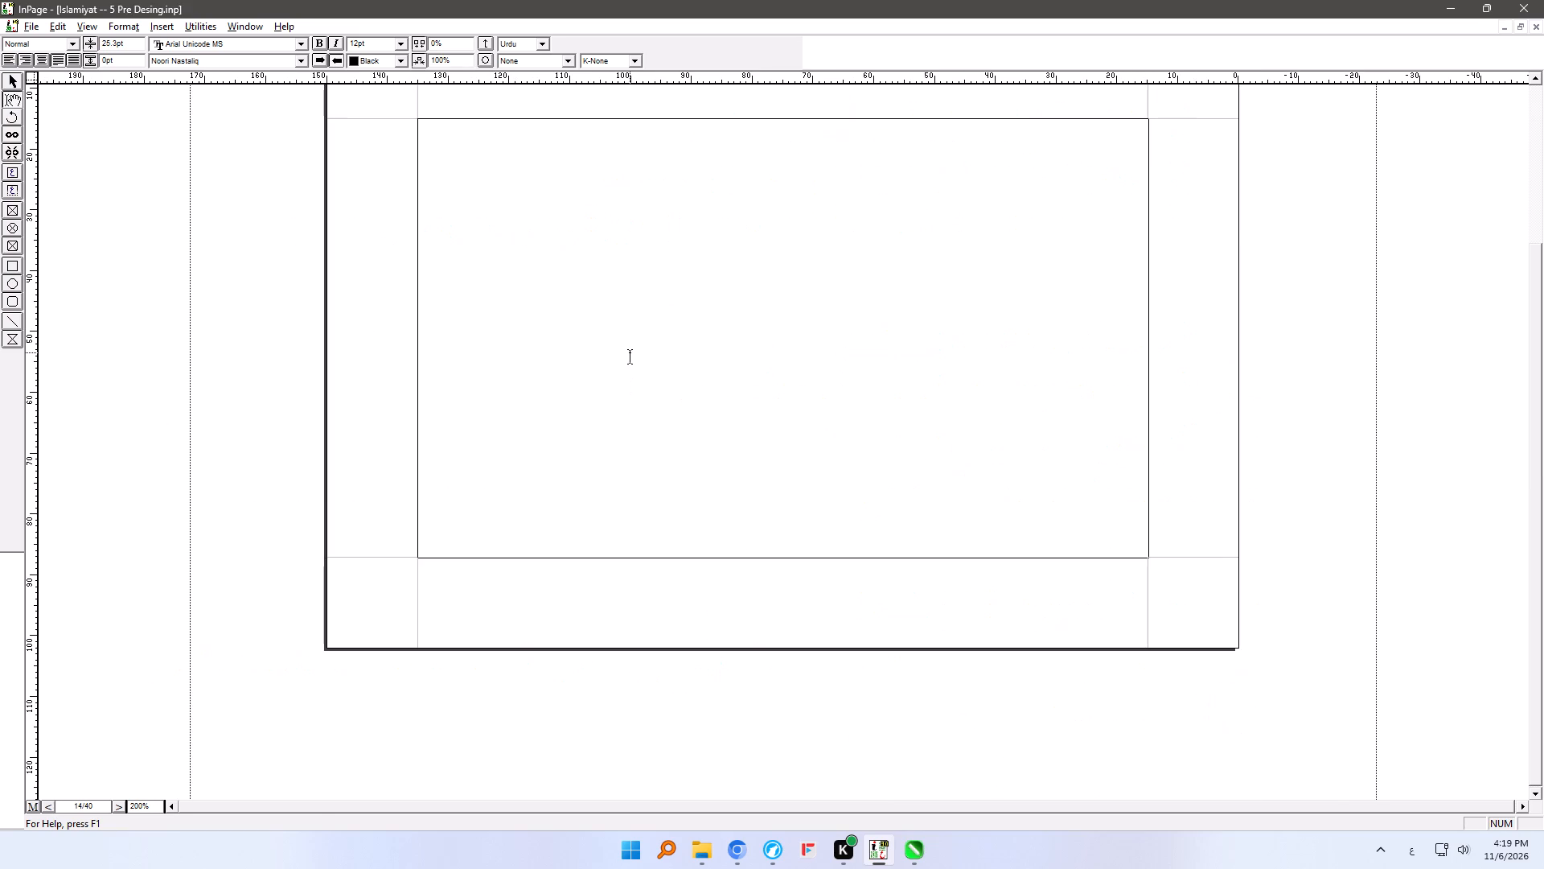
key(ctrl+v)
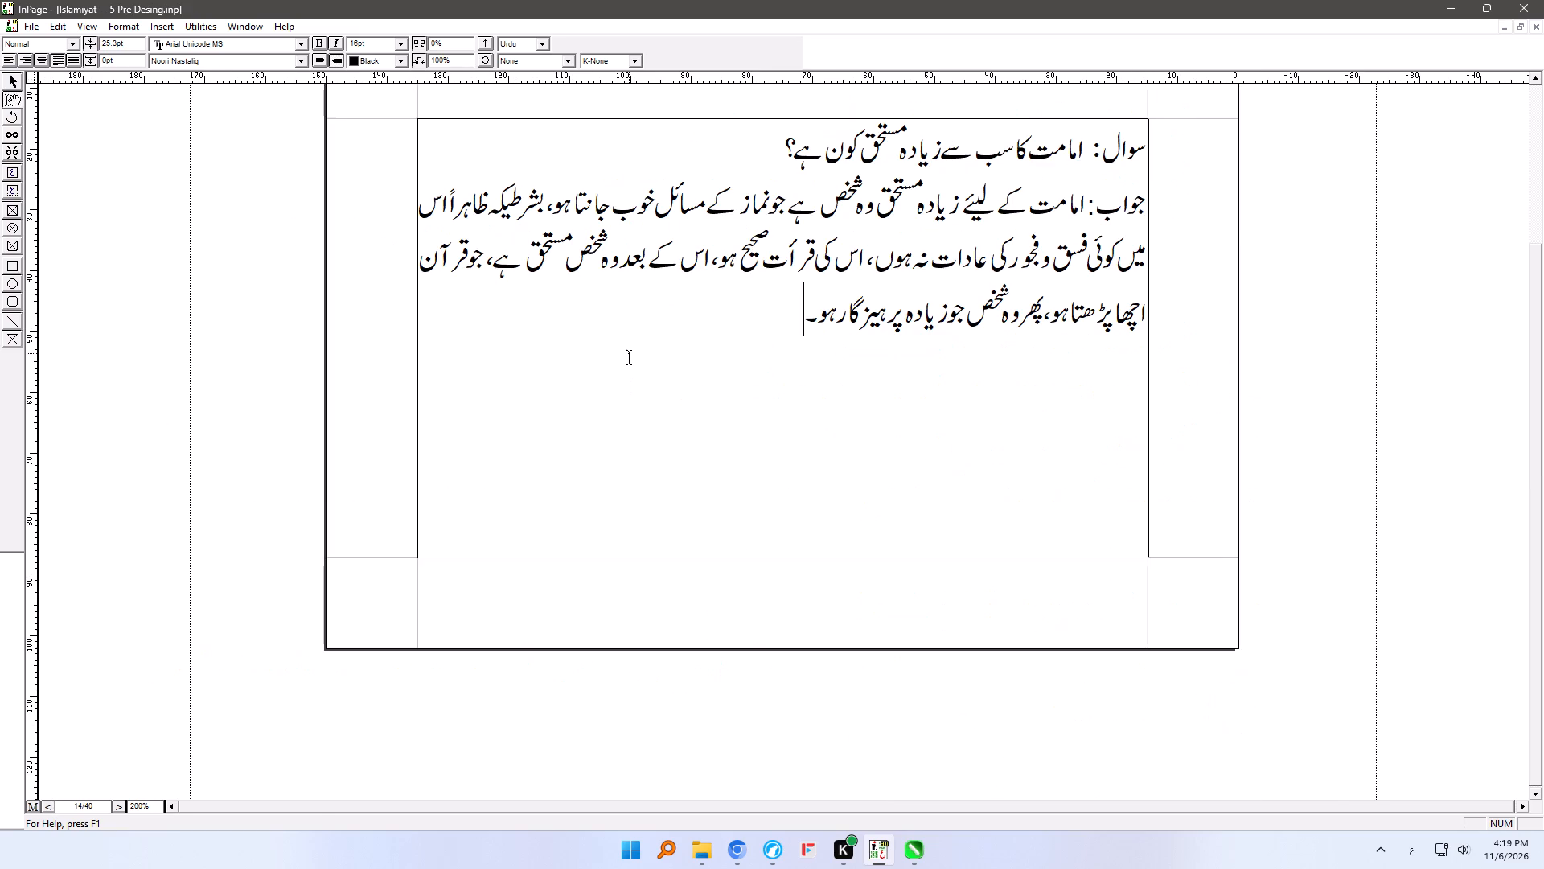
key(Return)
Save the Islamiyat -- 6 document and return to Islamiyat -- 5 Pre Desing.
key(ctrl+shift+Tab)
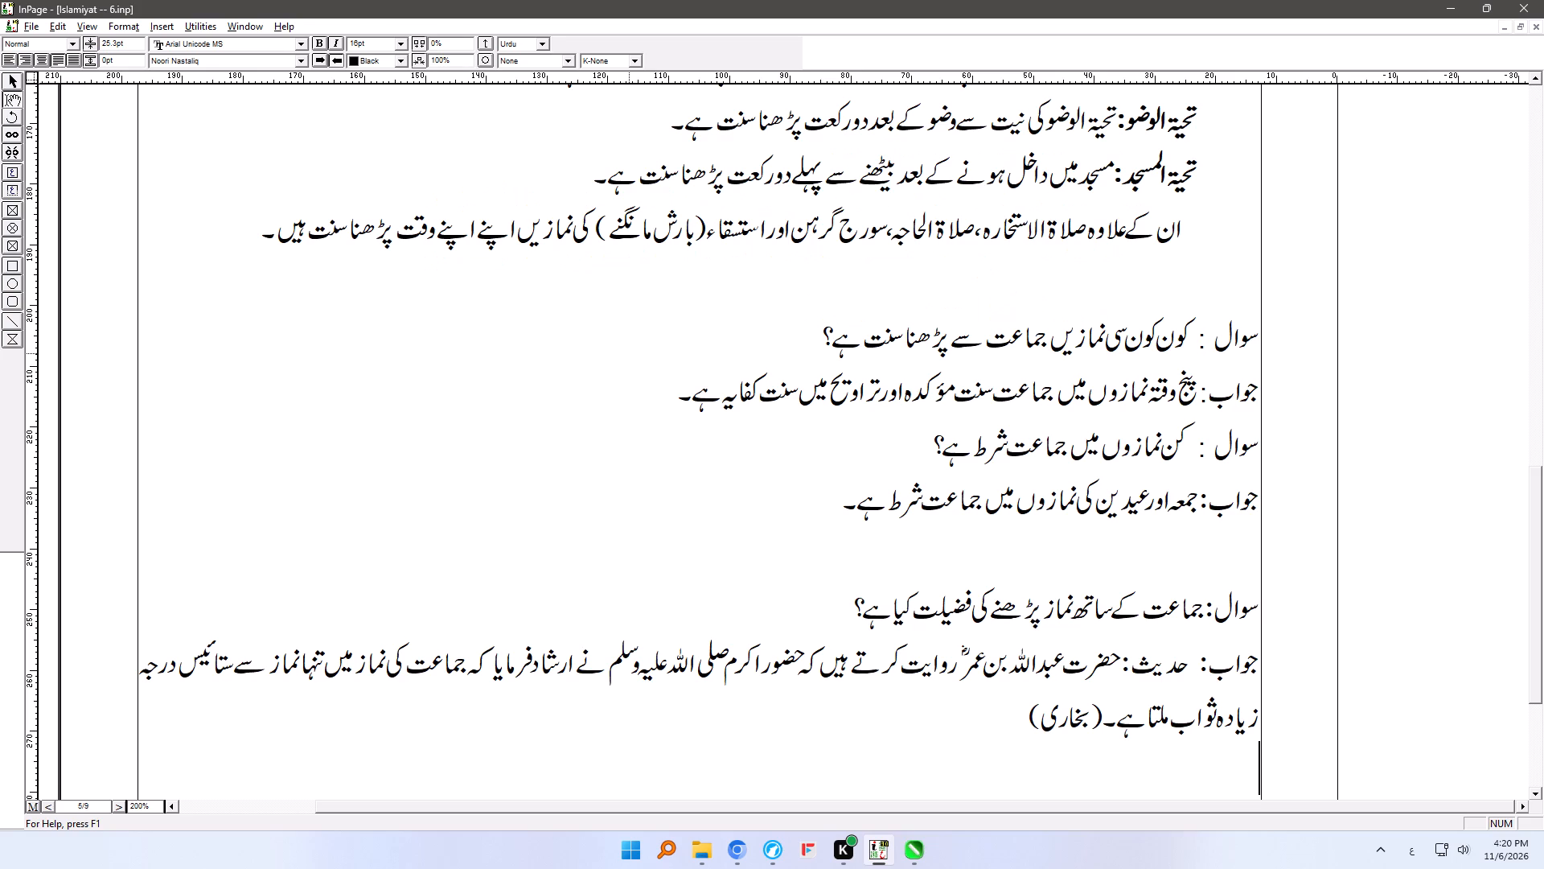
key(ctrl+s)
key(ctrl+shift+Tab)
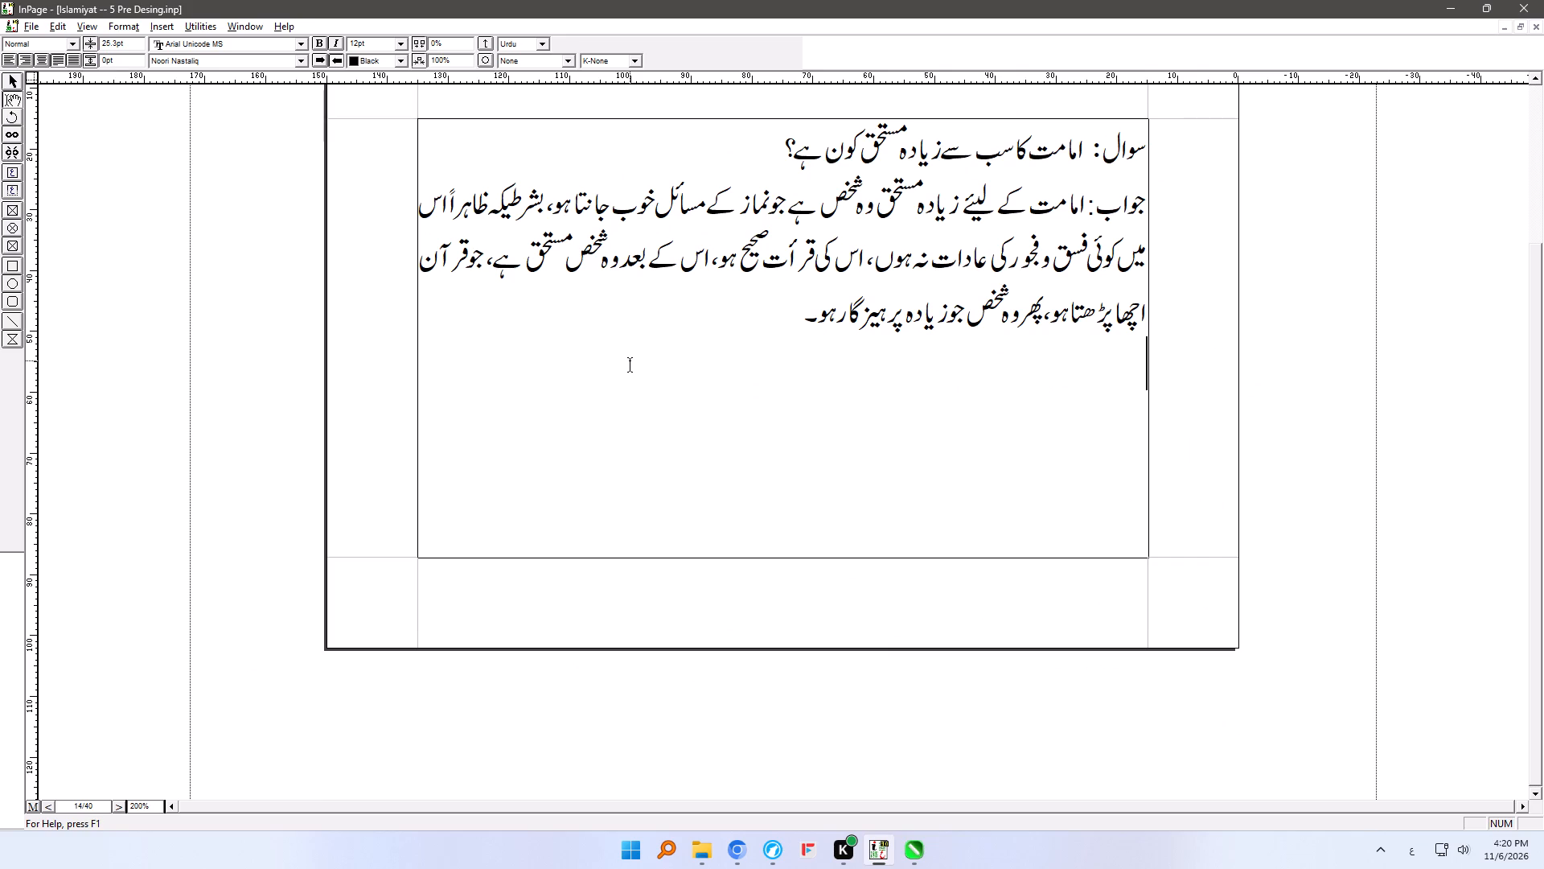
Look through pages 6, 5 and 4 of Islamiyat -- 6 for a question and answer that suits the remaining space on page 14.
key(ctrl+shift+Tab)
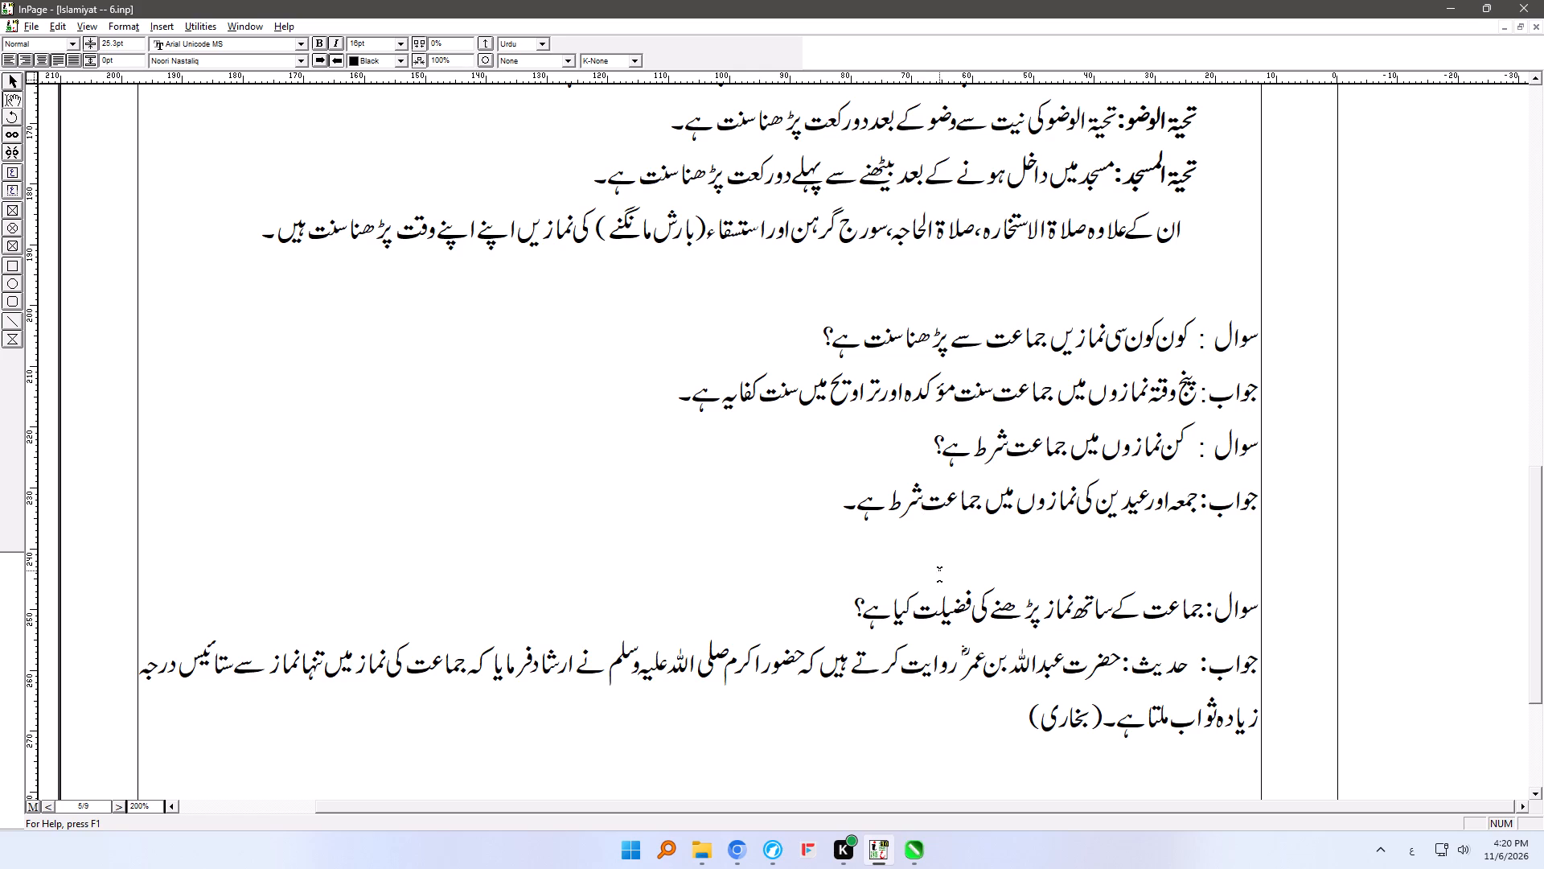
ctrl+right_drag(943, 579, 942, 317)
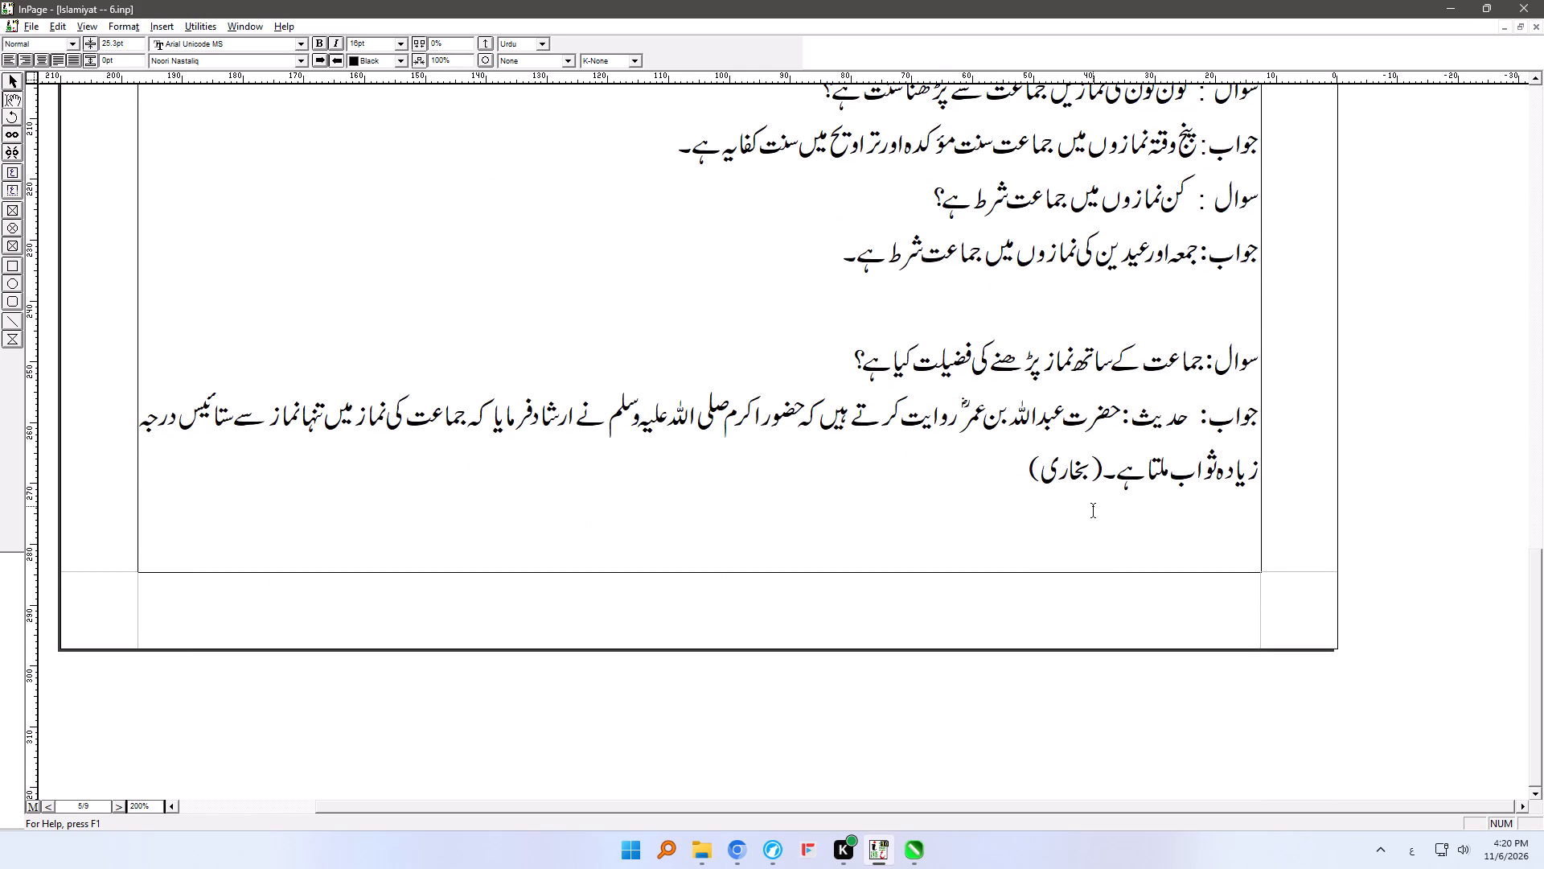
key(Down)
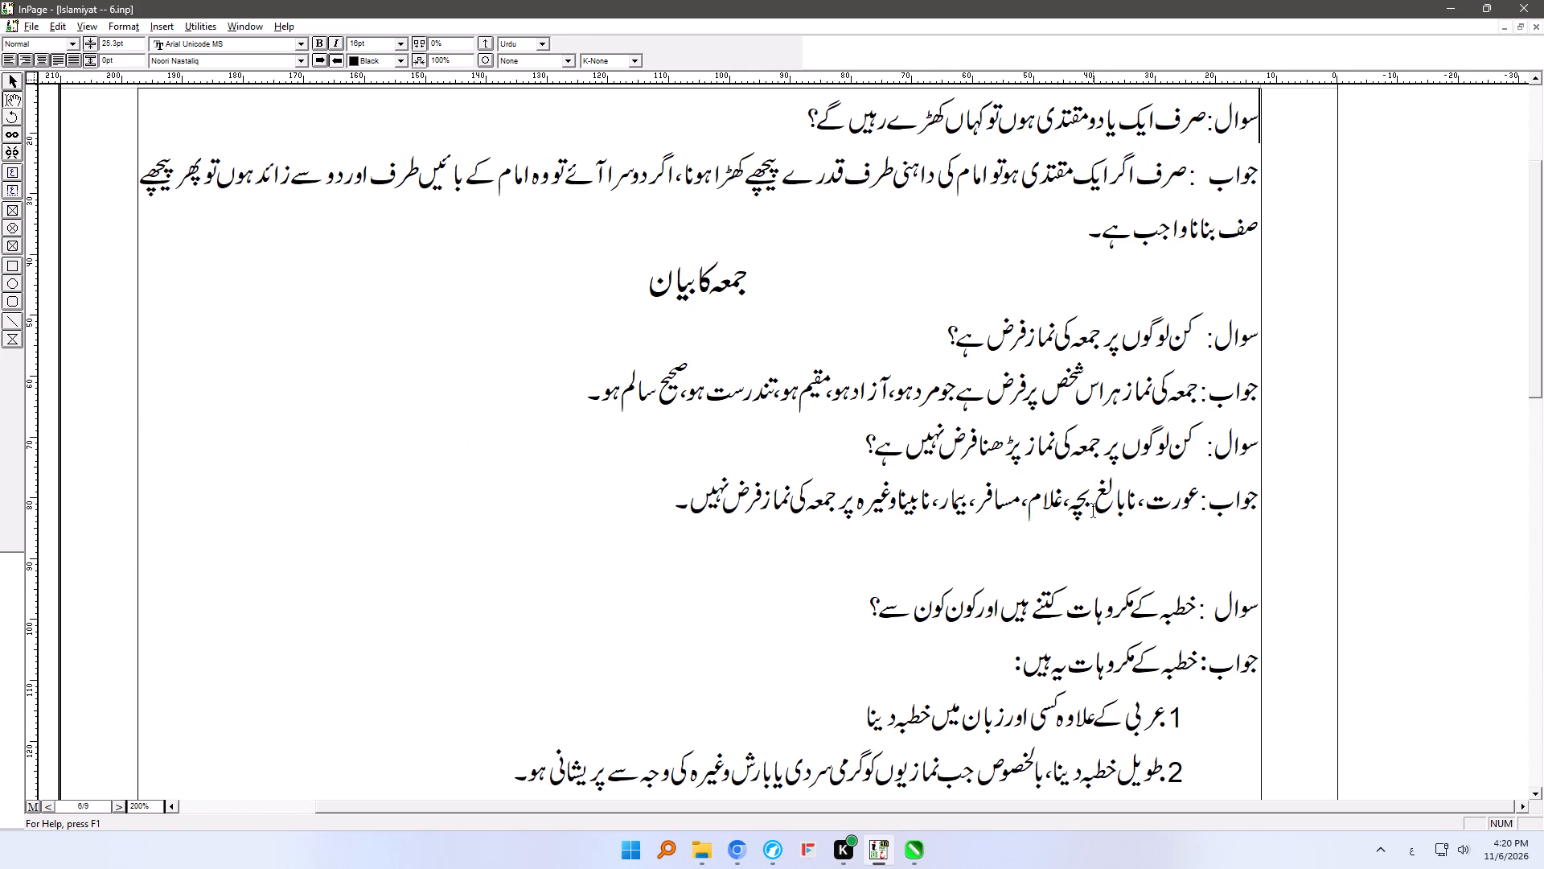
click(1024, 658)
ctrl+right_drag(1015, 683, 999, 521)
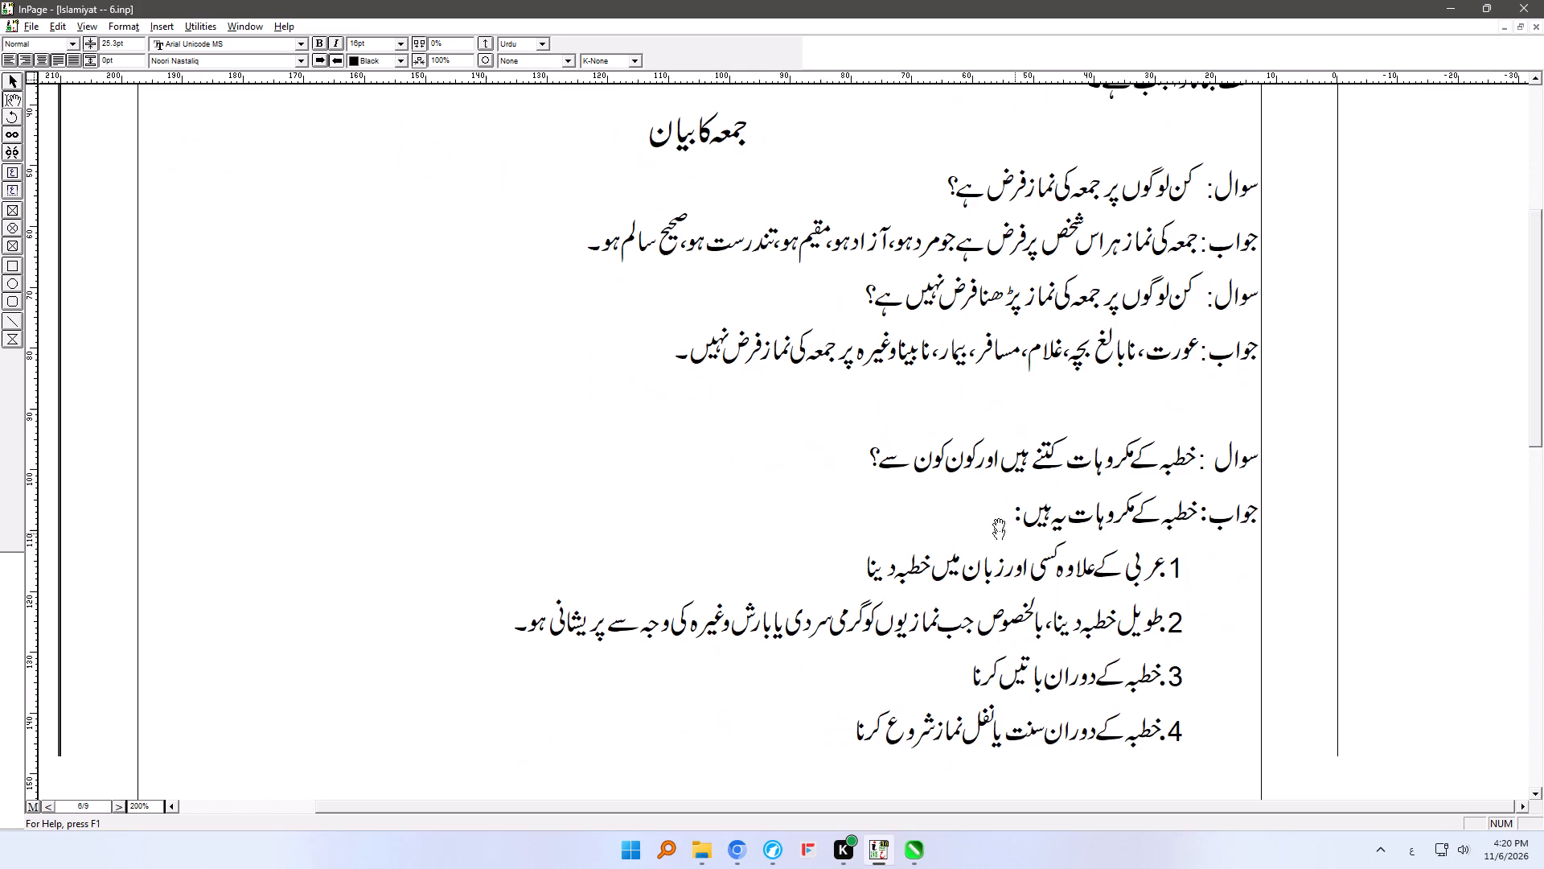
ctrl+right_drag(999, 521, 1008, 187)
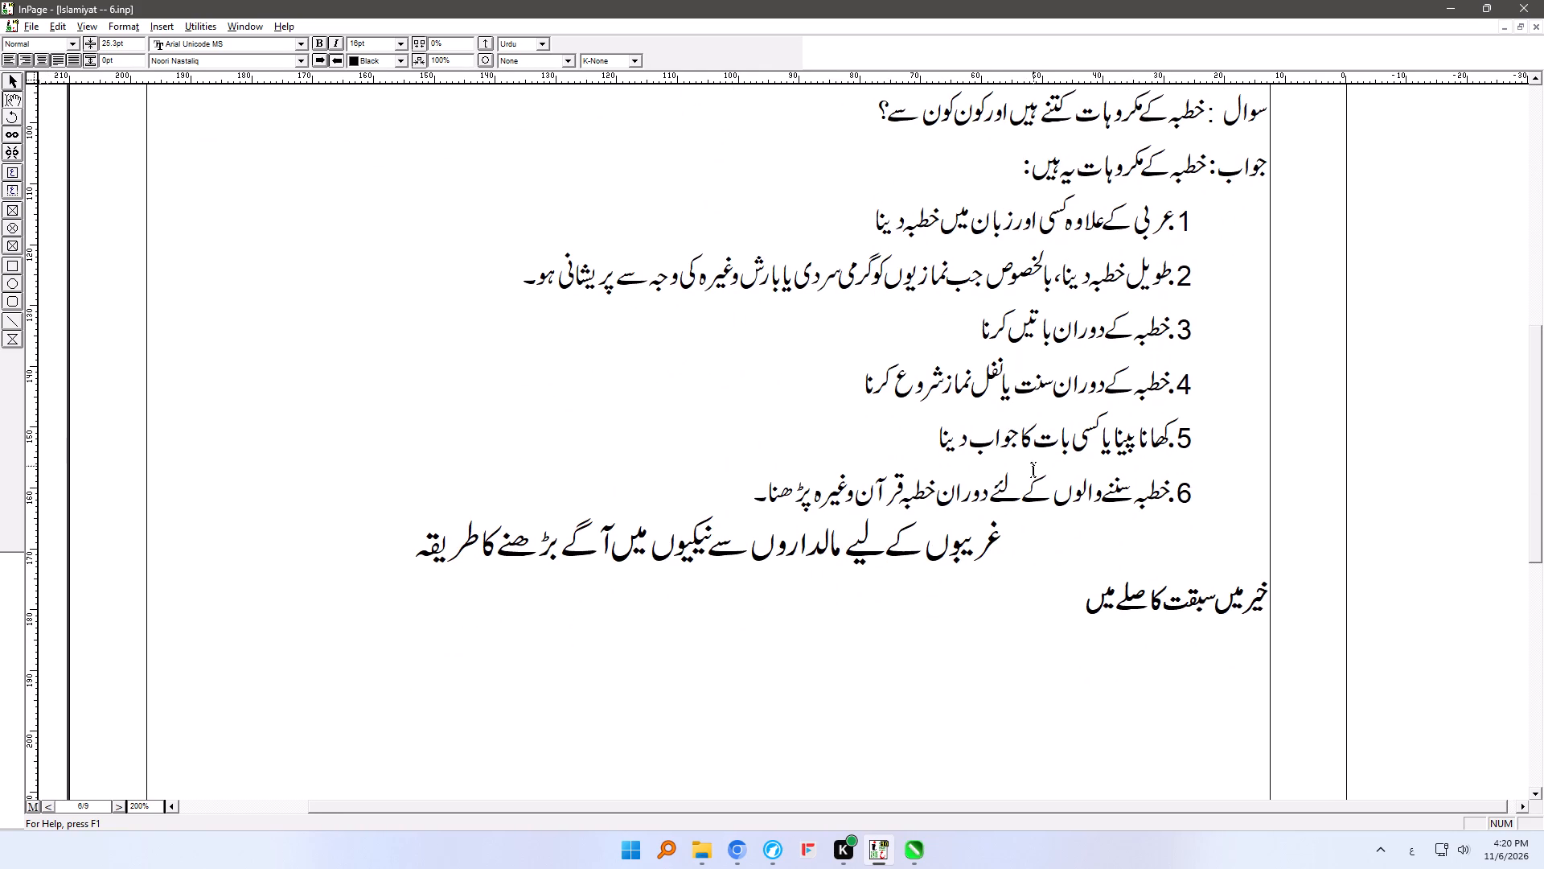
ctrl+right_drag(989, 532, 967, 207)
ctrl+right_drag(1000, 506, 971, 193)
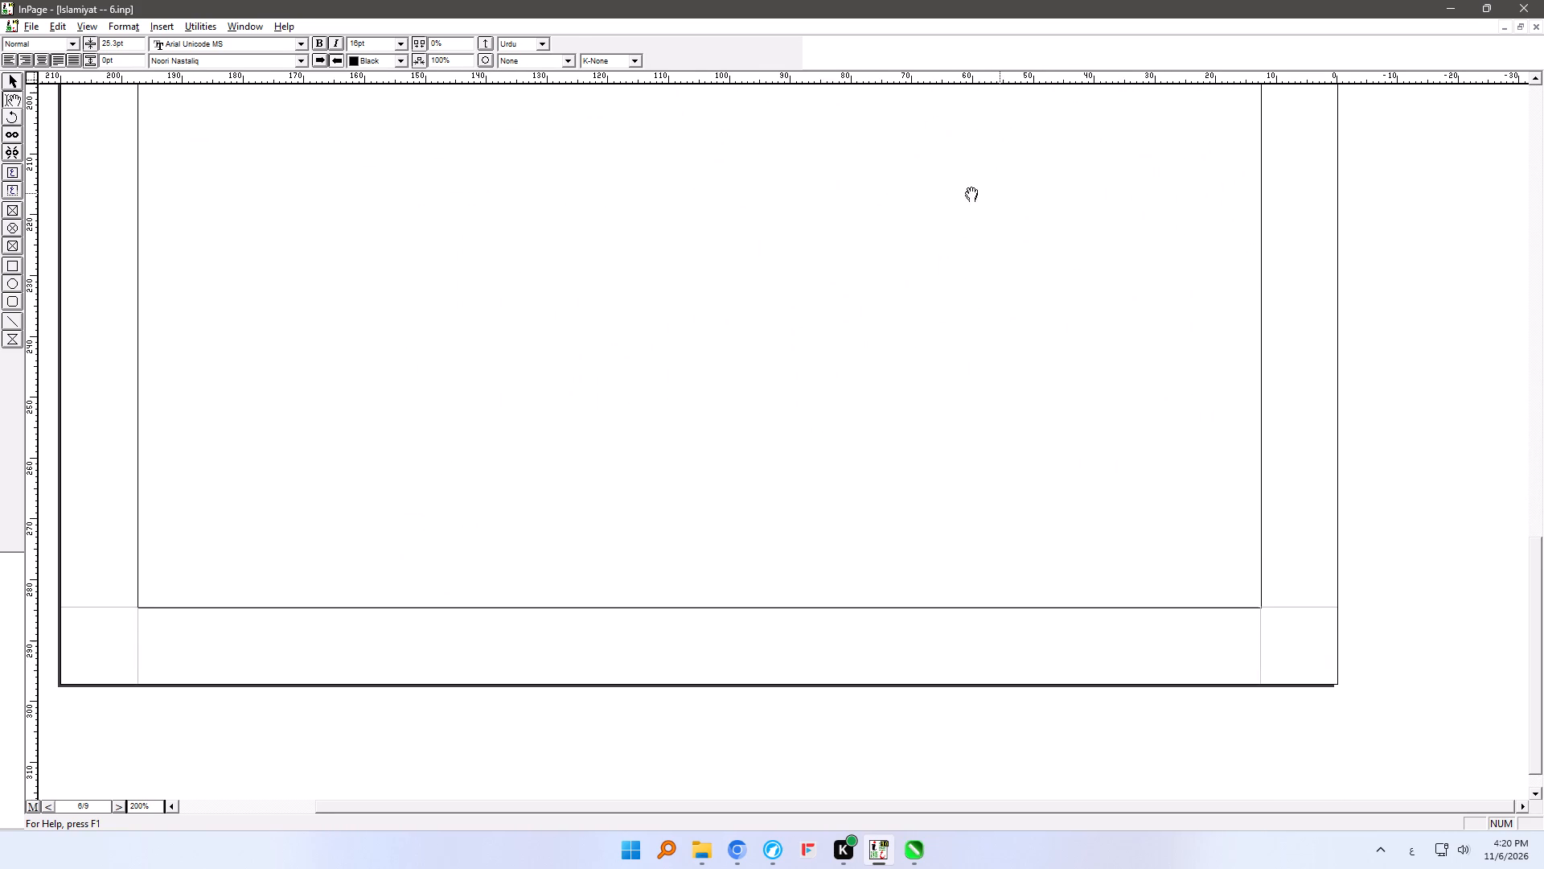
ctrl+right_drag(971, 193, 971, 621)
ctrl+right_drag(993, 336, 993, 696)
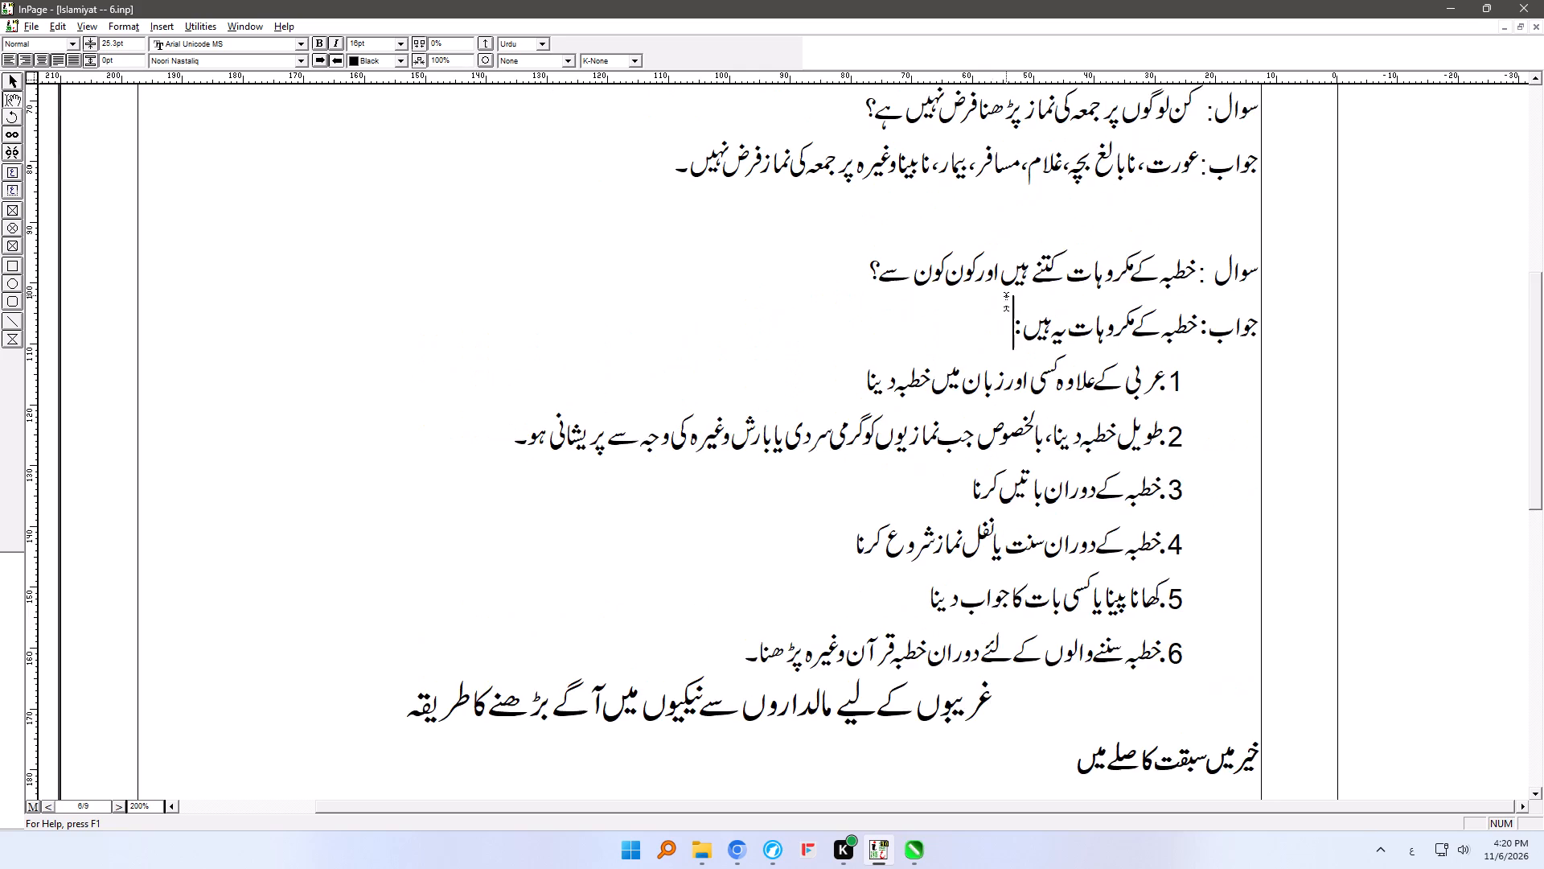
ctrl+right_drag(1003, 310, 939, 659)
ctrl+right_drag(963, 345, 935, 627)
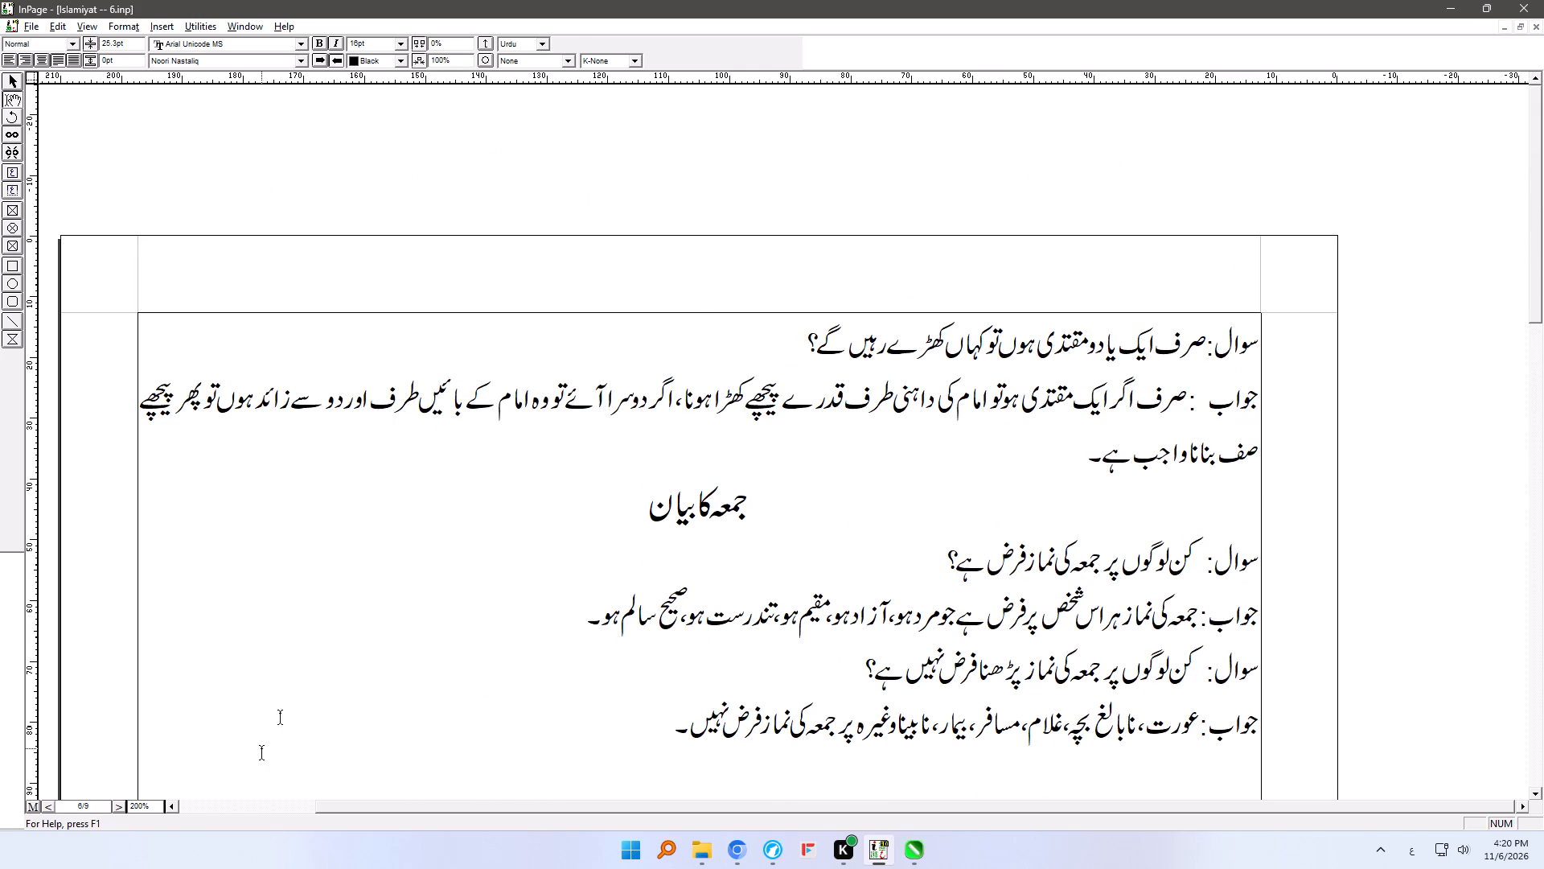
click(120, 809)
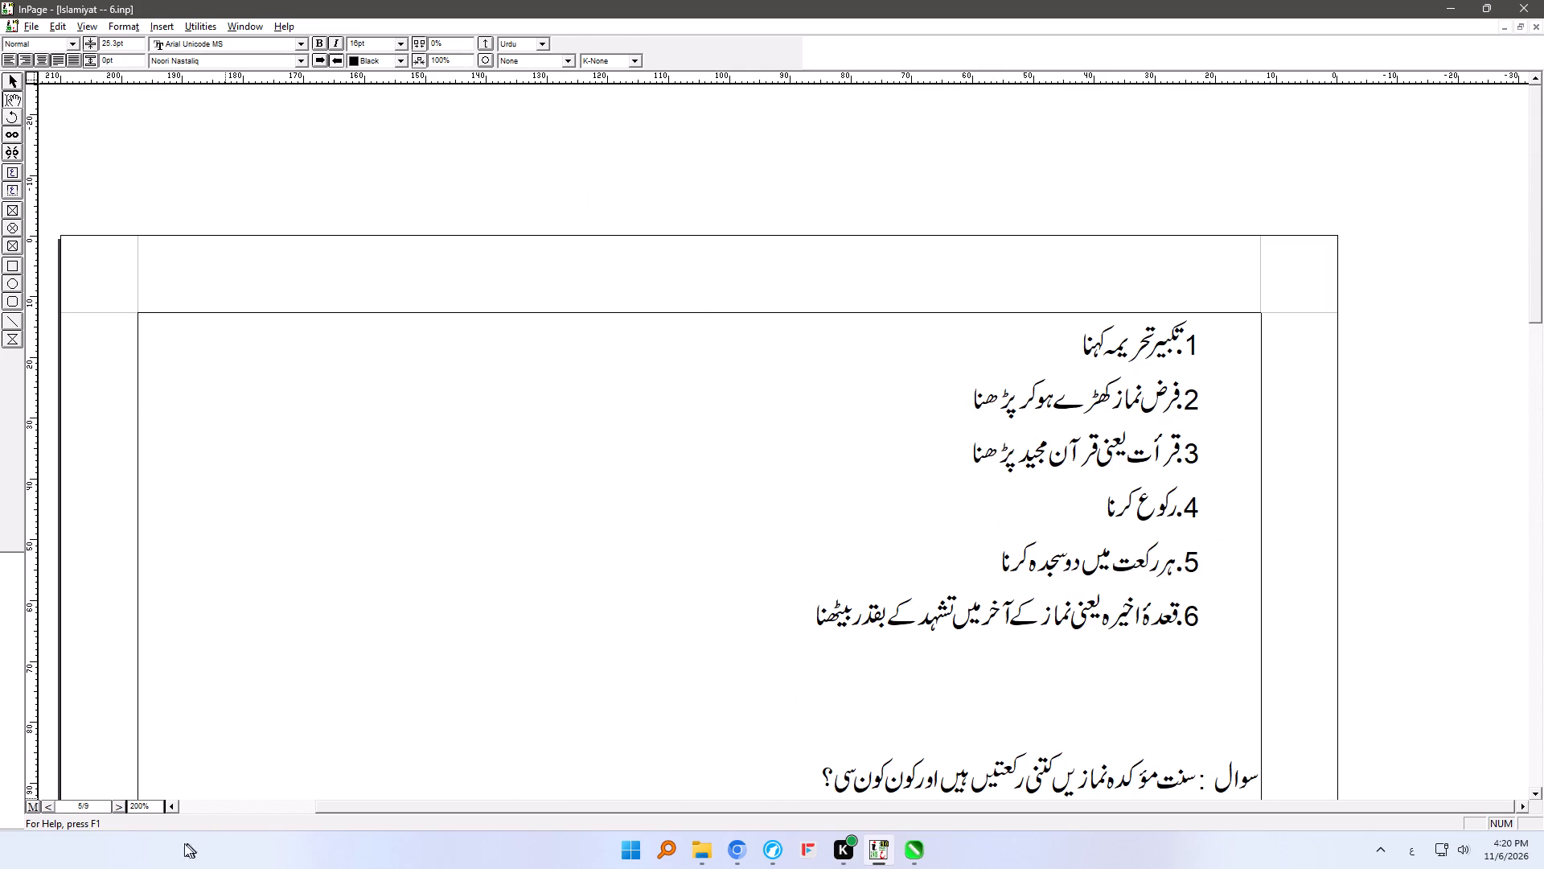
key(ctrl+shift+Tab)
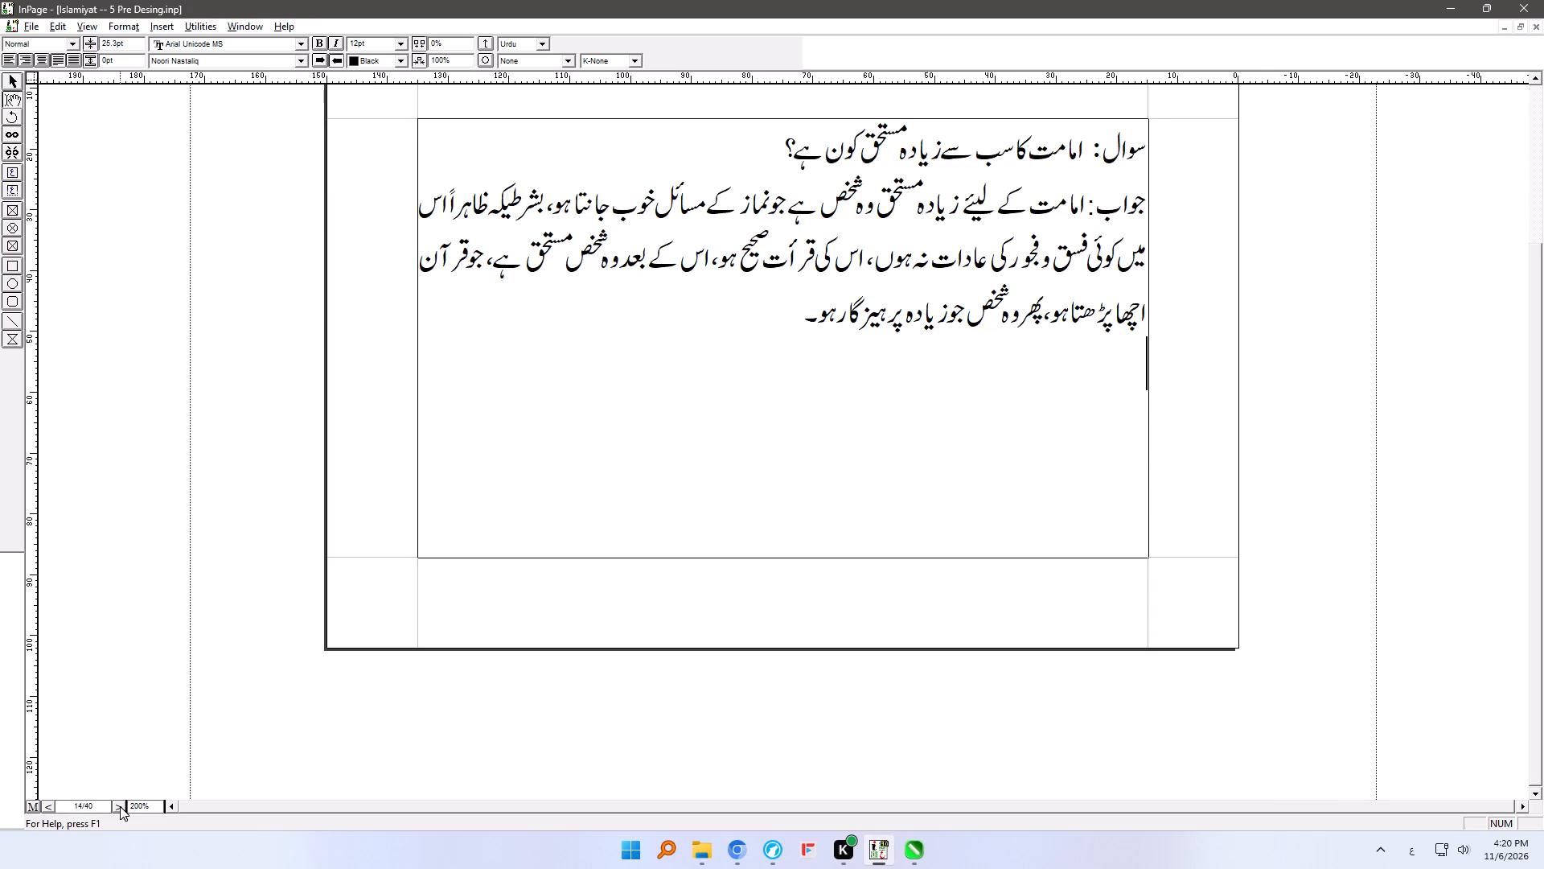
key(ctrl+shift+Tab)
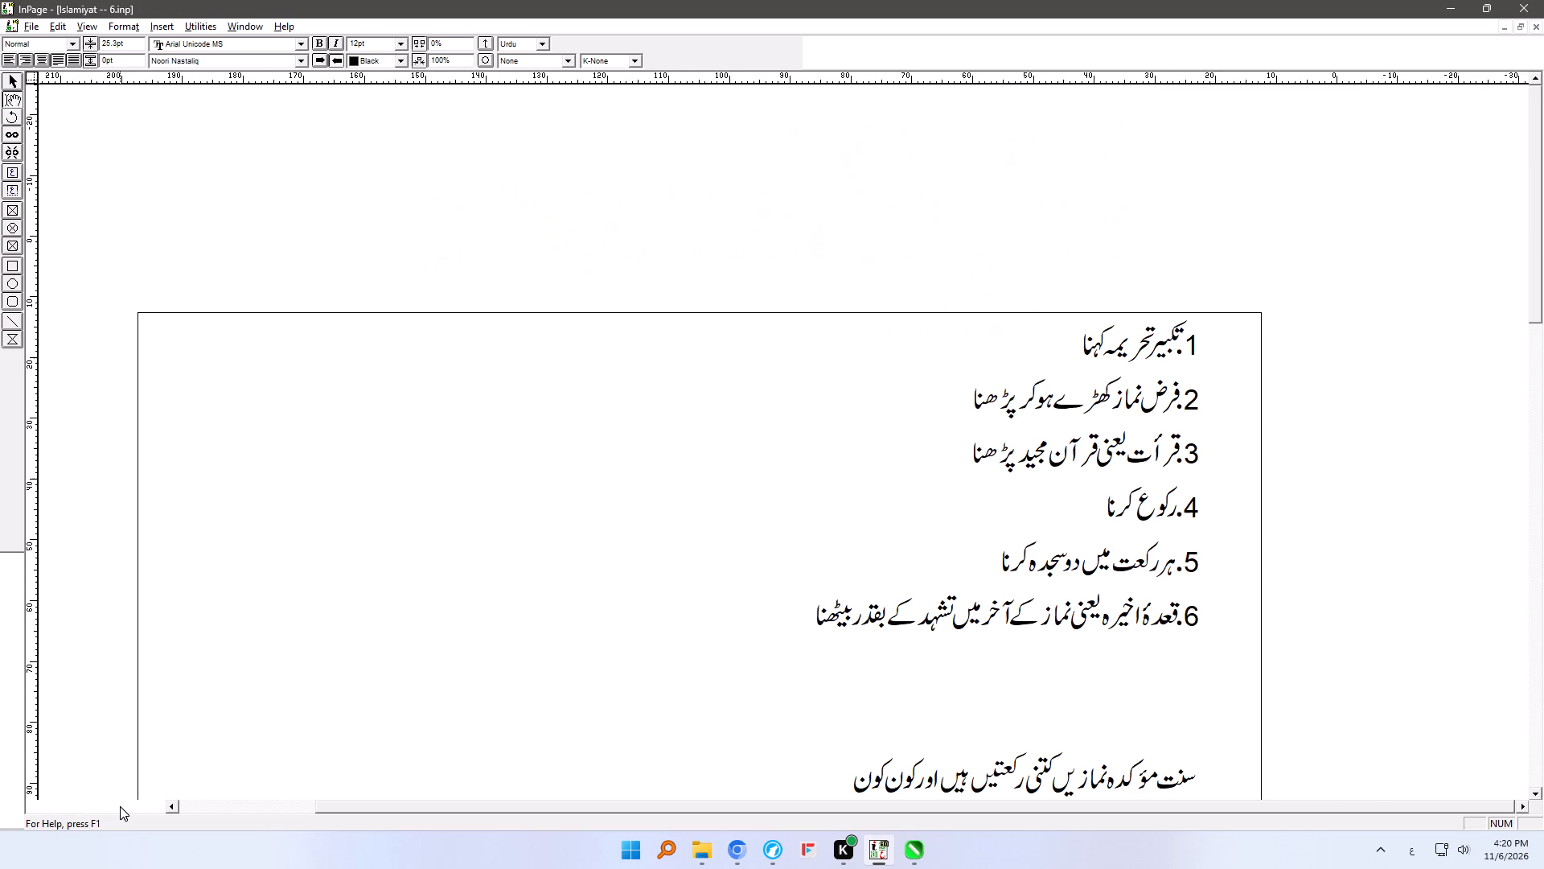
click(120, 806)
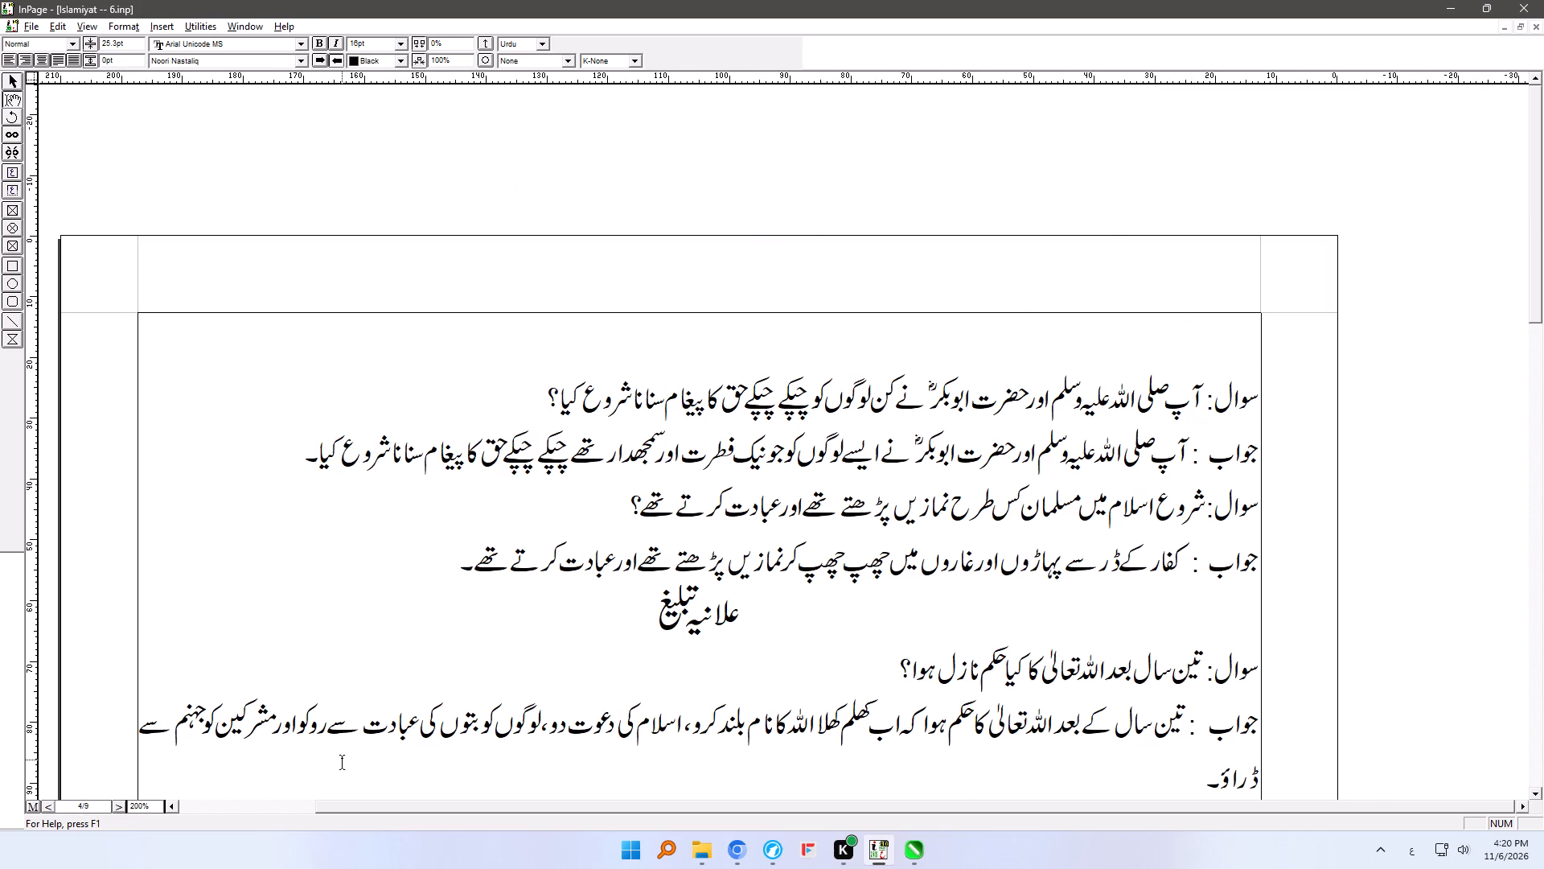
ctrl+right_drag(790, 664, 694, 256)
ctrl+right_drag(690, 555, 693, 314)
ctrl+right_drag(684, 587, 684, 262)
ctrl+right_drag(692, 638, 694, 270)
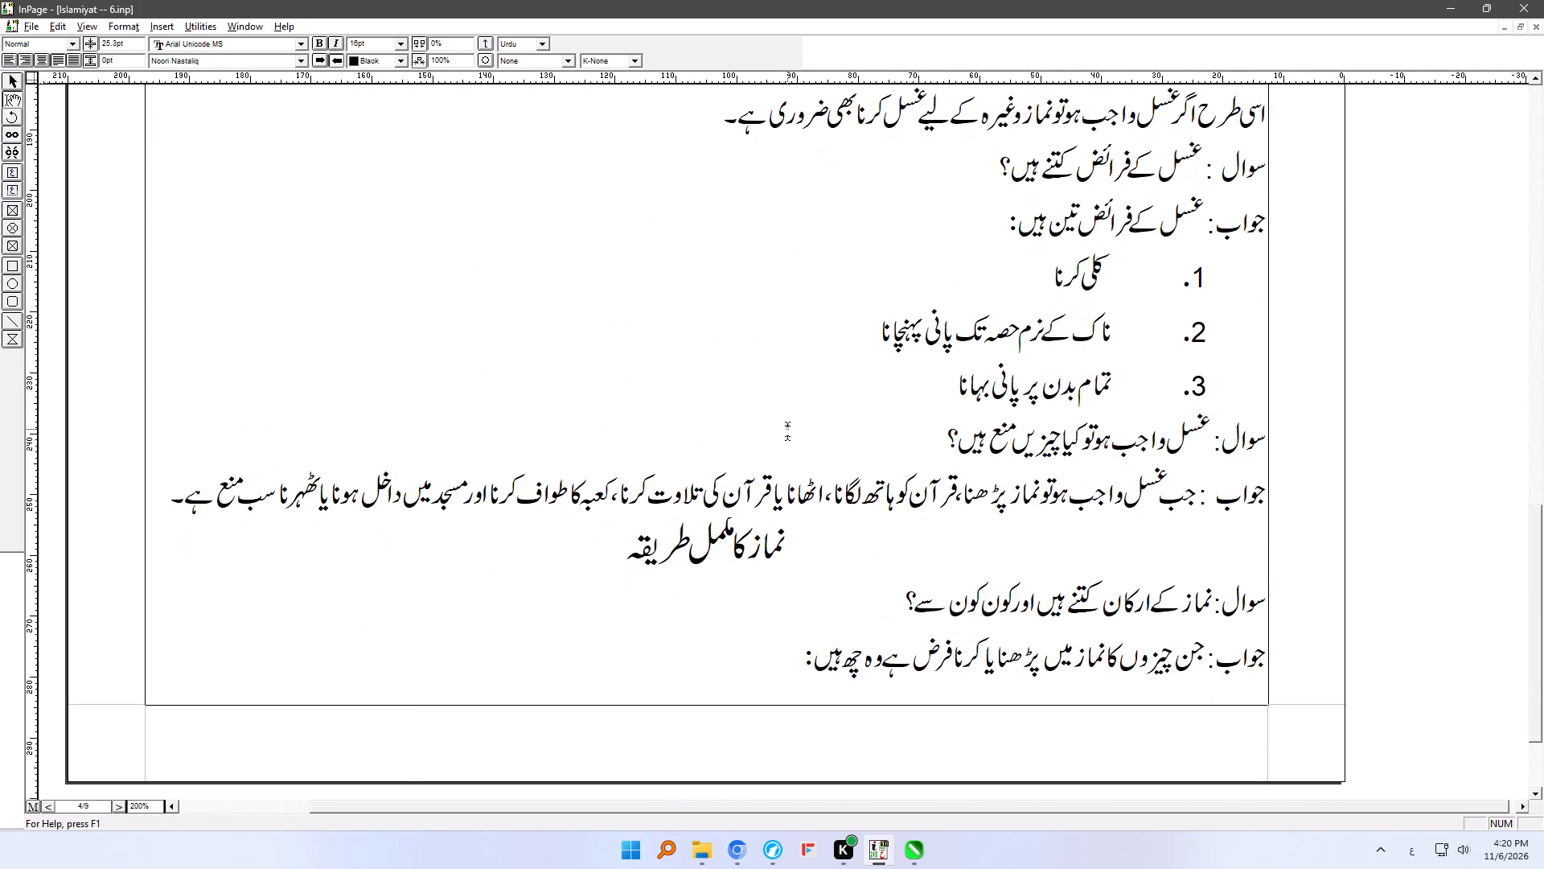
Cut the question نماز کے ارکان کتنے ہیں اور کون کون سے؟ and its six-item answer from pages 4–5 of Islamiyat -- 6.
click(1263, 604)
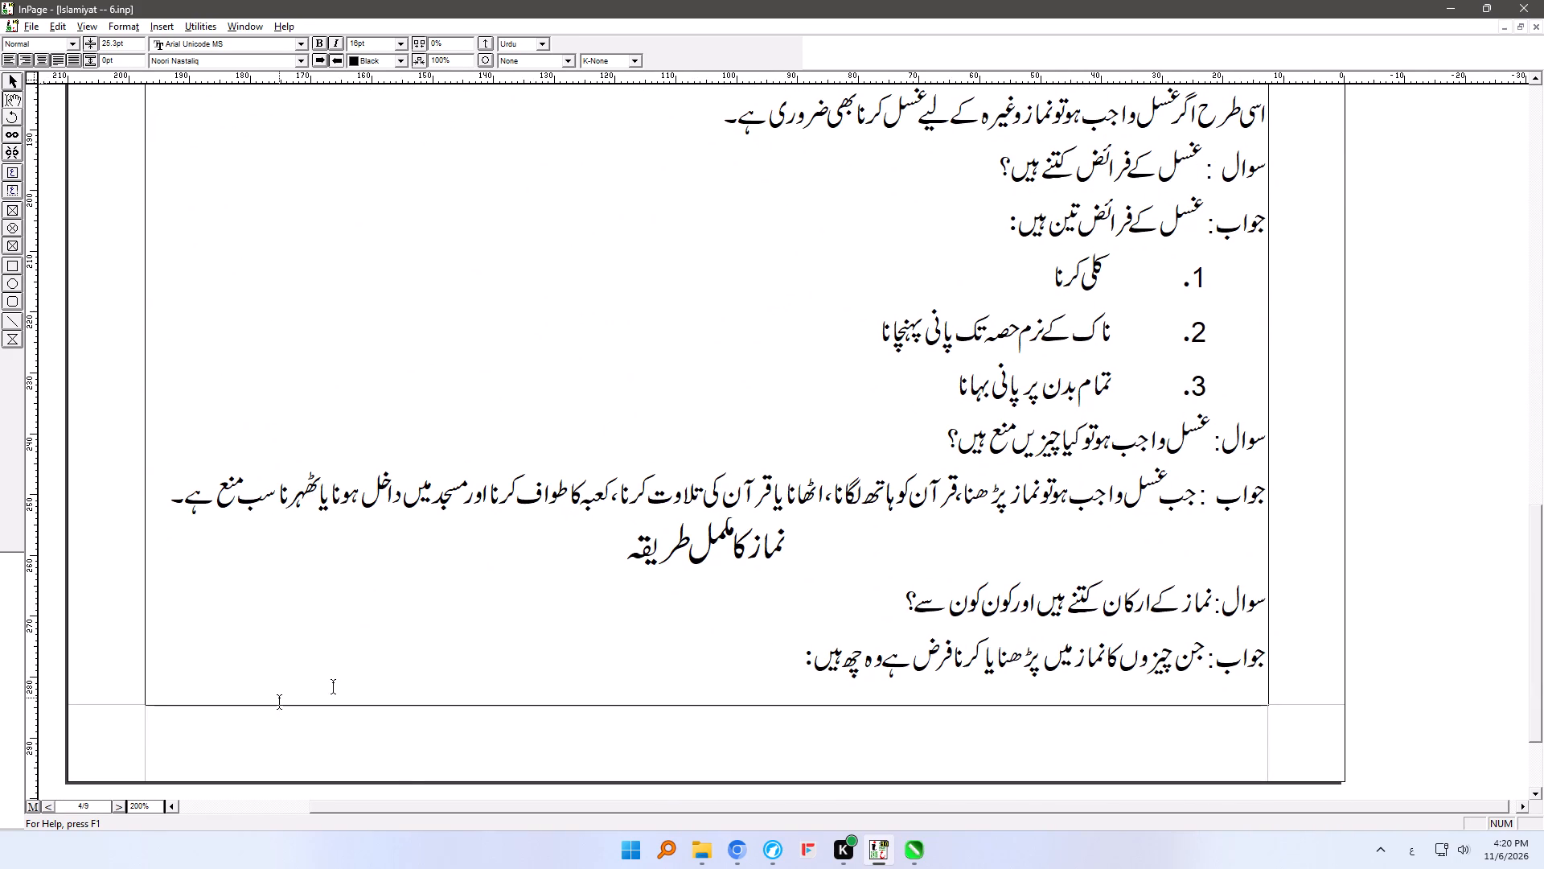
click(47, 810)
ctrl+right_drag(929, 325, 928, 340)
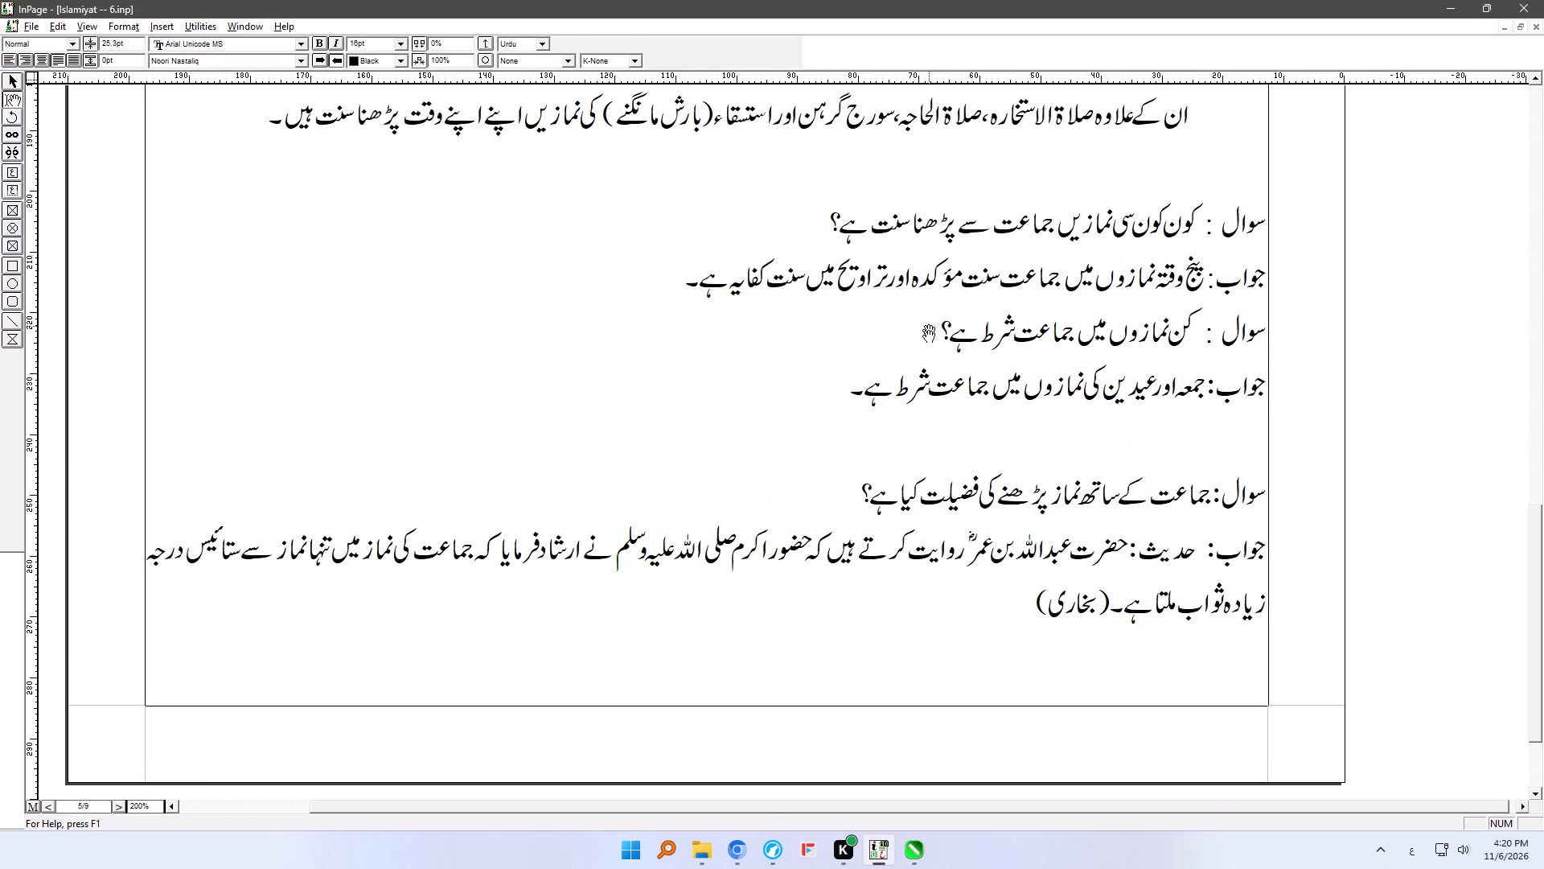
ctrl+right_drag(928, 340, 765, 827)
ctrl+right_drag(772, 294, 701, 706)
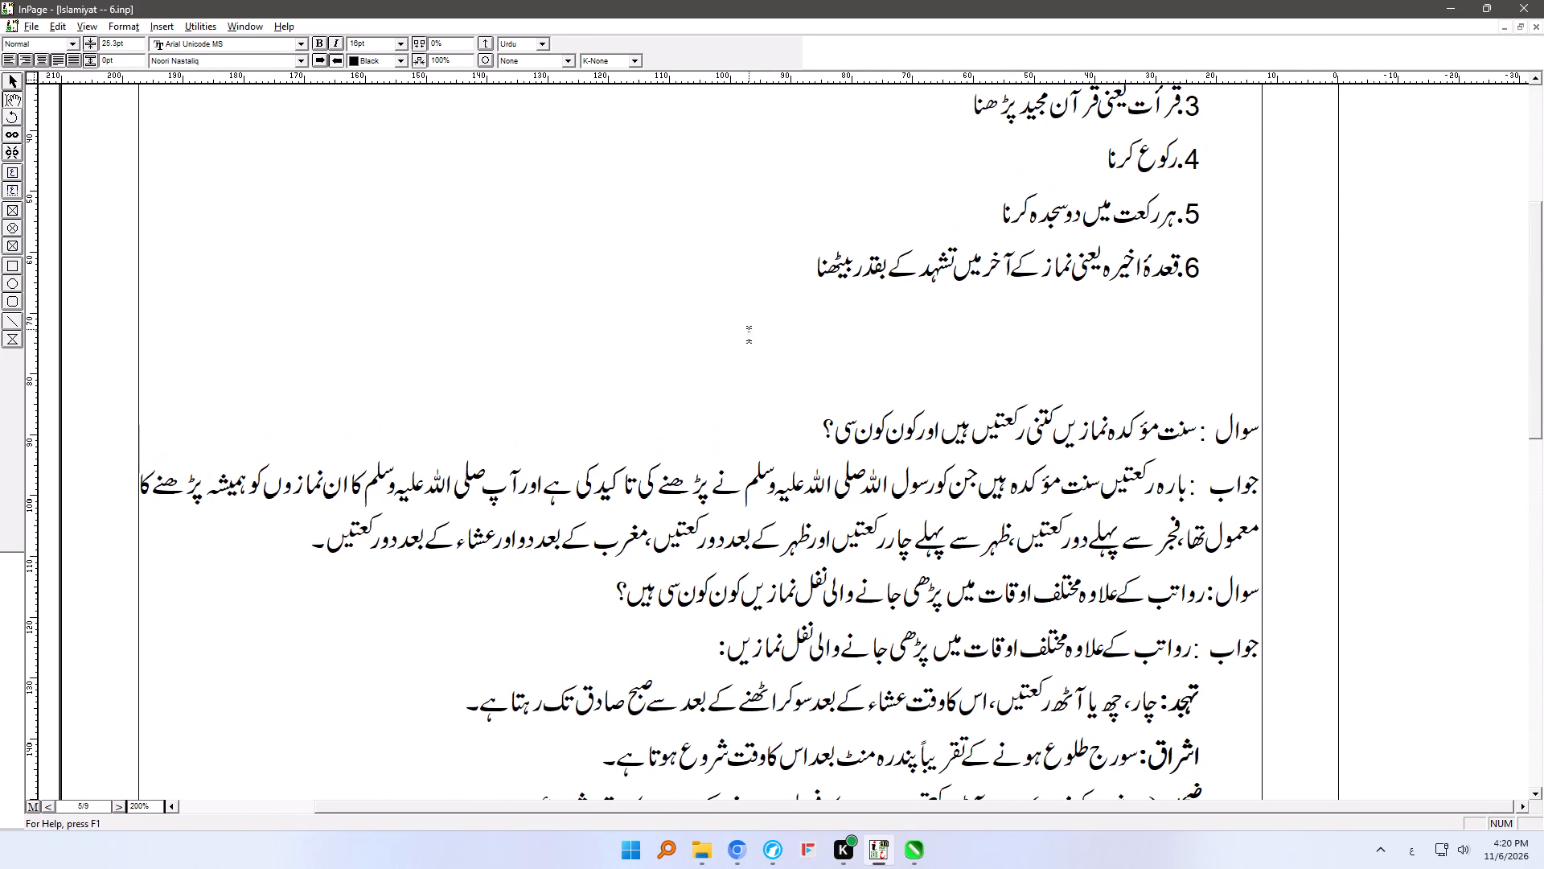
shift+click(795, 270)
shift+click(823, 267)
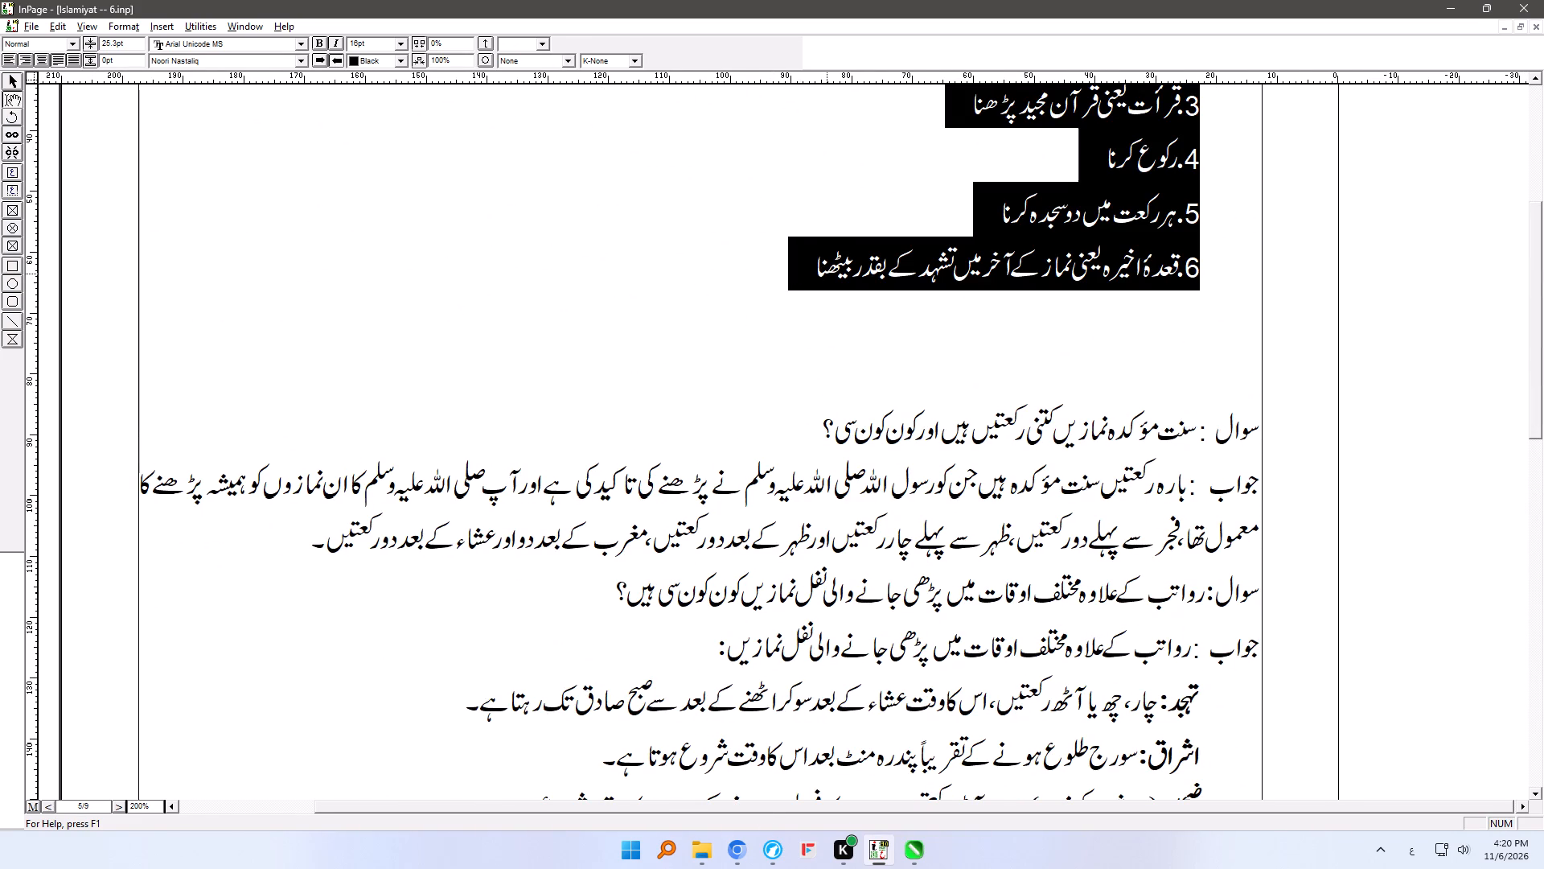
key(shift+Right)
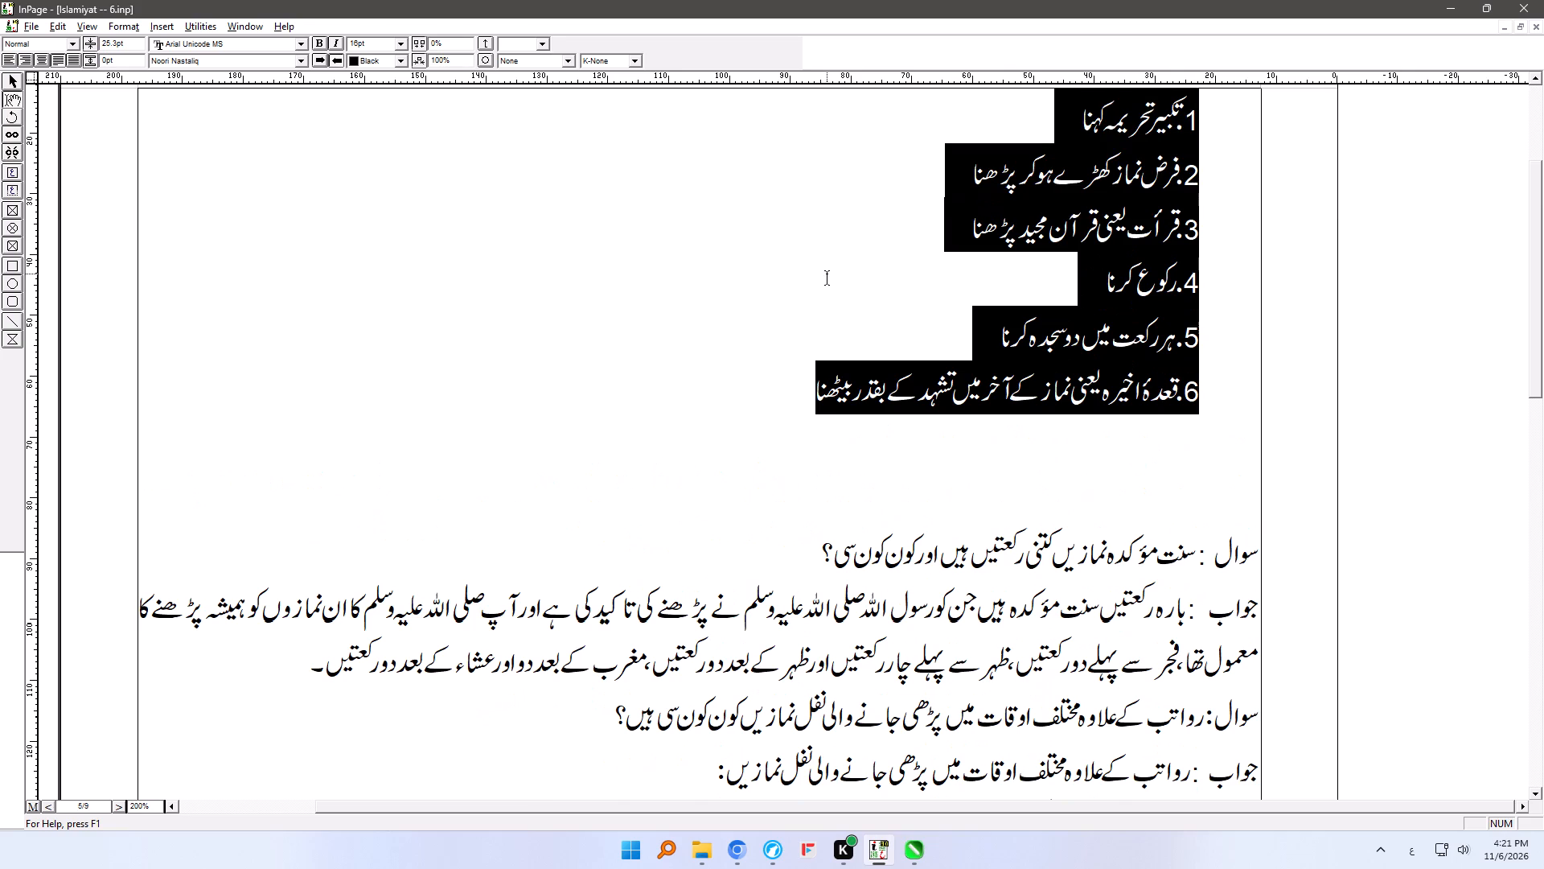
key(ctrl+x)
Paste the cut question and answer below the امامت answer on page 14 of Islamiyat -- 5 Pre Desing.
key(ctrl+shift+Tab)
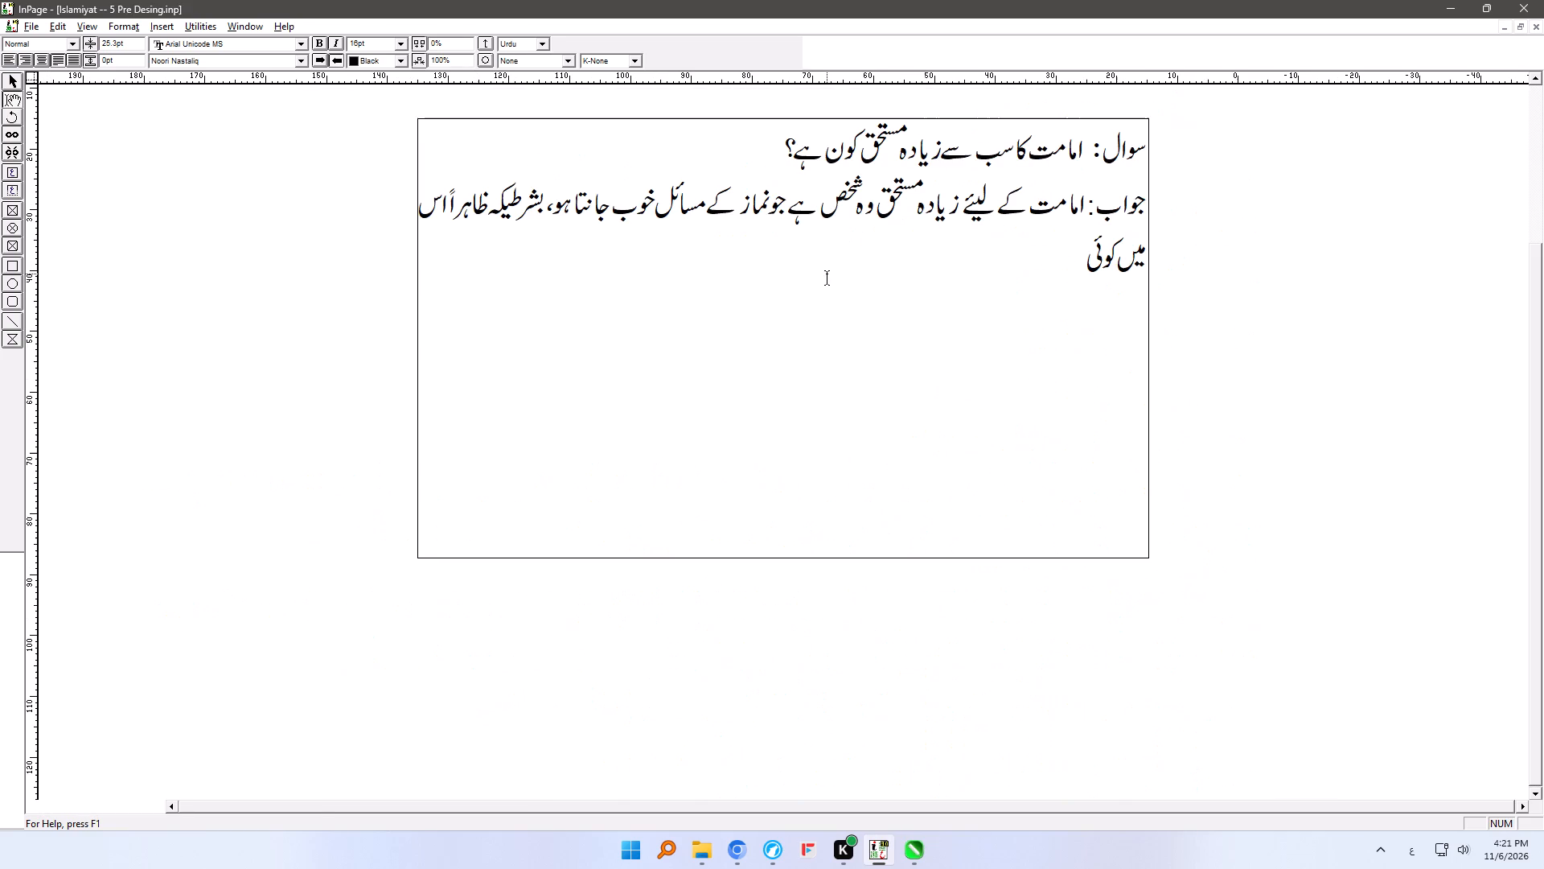
key(ctrl+v)
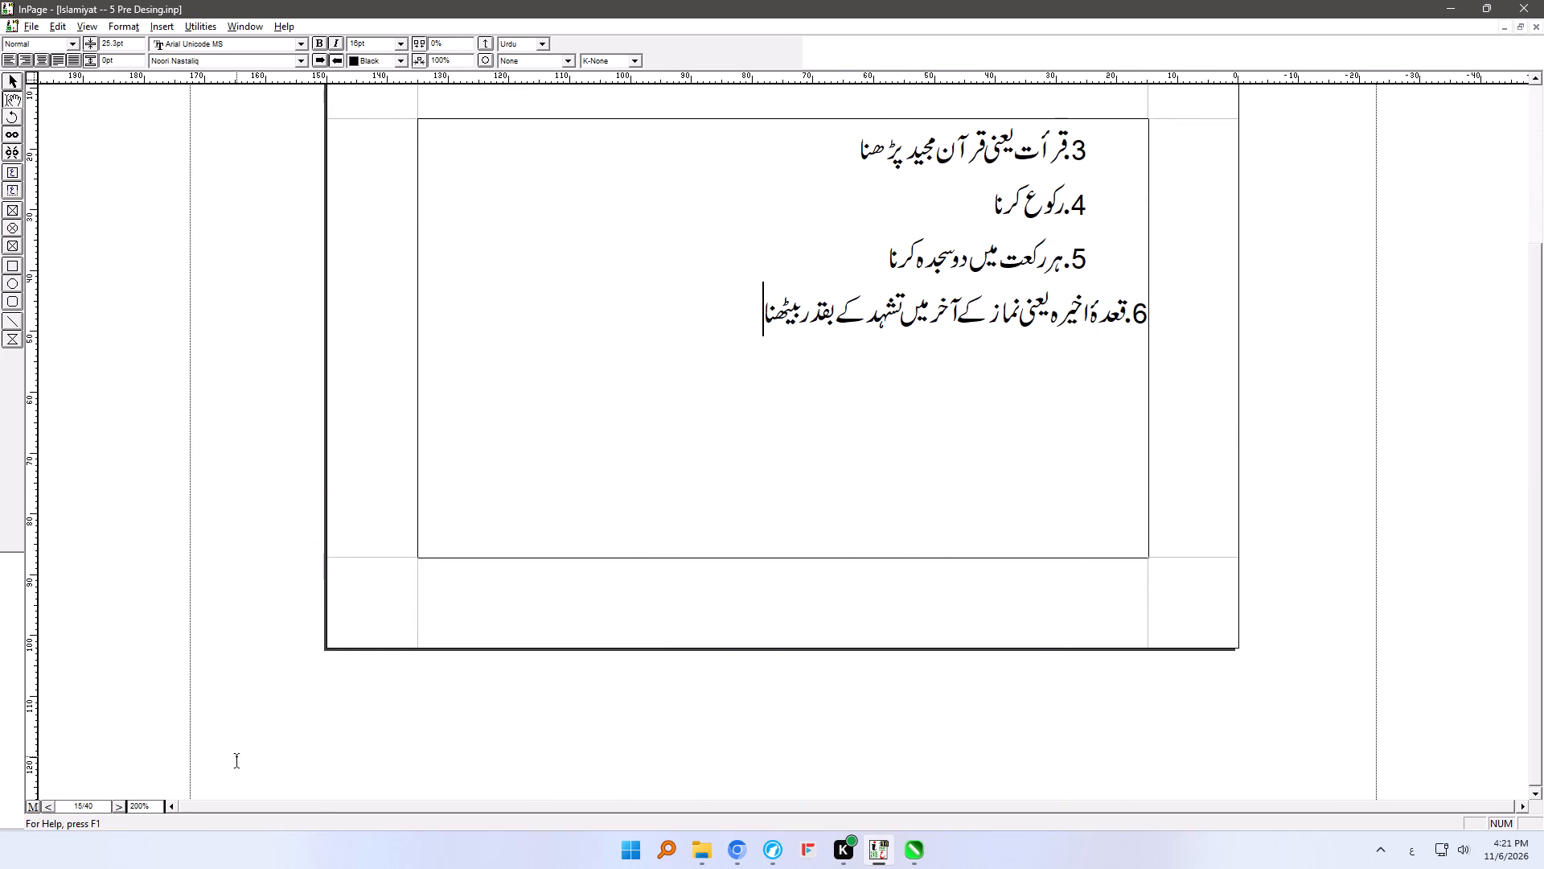
Set the beginning indent of the pasted numbered list, starting on page 14, to 0.
click(124, 806)
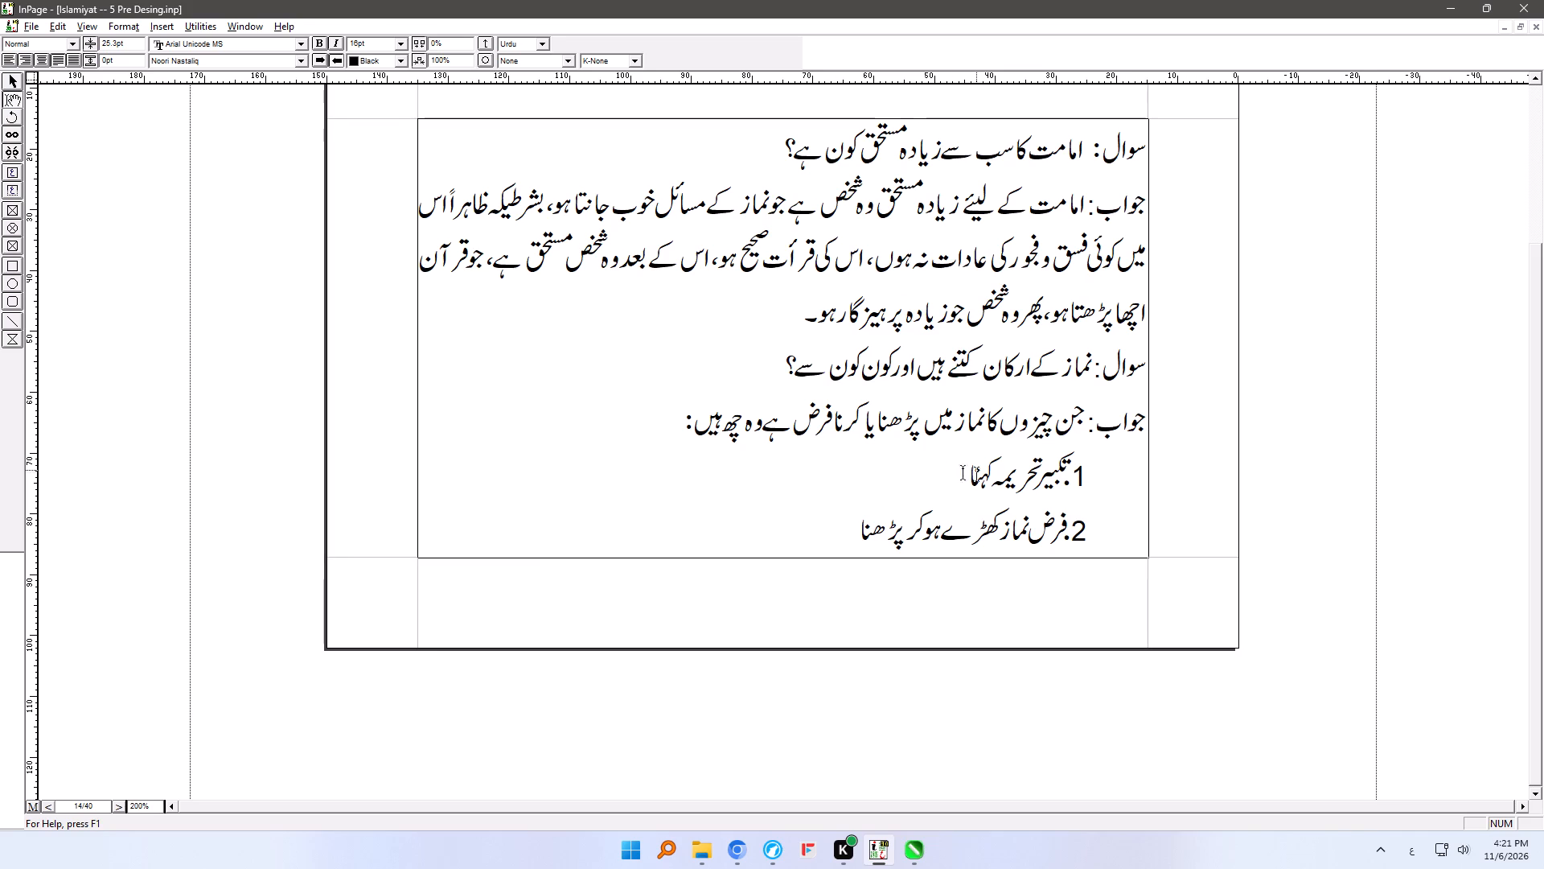
shift+click(1115, 459)
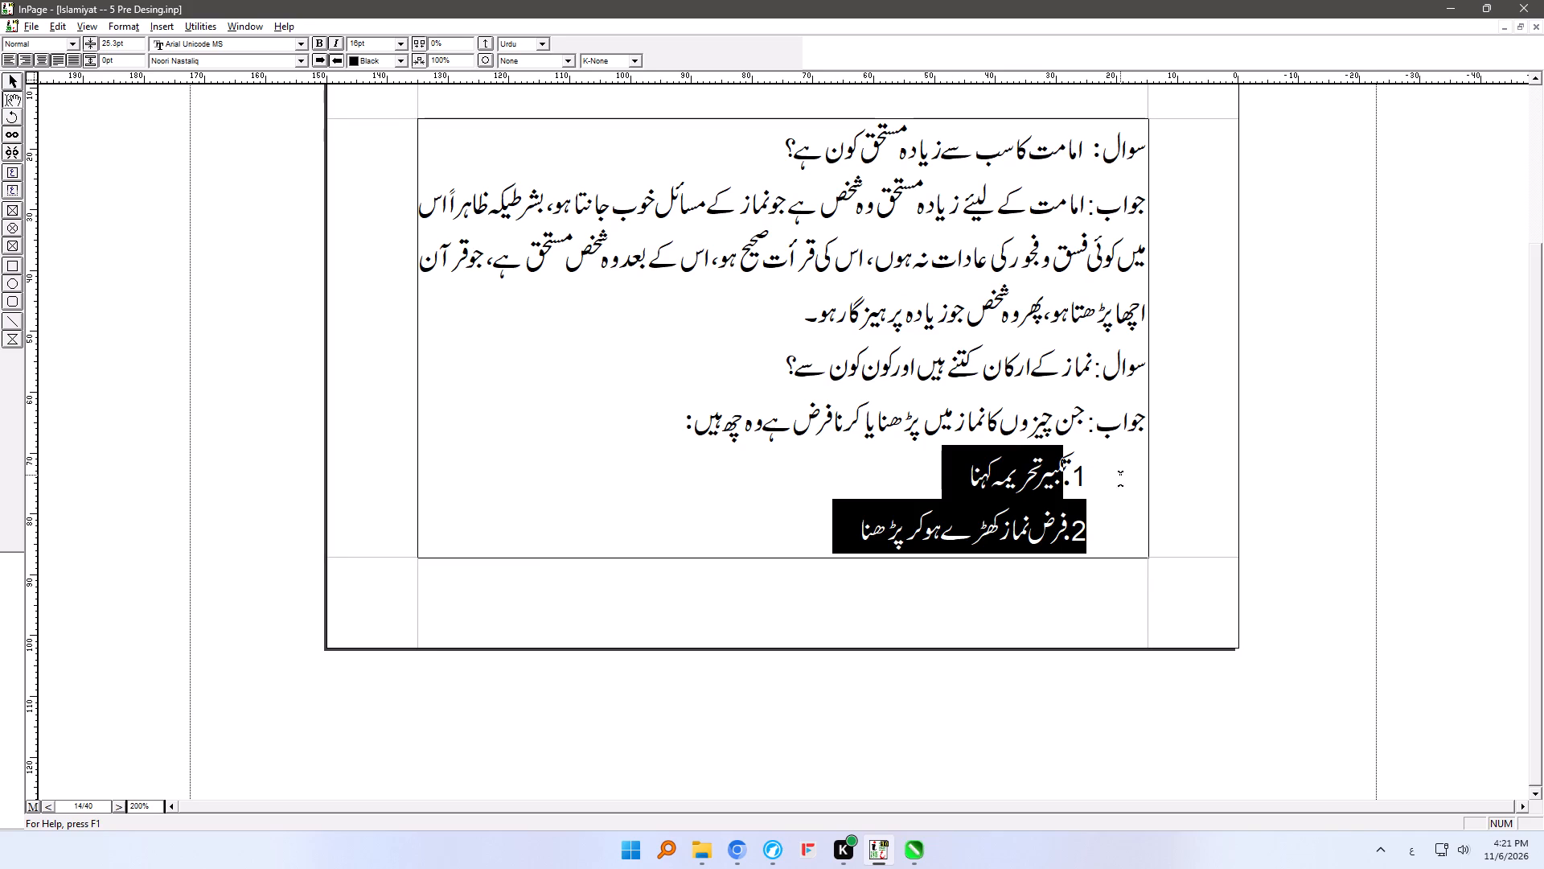
key(ctrl+g)
key(Tab)
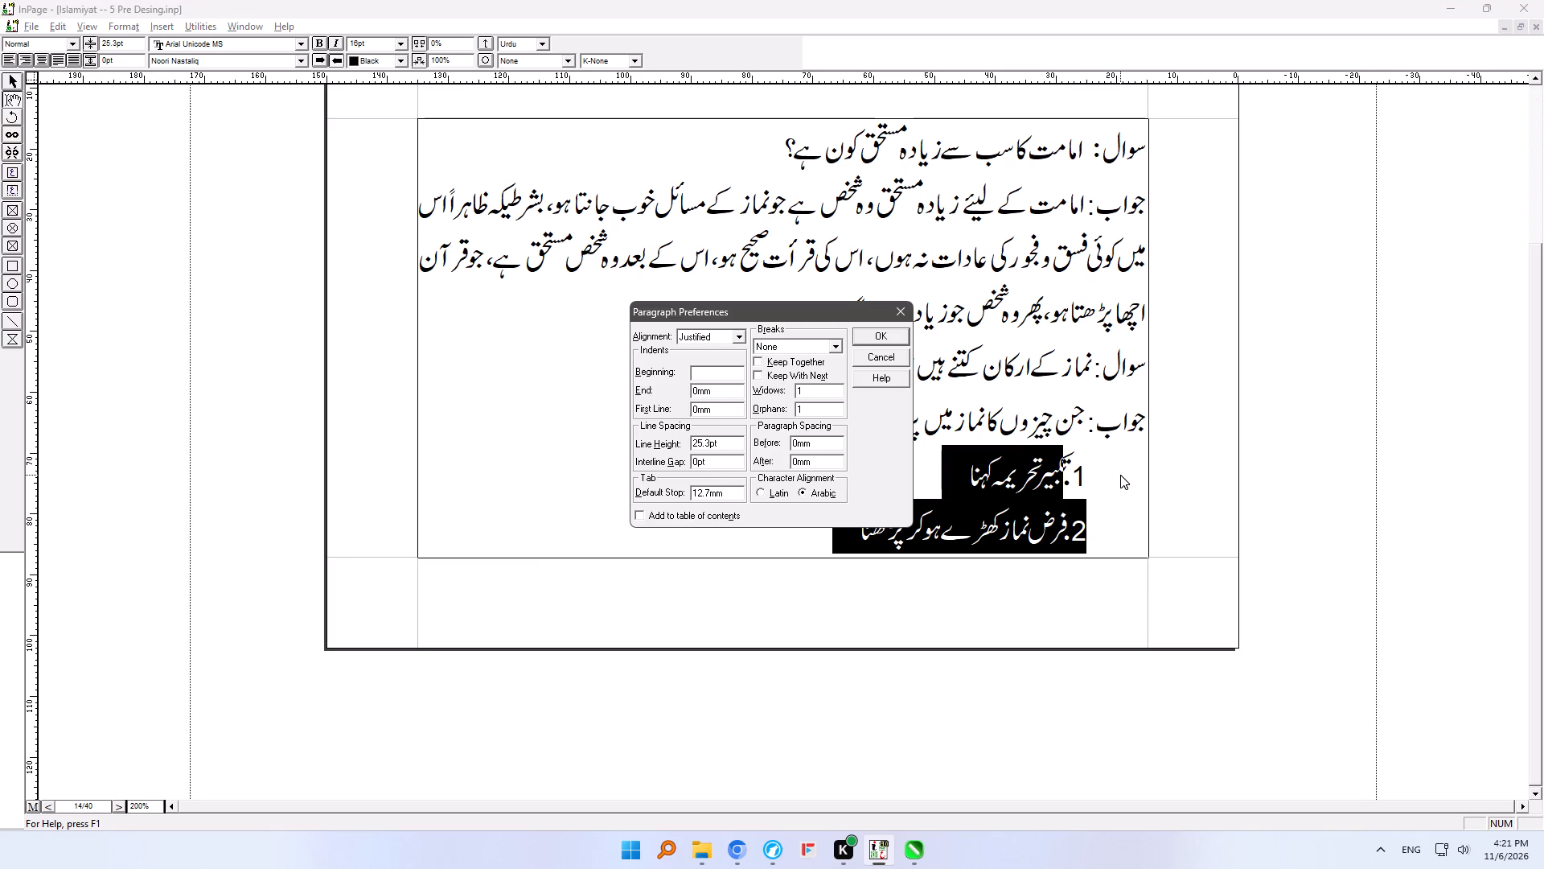
key(0)
key(Return)
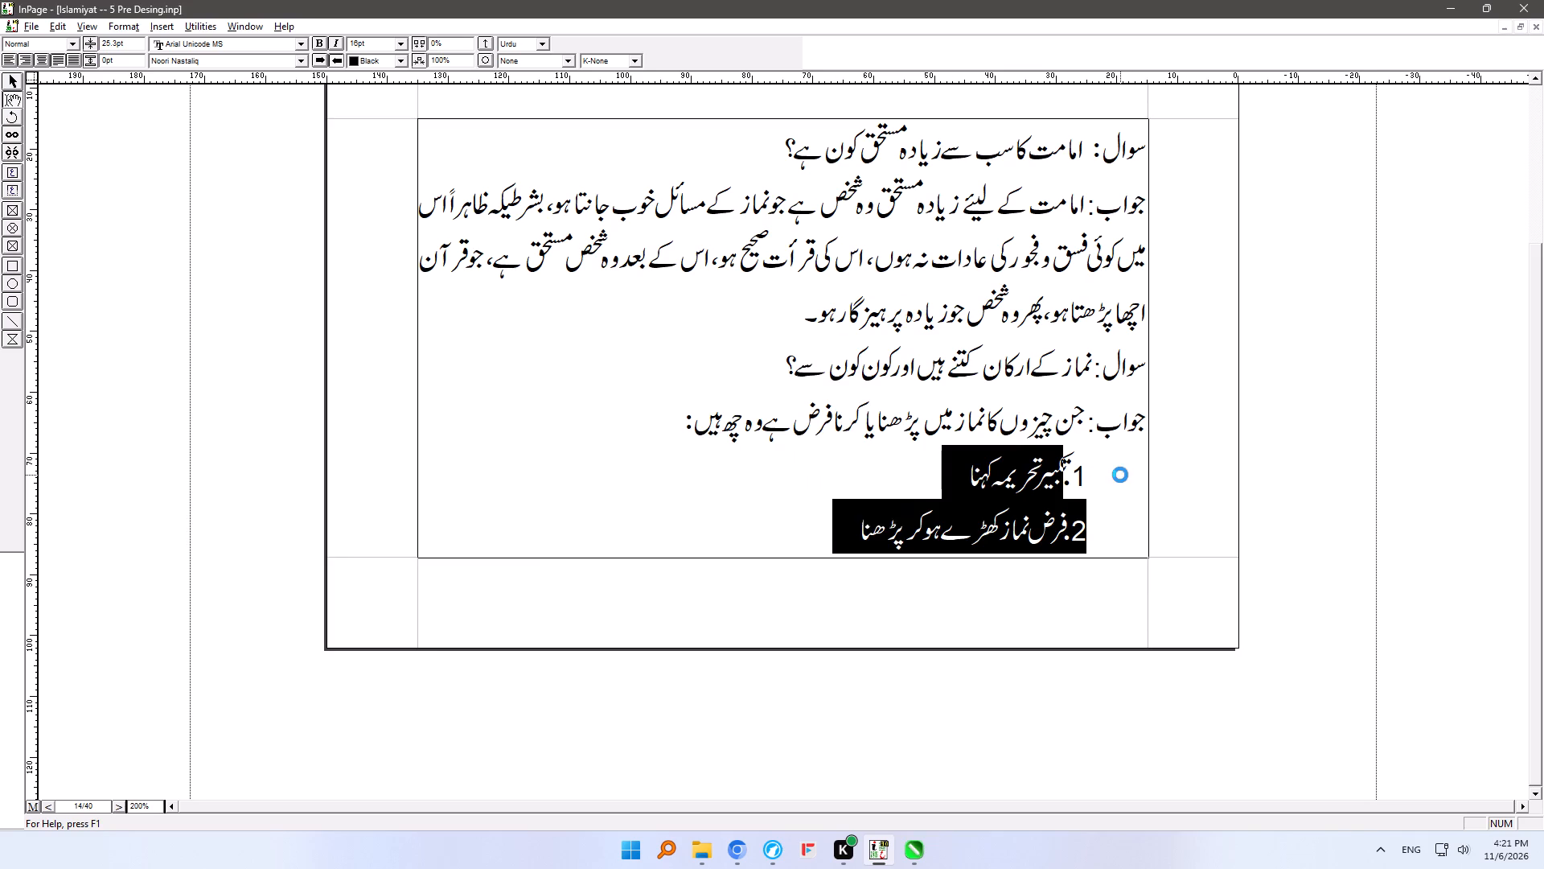
Join the first list item تکبیر تحریمہ کہنا to the answer line, replacing its number with (۱).
click(618, 408)
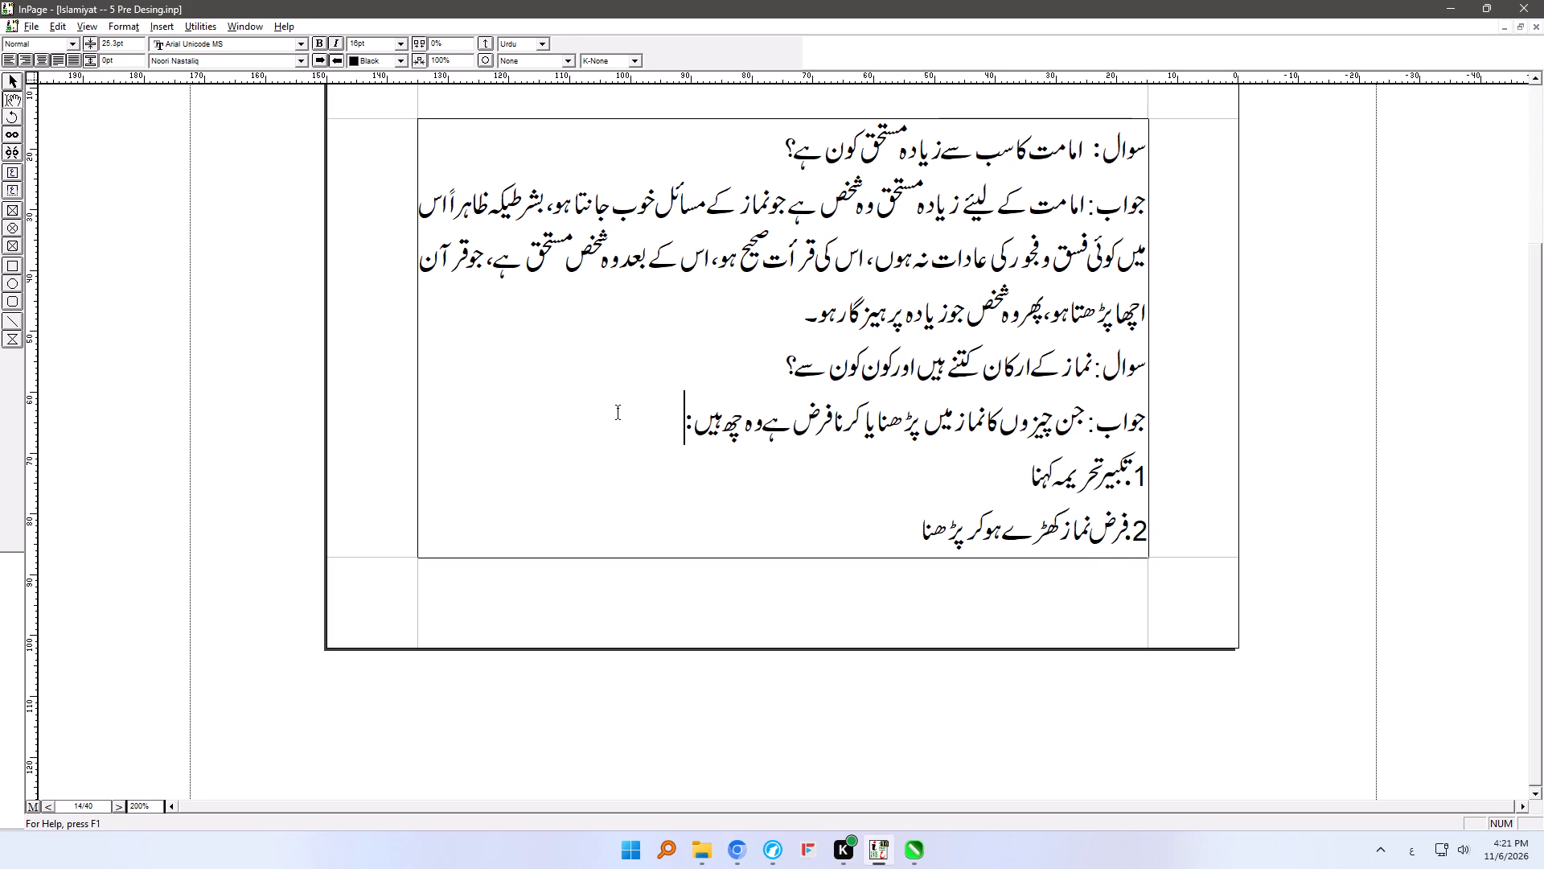
key(space)
key(shift+parenleft)
text(۱))
key(space)
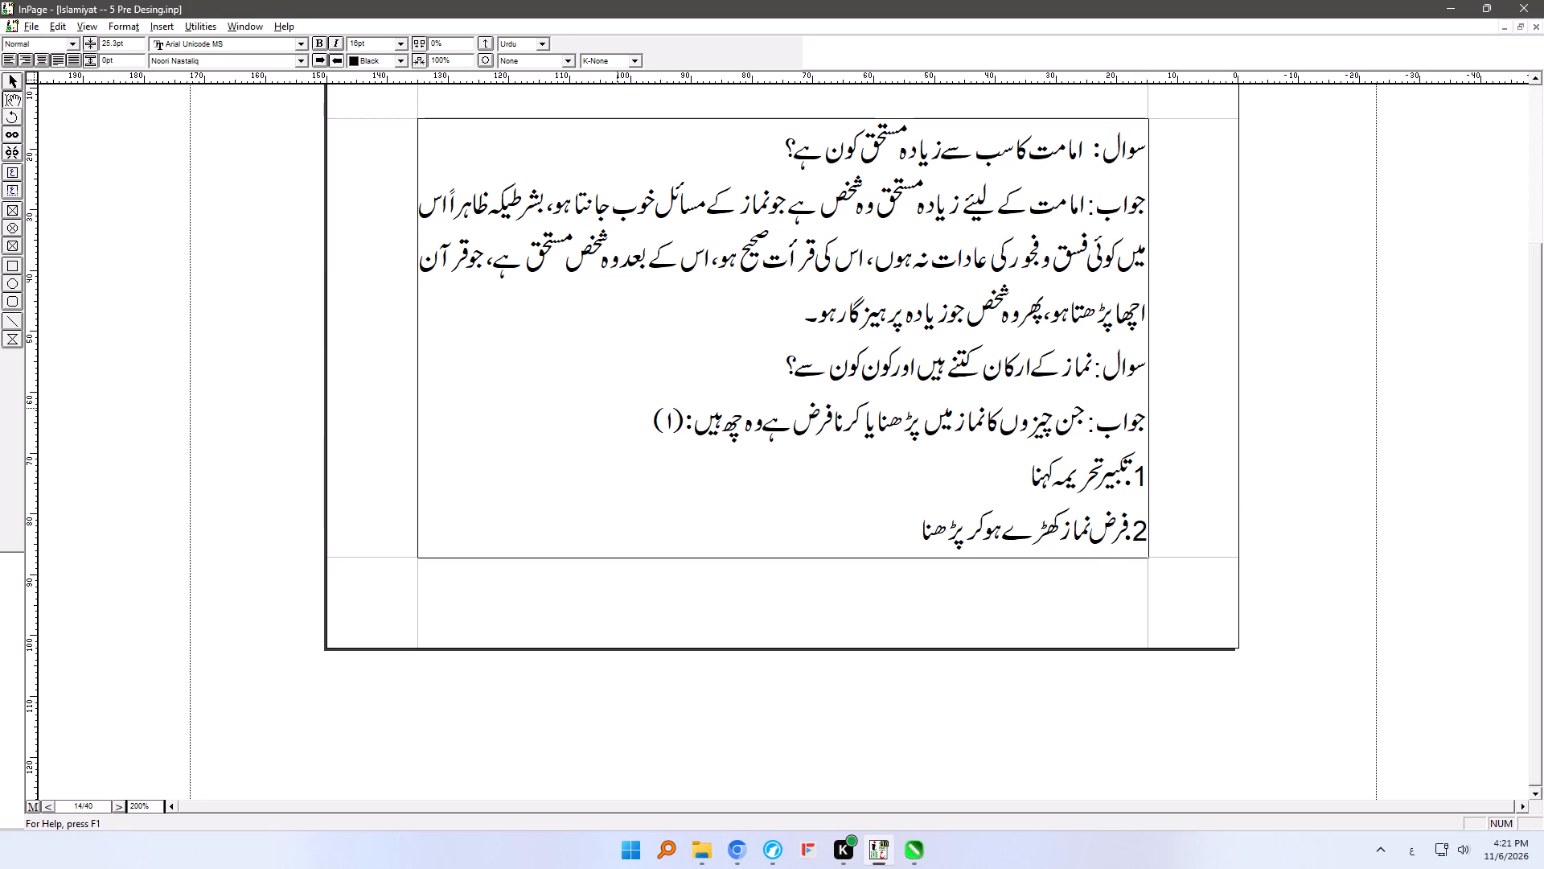
key(Delete)
key(Delete)
key(Delete)
key(Delete)
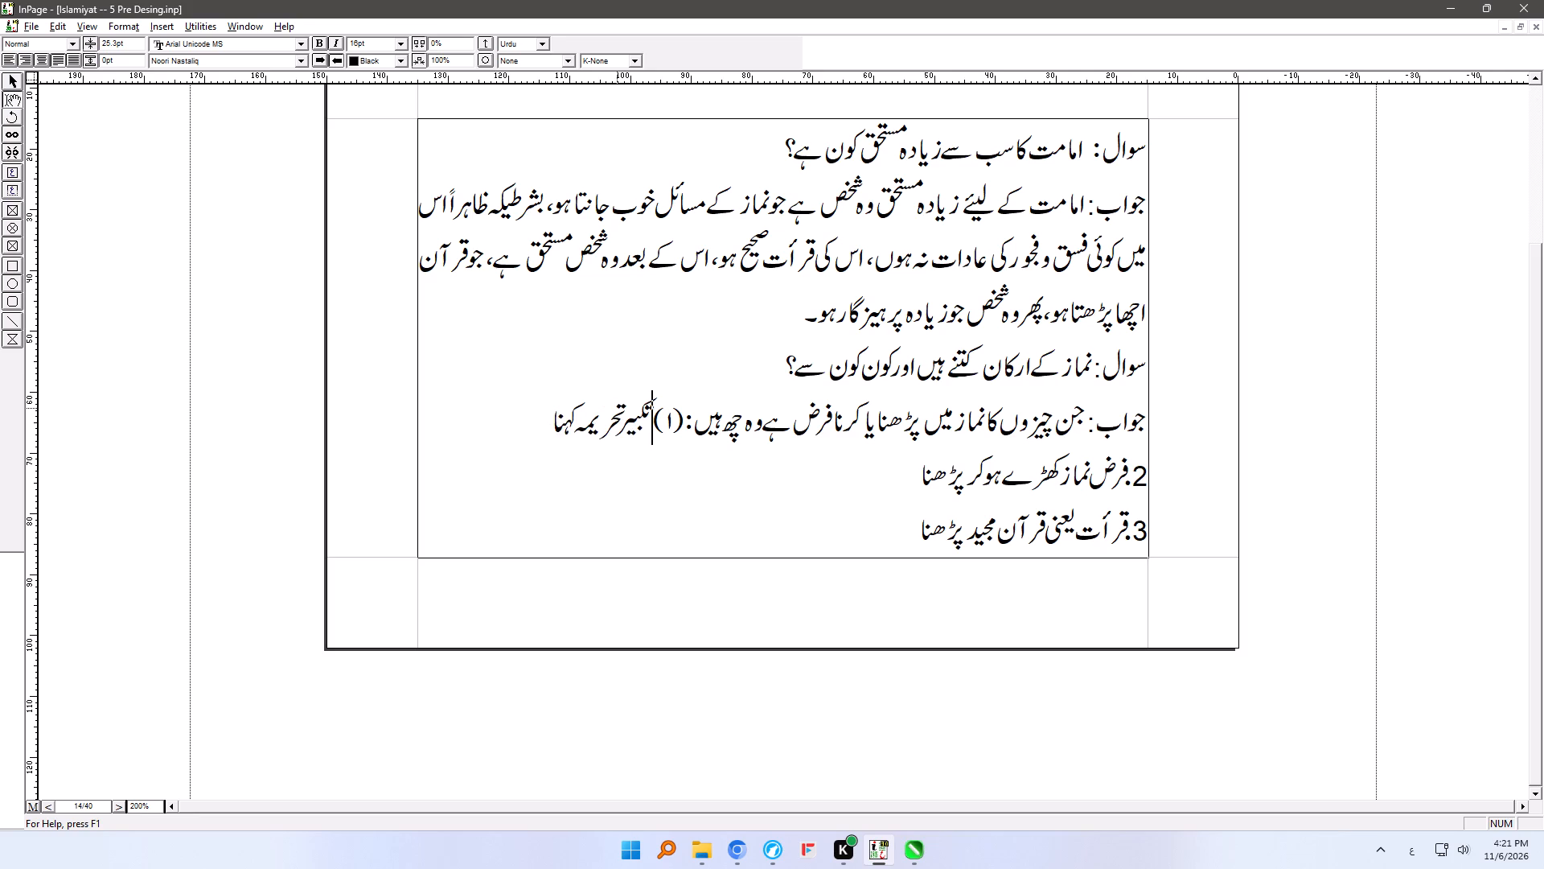
Run the second item فرض نماز کھڑے ہوکر پڑھنا on after the first, replacing its number with (۲).
click(498, 406)
key(space)
text((۲))
key(space)
key(Delete)
key(Delete)
key(Delete)
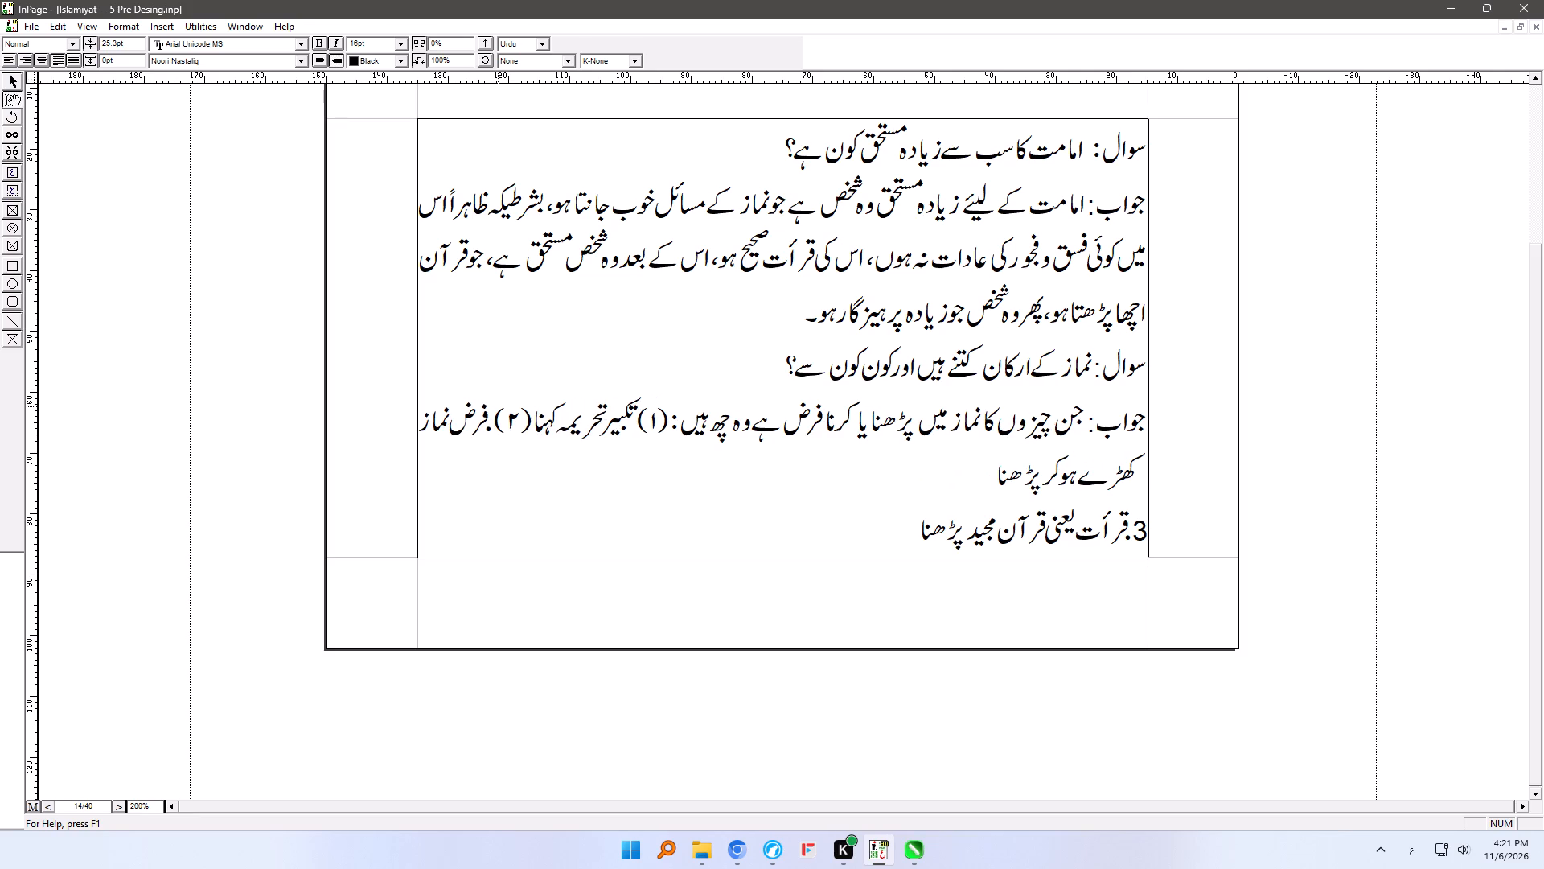
key(Delete)
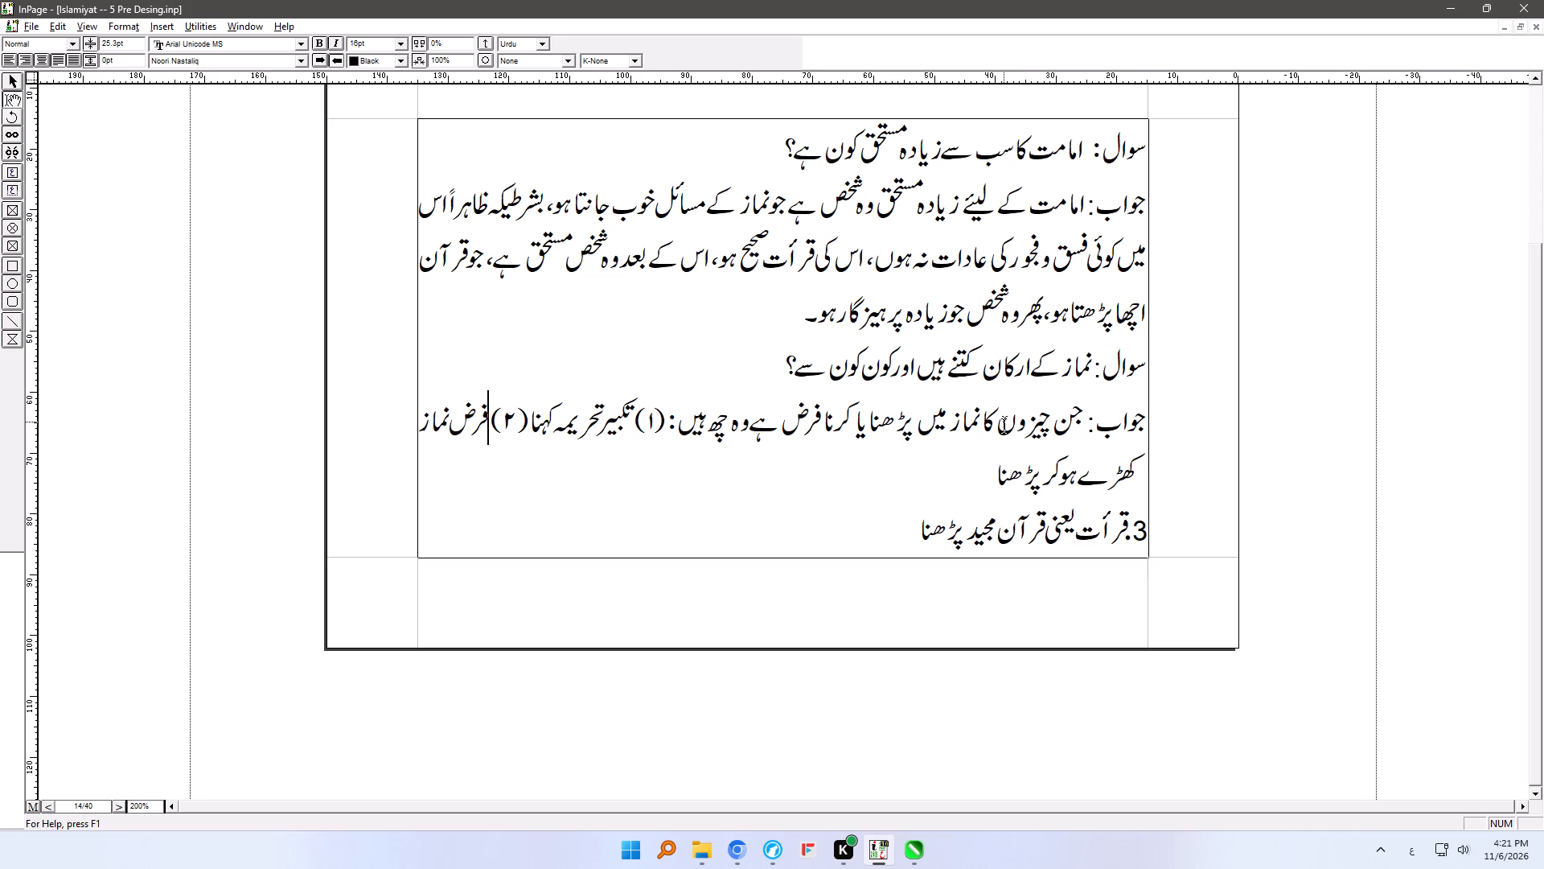
Run the third item قرأت یعنی قرآن مجید پڑھنا on after the second, replacing its number with (۳).
click(971, 480)
key(space)
text((۳))
key(space)
key(Delete)
key(Delete)
key(Delete)
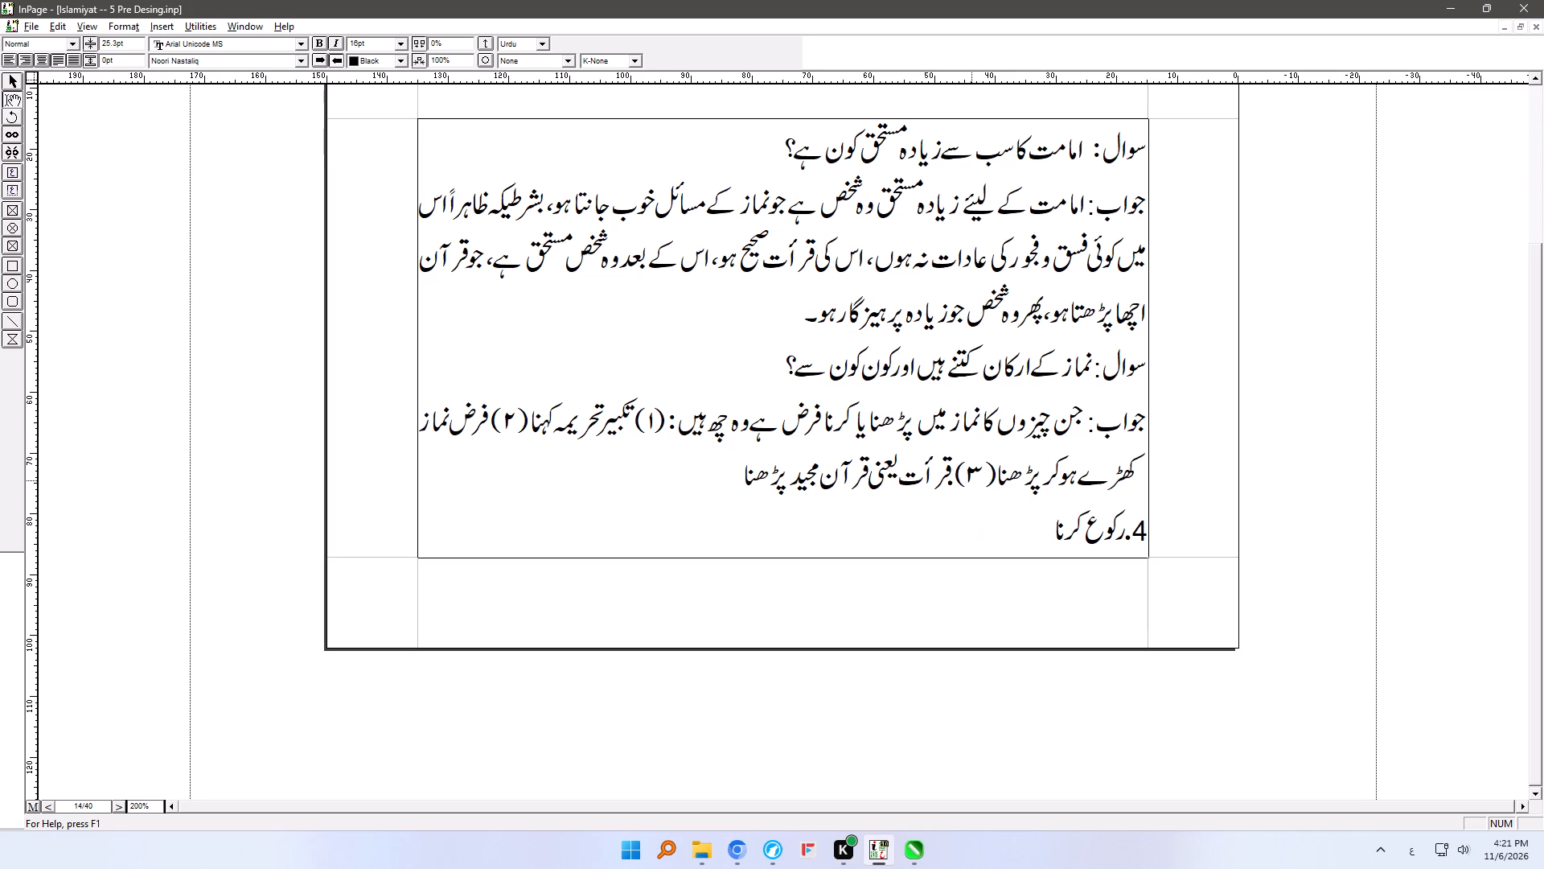
key(Delete)
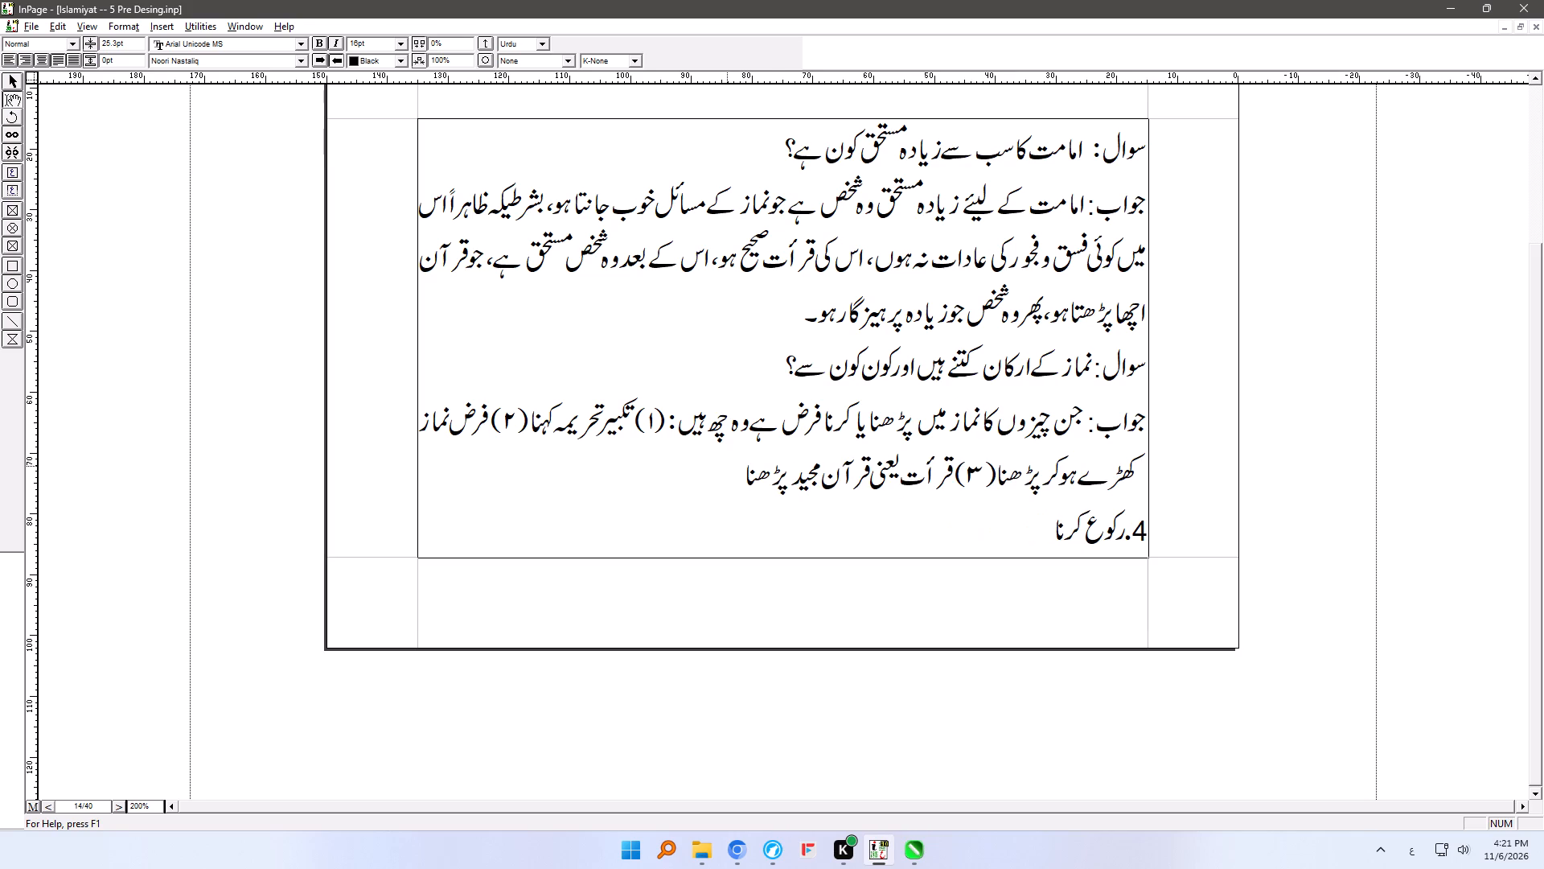
Run the fourth item رکوع کرنا on after the third, replacing its number with (۴).
click(727, 466)
key(space)
text((۴))
key(space)
key(Delete)
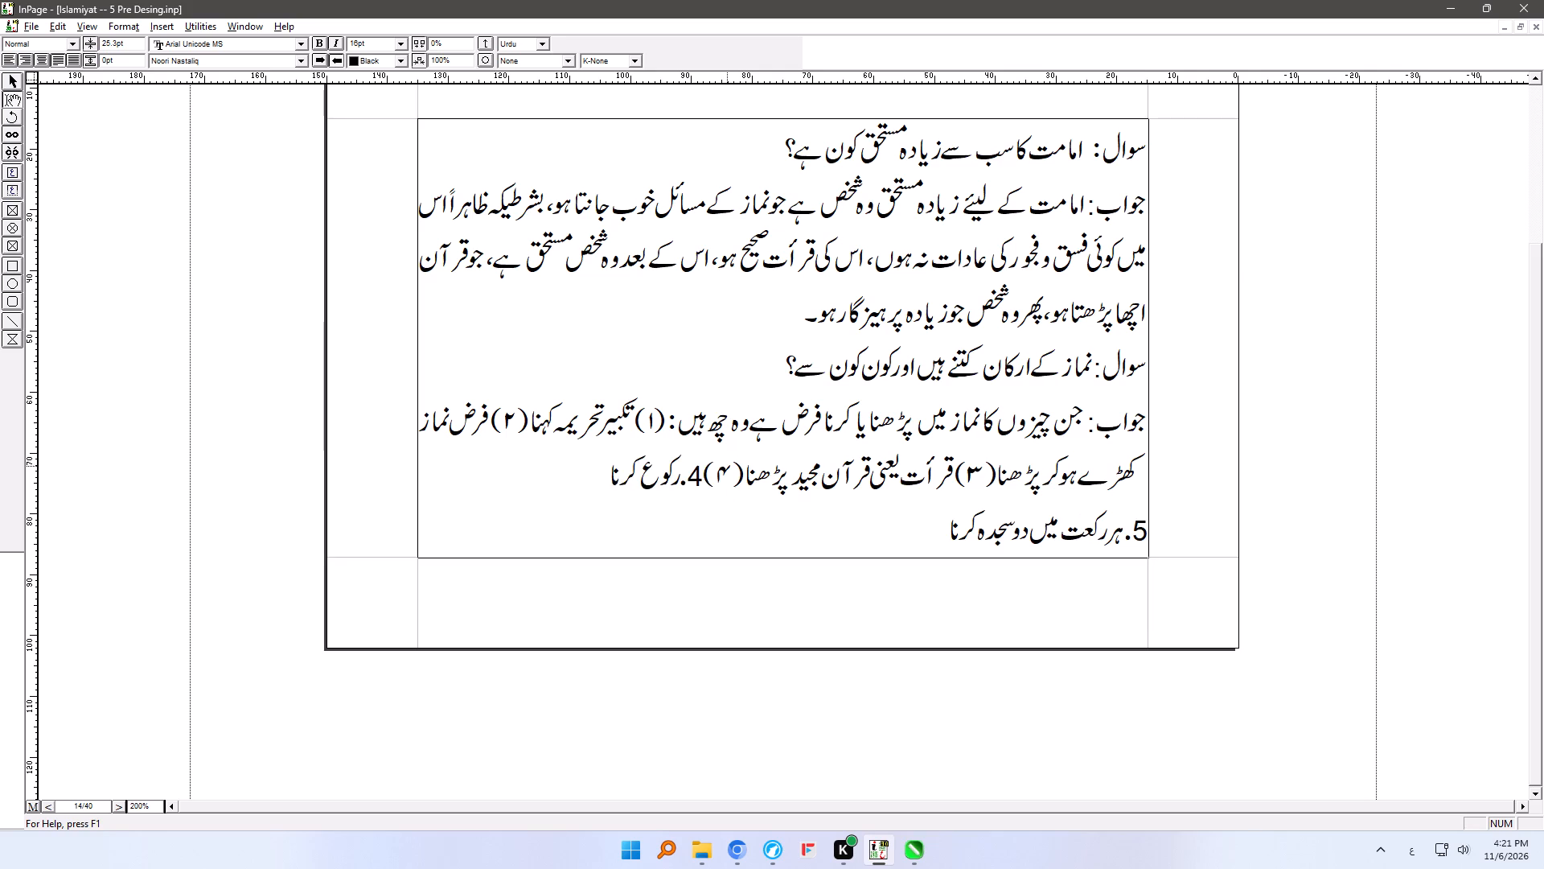
key(Delete)
key(Delete)
key(Delete)
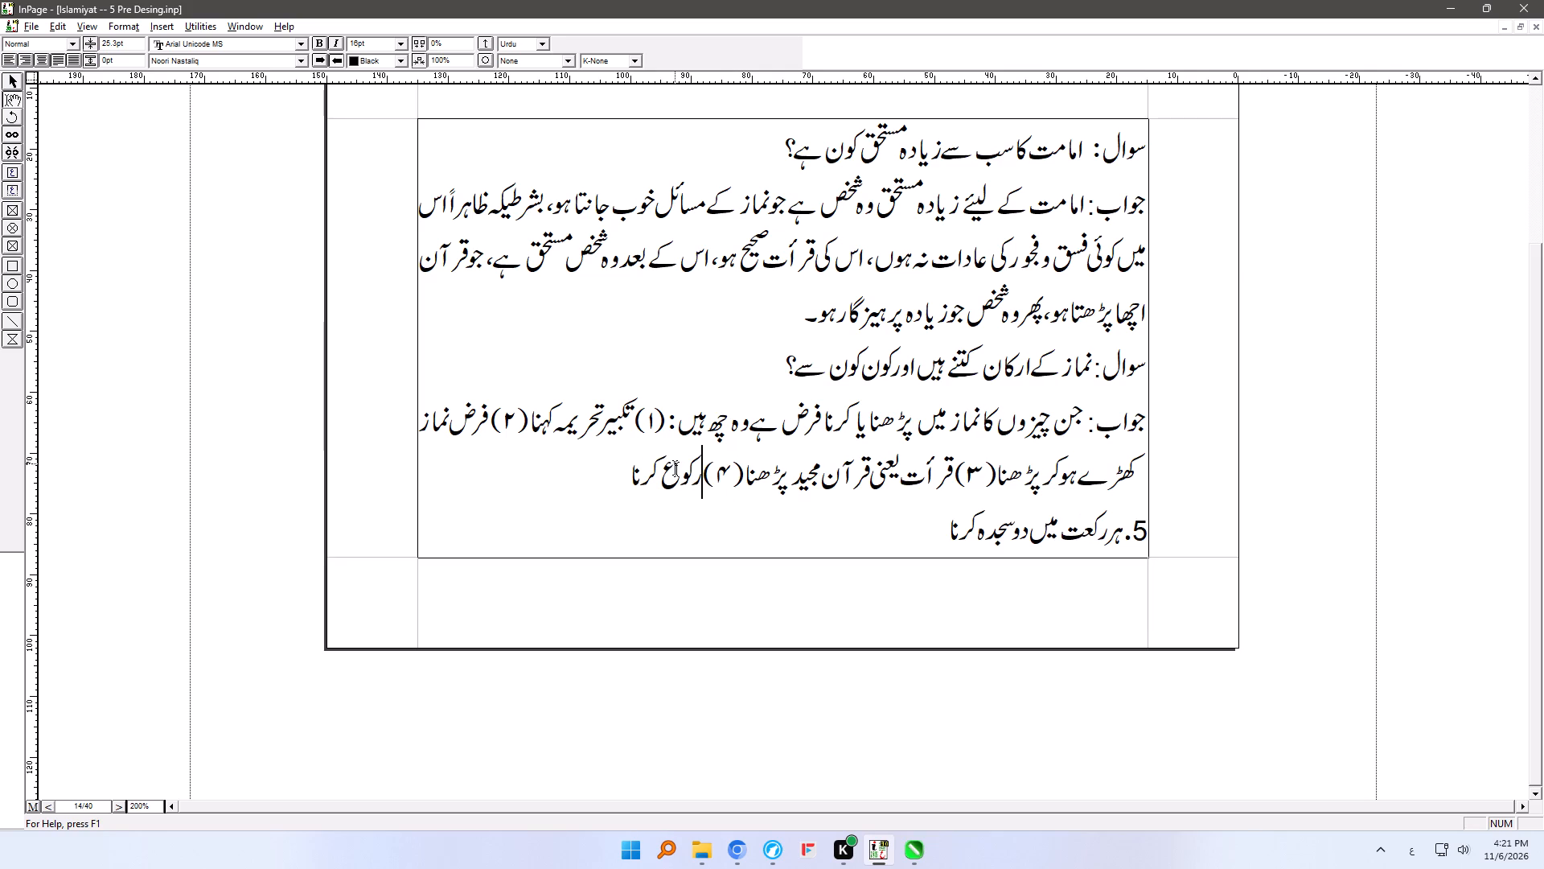
Add the marker (۵) after رکوع کرنا in the answer paragraph.
click(610, 467)
key(space)
key(shift+parenleft)
text(۵))
key(space)
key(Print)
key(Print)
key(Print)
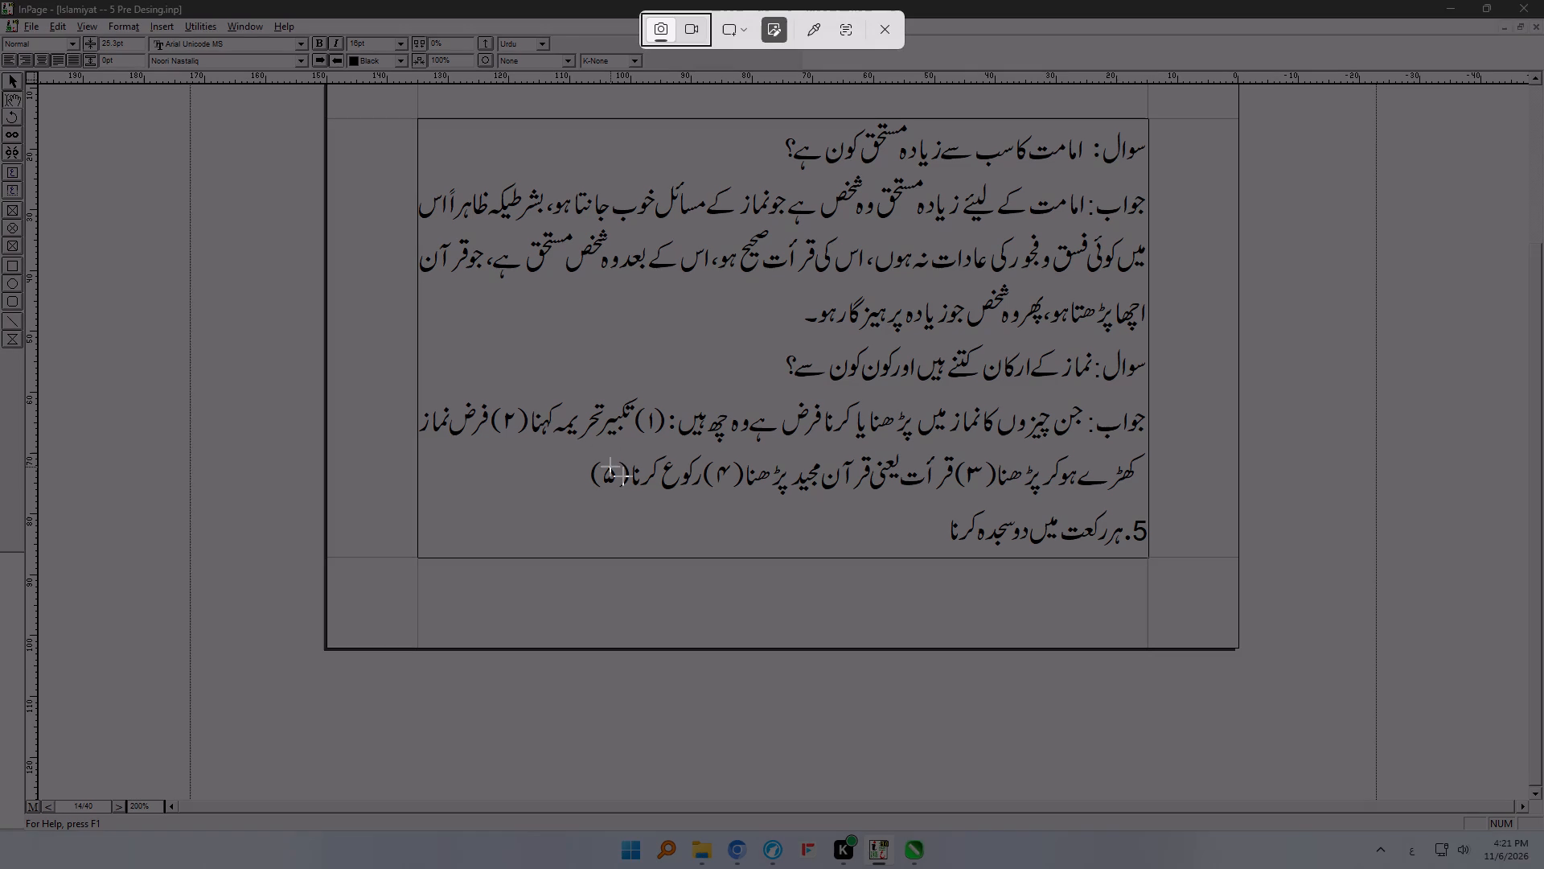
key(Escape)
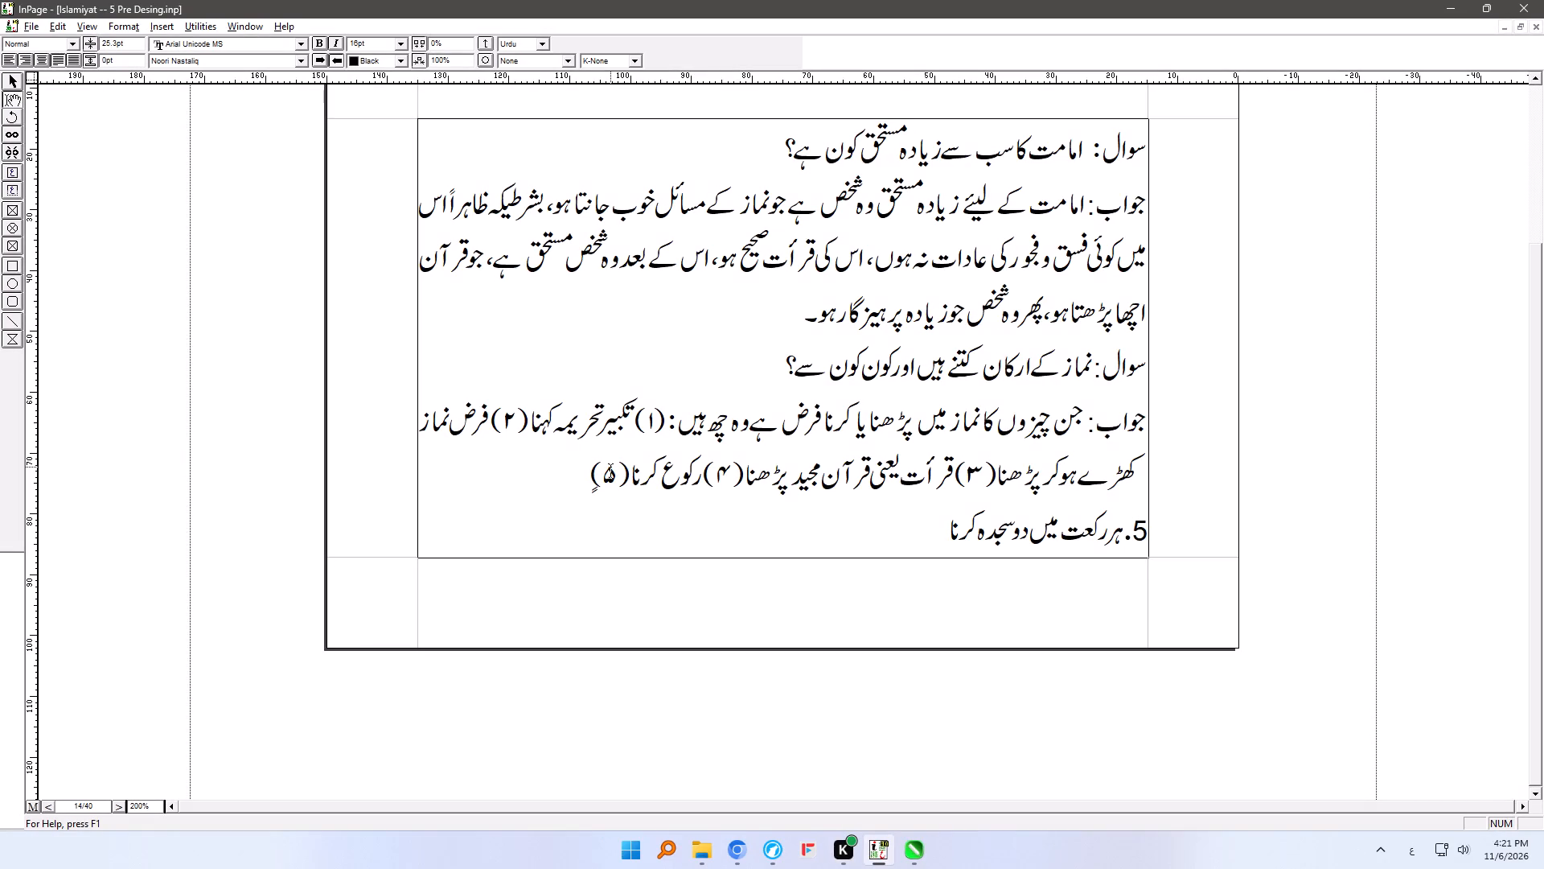
Join the fifth item ہر رکعت میں دو سجدہ کرنا after the (۵) marker and remove its original number.
key(BackSpace)
key(Delete)
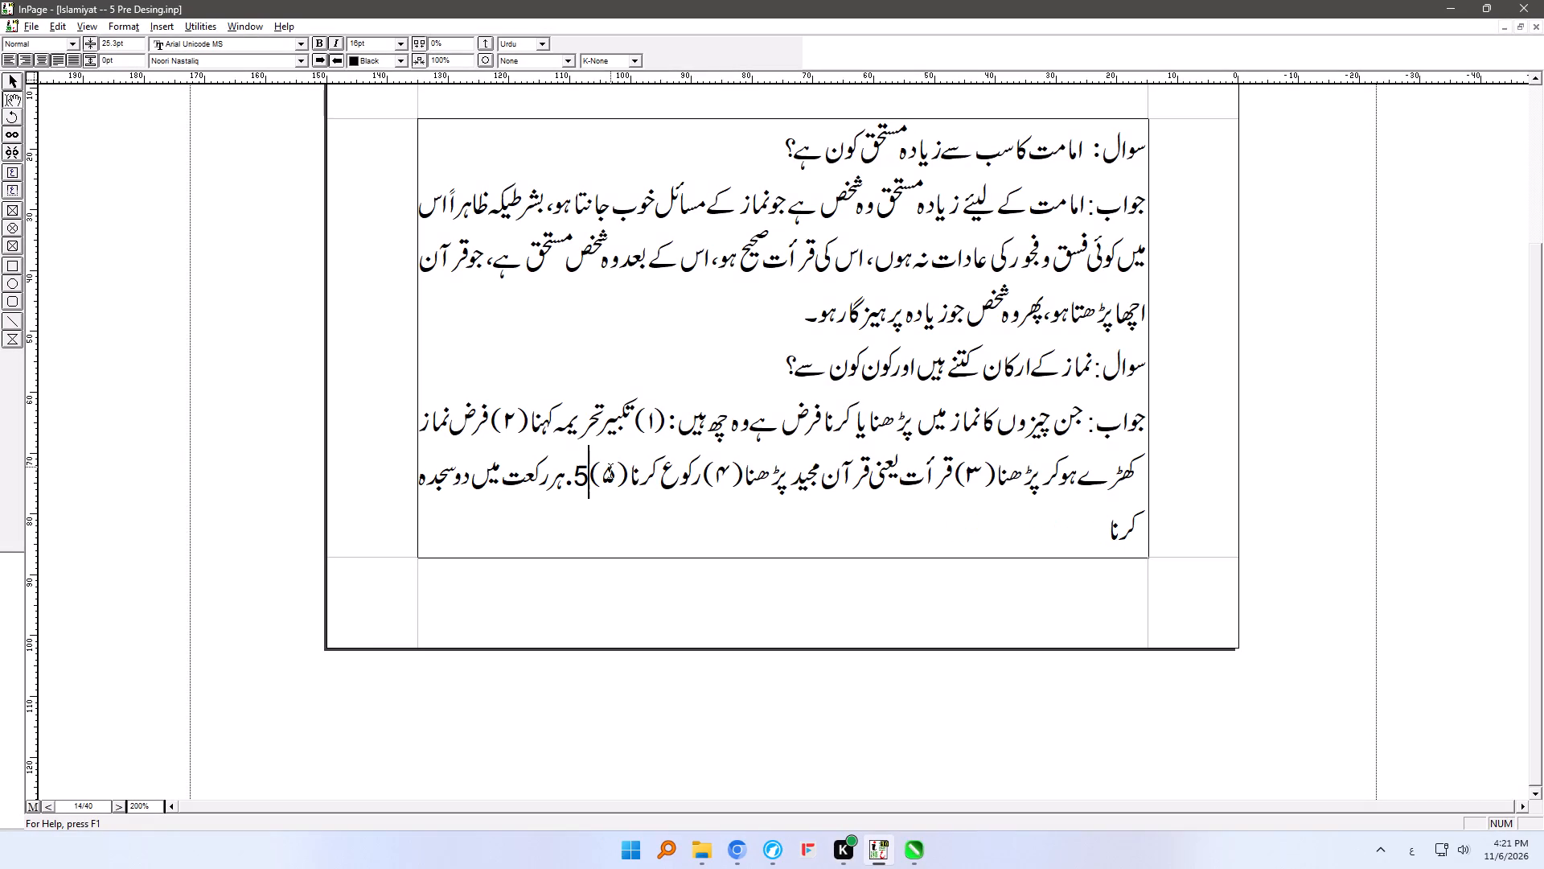
key(Delete)
key(Delete)
key(Delete)
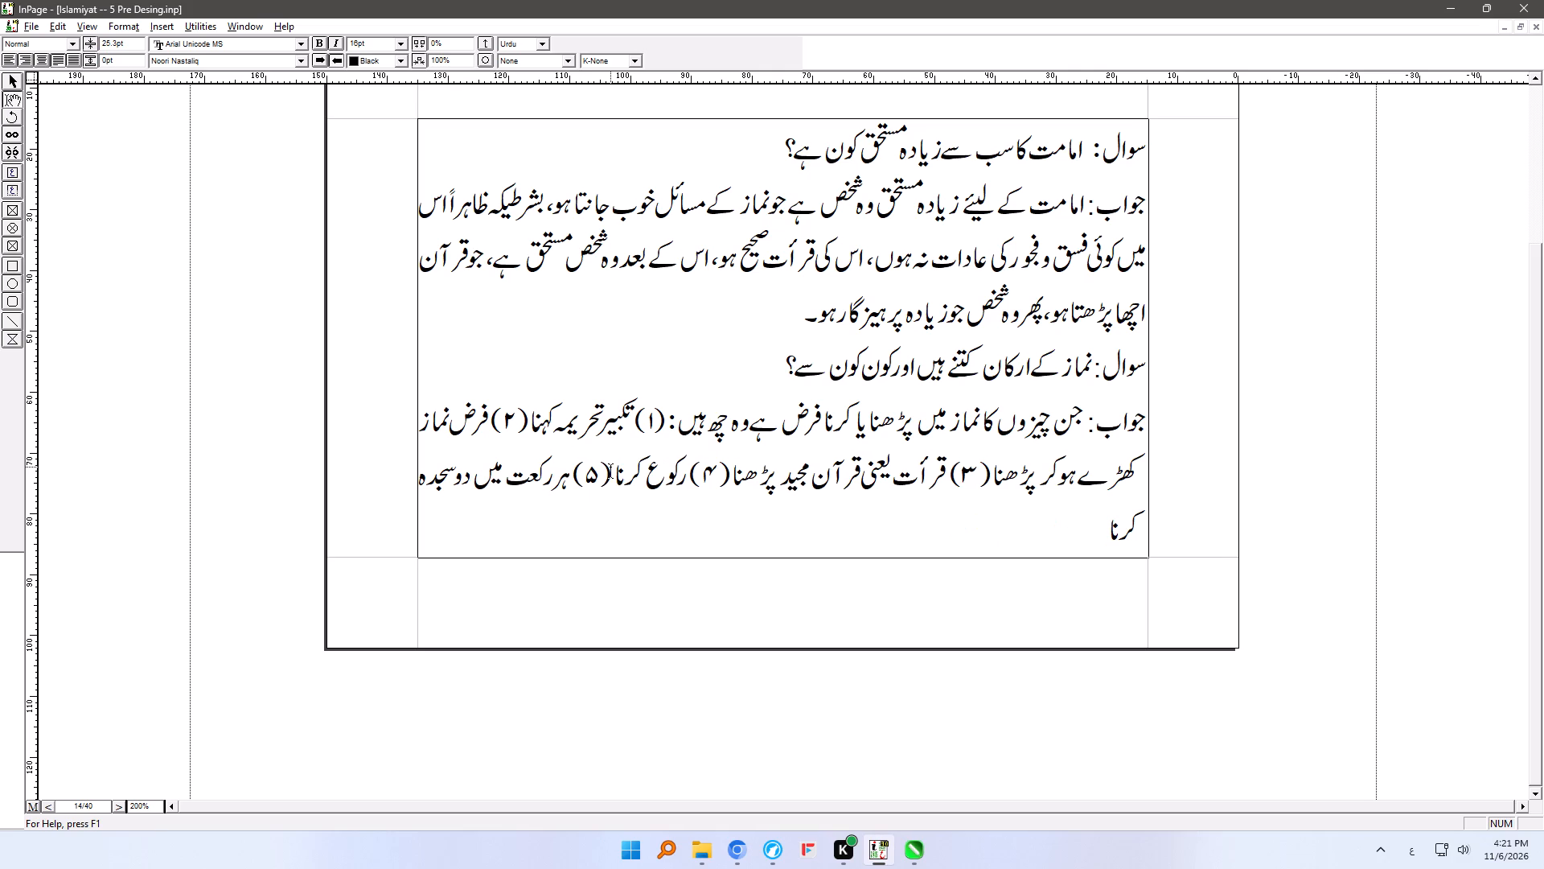
Run the sixth item قعدۂ اخیرہ یعنی نماز کے آخر میں تشہد کے بقدر بیٹھنا on after the fifth, replacing its number with (۶).
click(979, 500)
key(space)
text((۶))
key(space)
key(Delete)
key(Delete)
key(Delete)
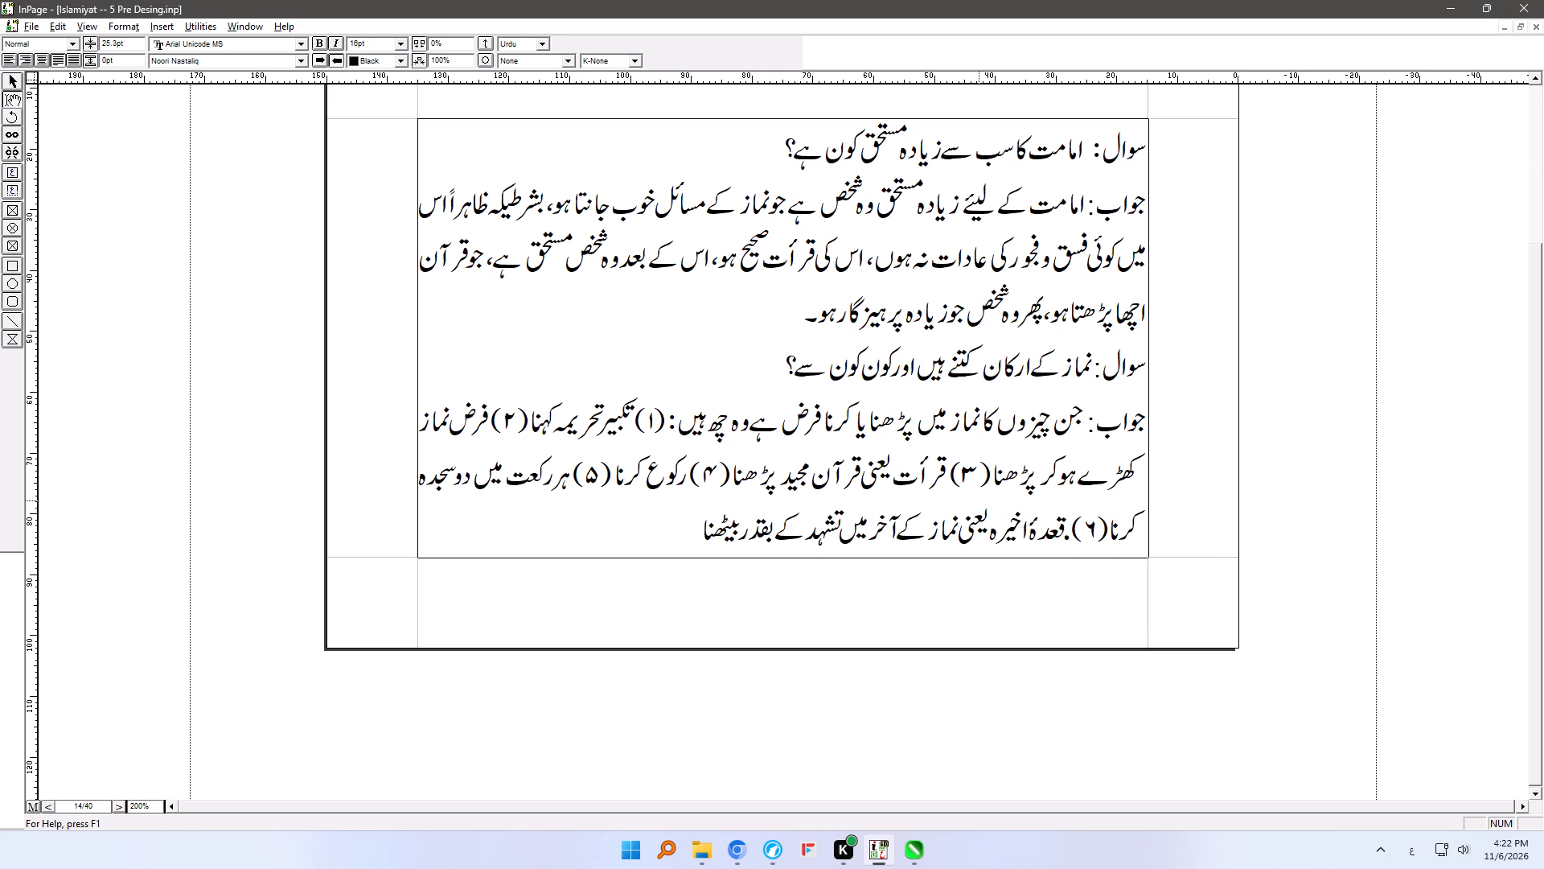
key(Delete)
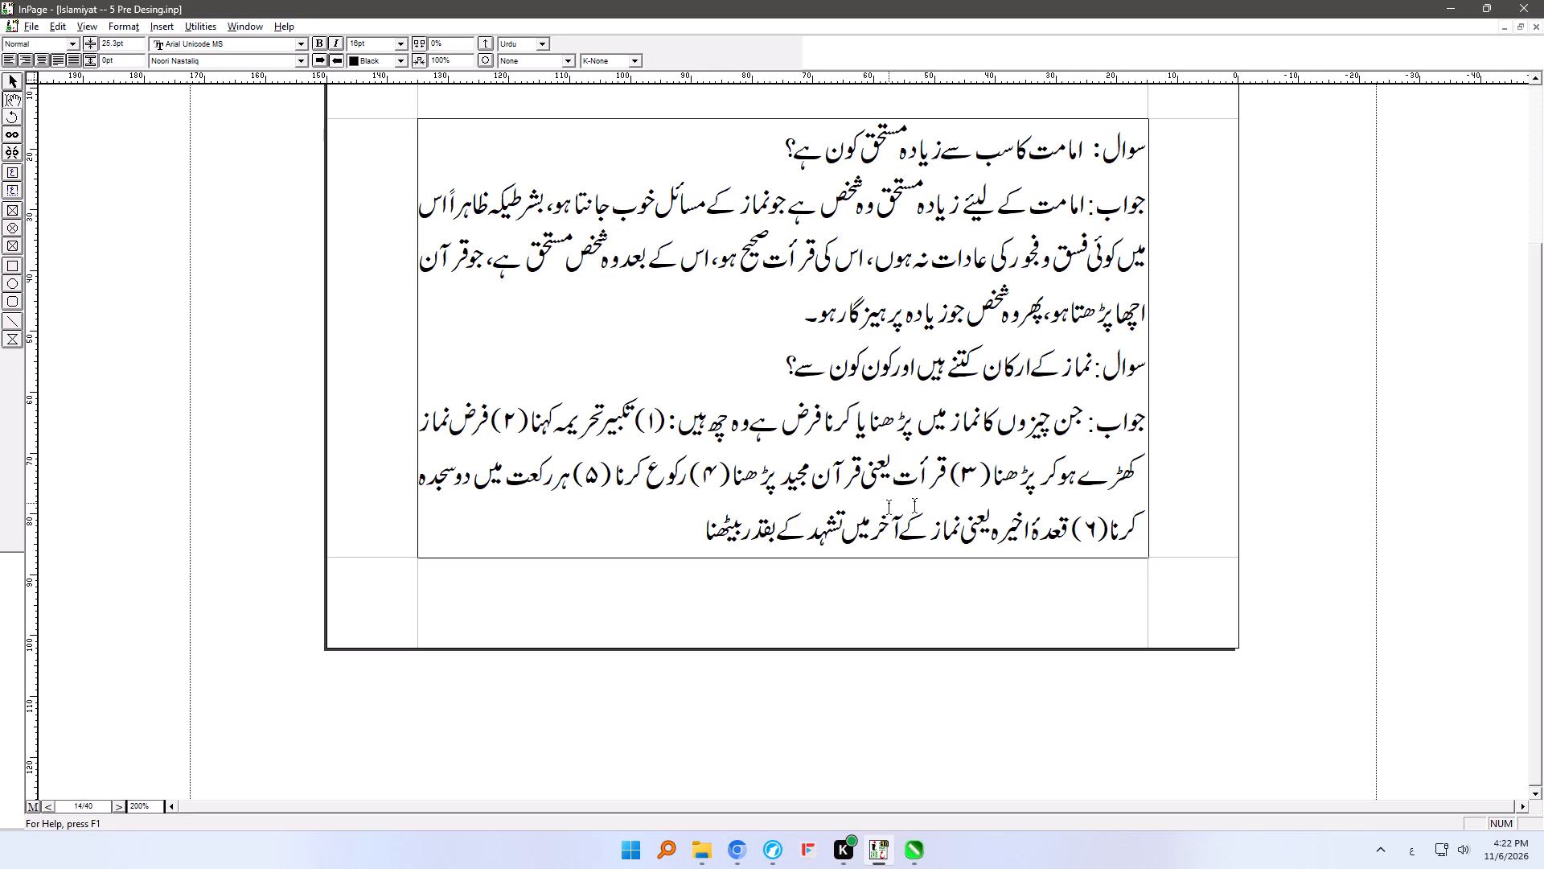
Save Islamiyat -- 5 Pre Desing and start a new paragraph after the sixth item, continuing onto page 15.
click(680, 521)
key(ctrl+s)
key(Return)
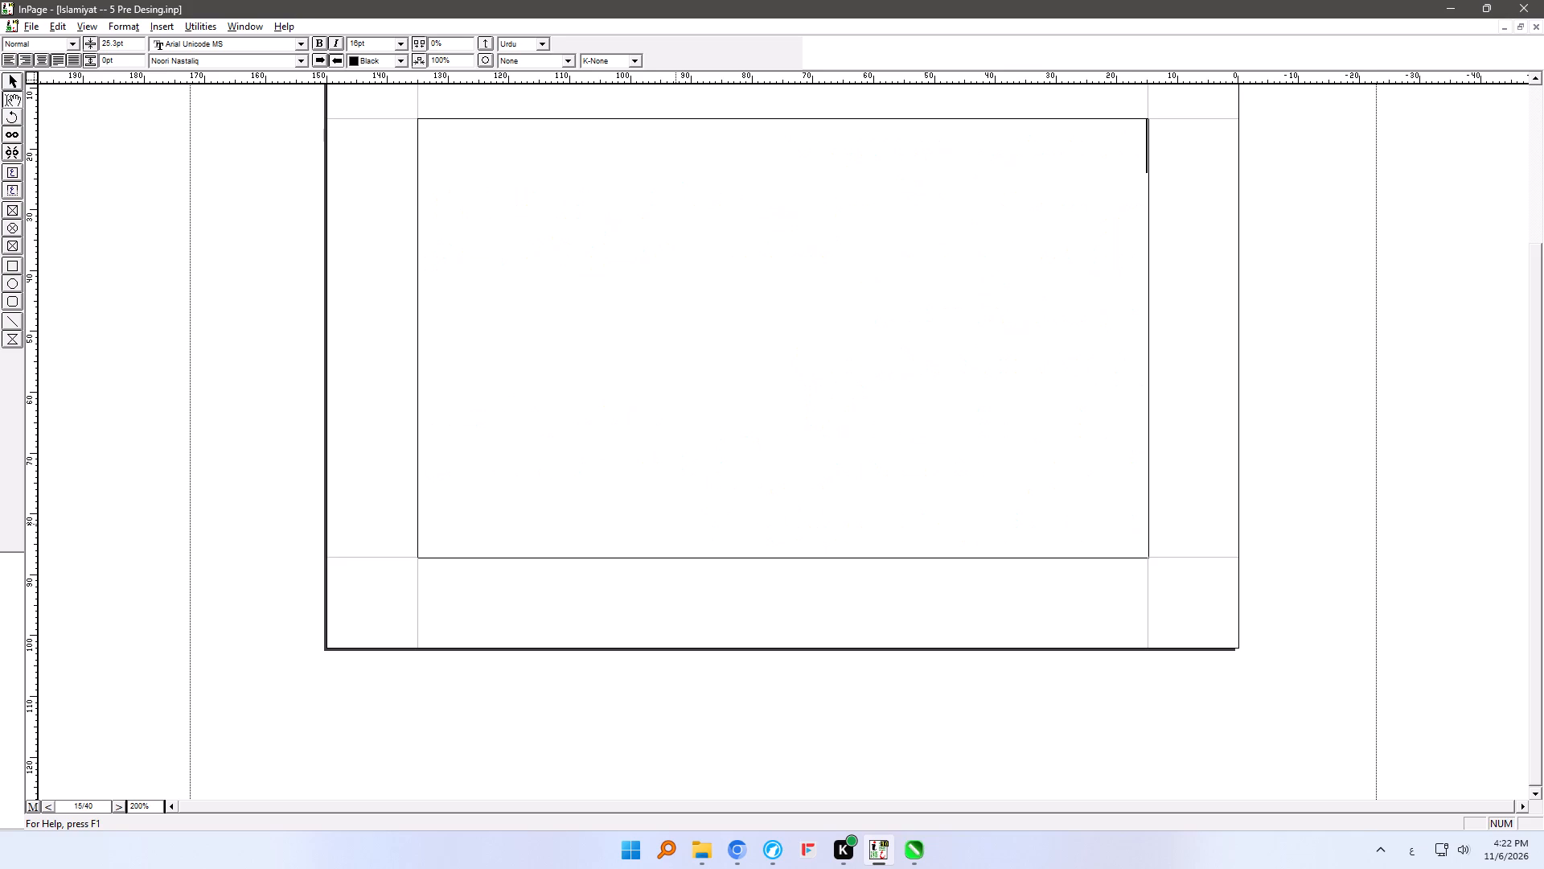
Switch to Islamiyat -- 6 and look through the questions following نماز کا مکمل طریقہ for the next one to transfer.
key(ctrl+shift+Tab)
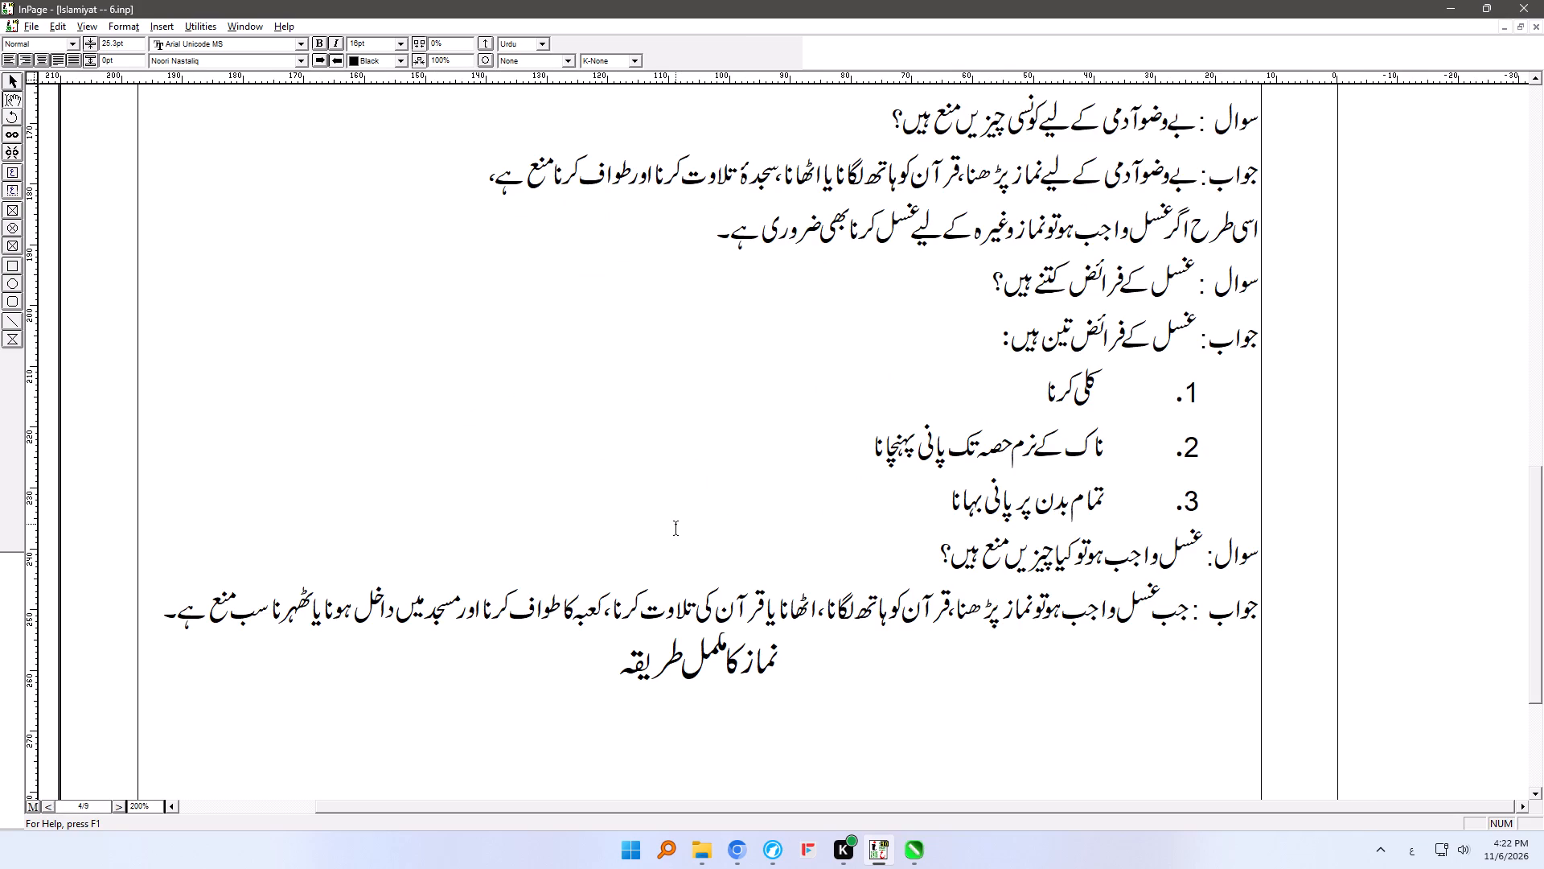
ctrl+right_drag(959, 695, 948, 300)
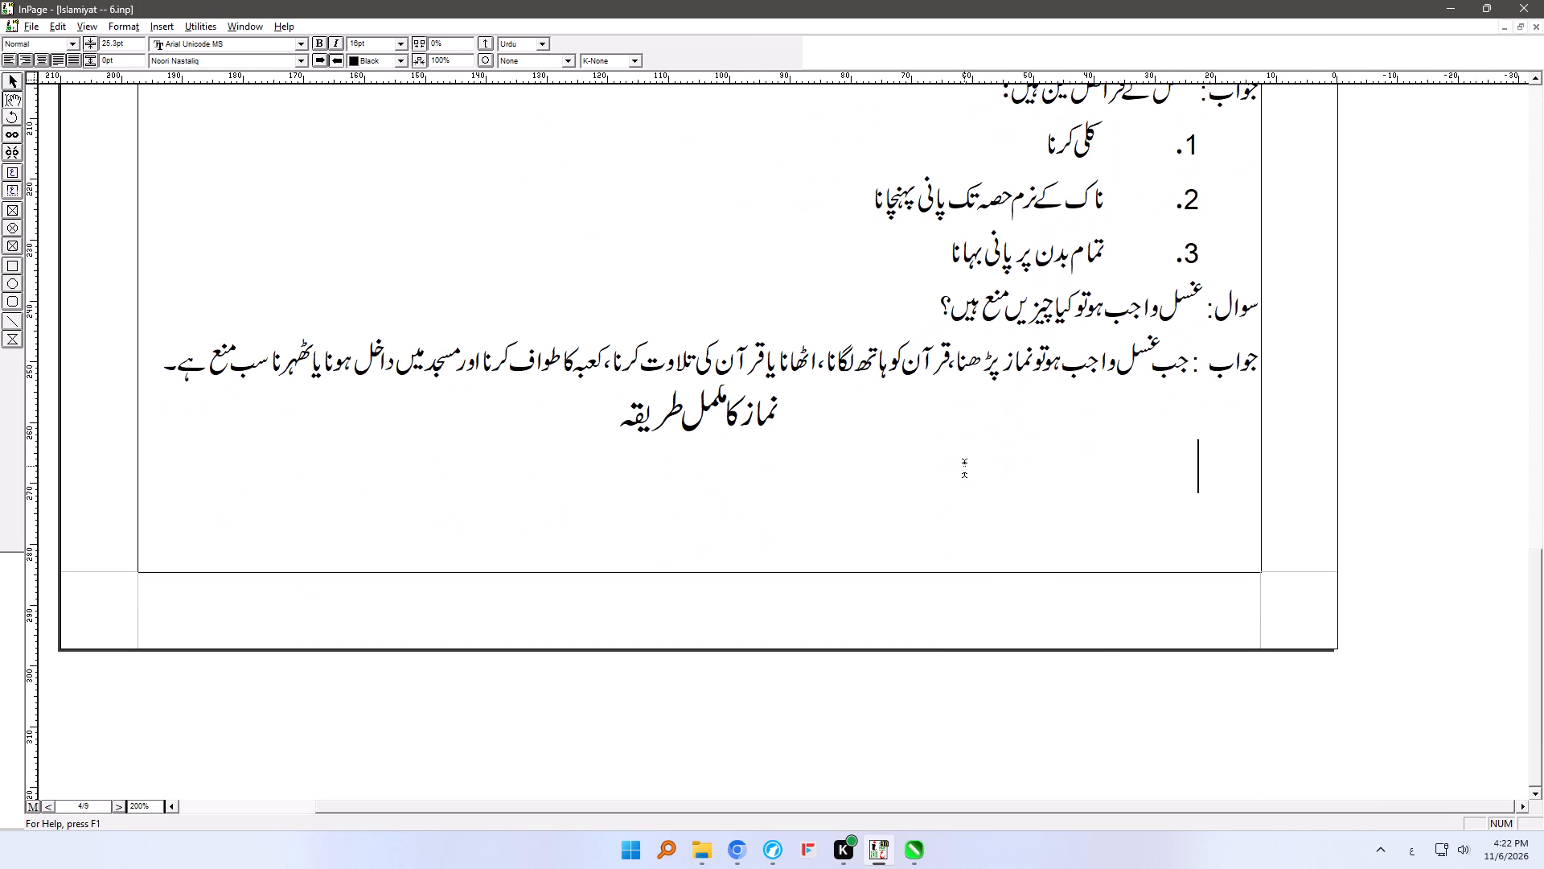
key(Down)
key(Down)
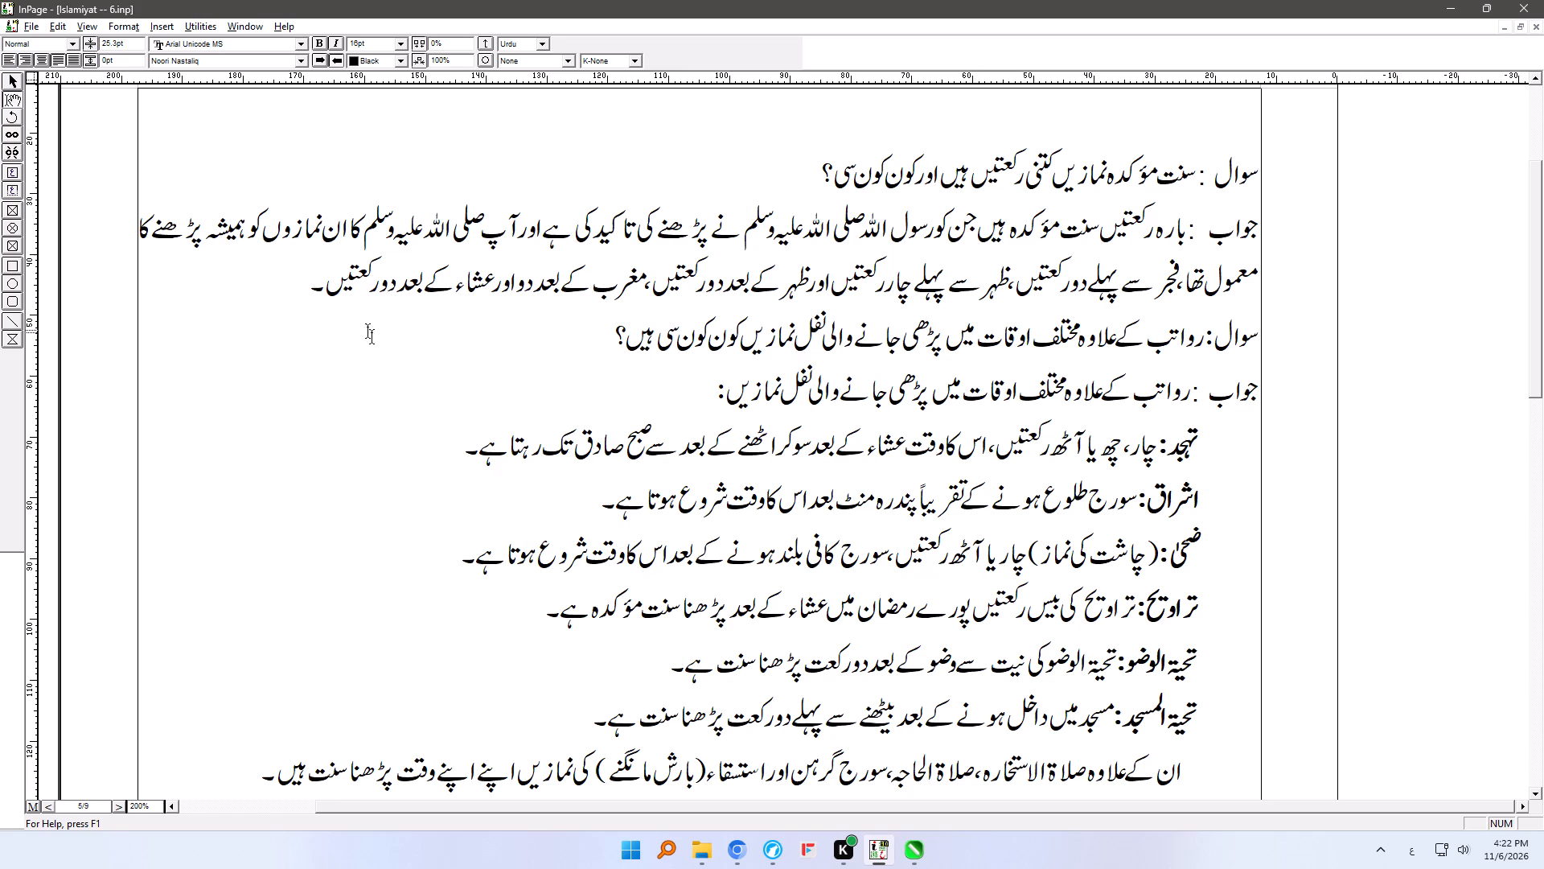
drag(287, 286, 725, 286)
click(694, 489)
right_drag(716, 605, 717, 343)
click(696, 441)
ctrl+right_drag(684, 523, 684, 225)
ctrl+right_drag(741, 472, 741, 201)
ctrl+right_drag(756, 476, 756, 388)
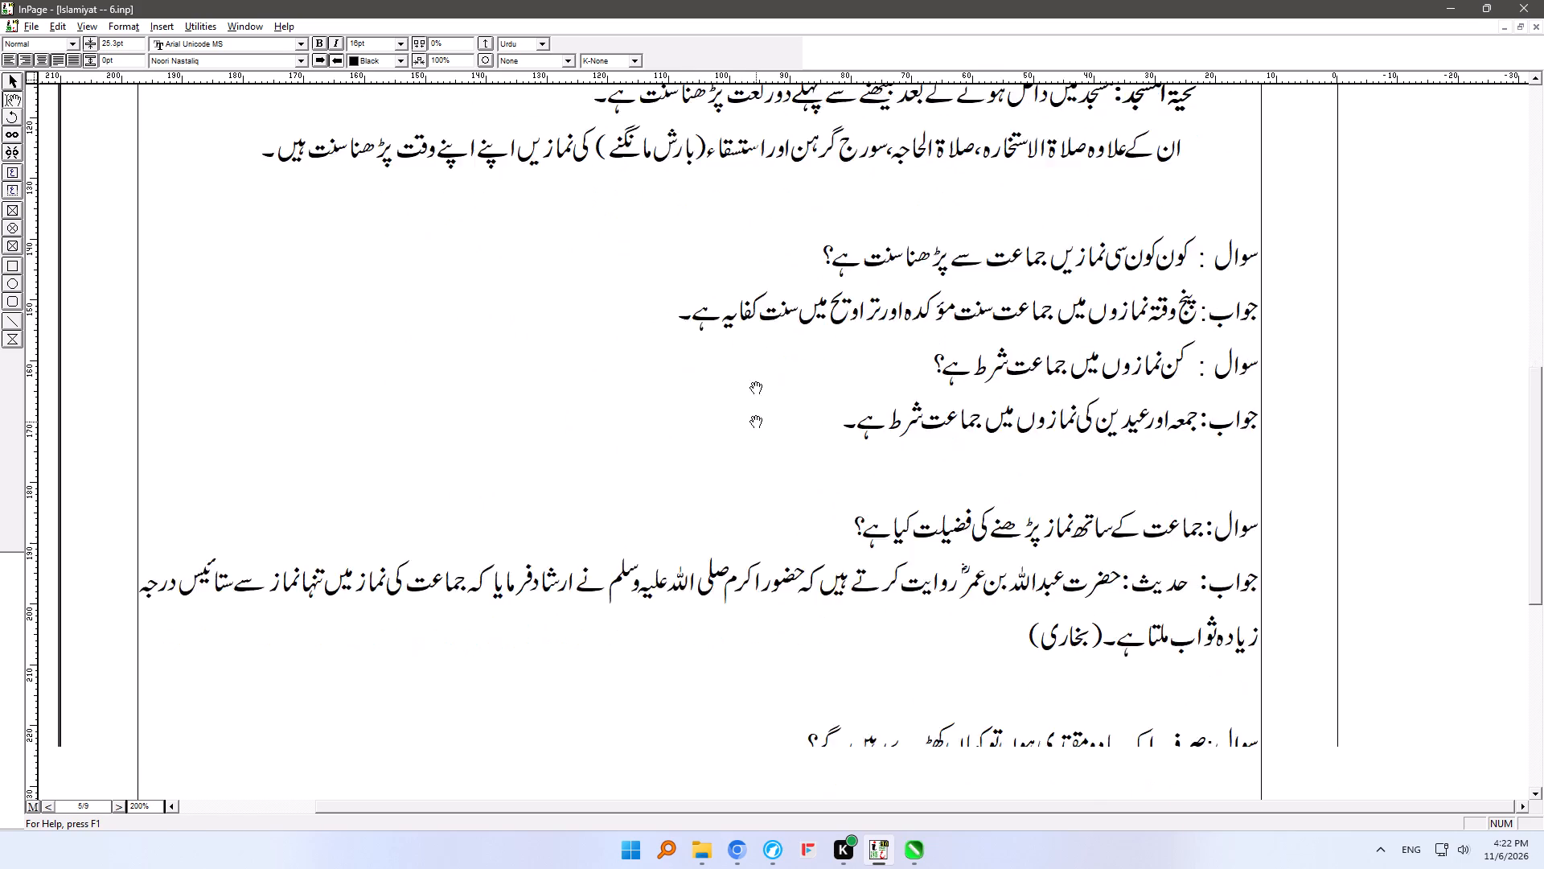
ctrl+right_drag(756, 388, 756, 127)
ctrl+right_drag(772, 546, 772, 253)
click(921, 496)
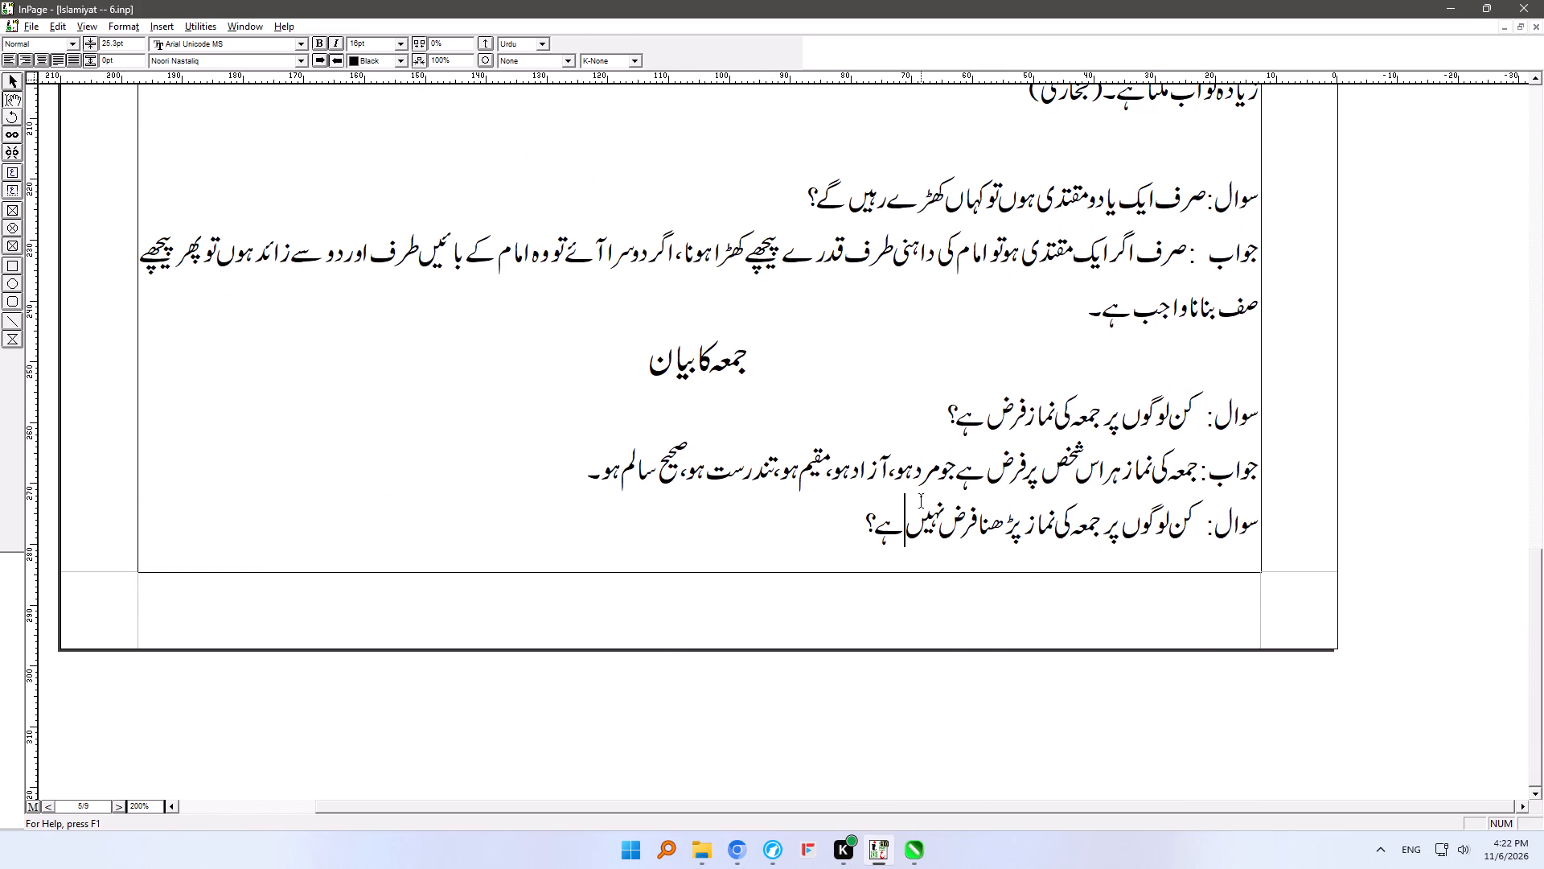
key(Down)
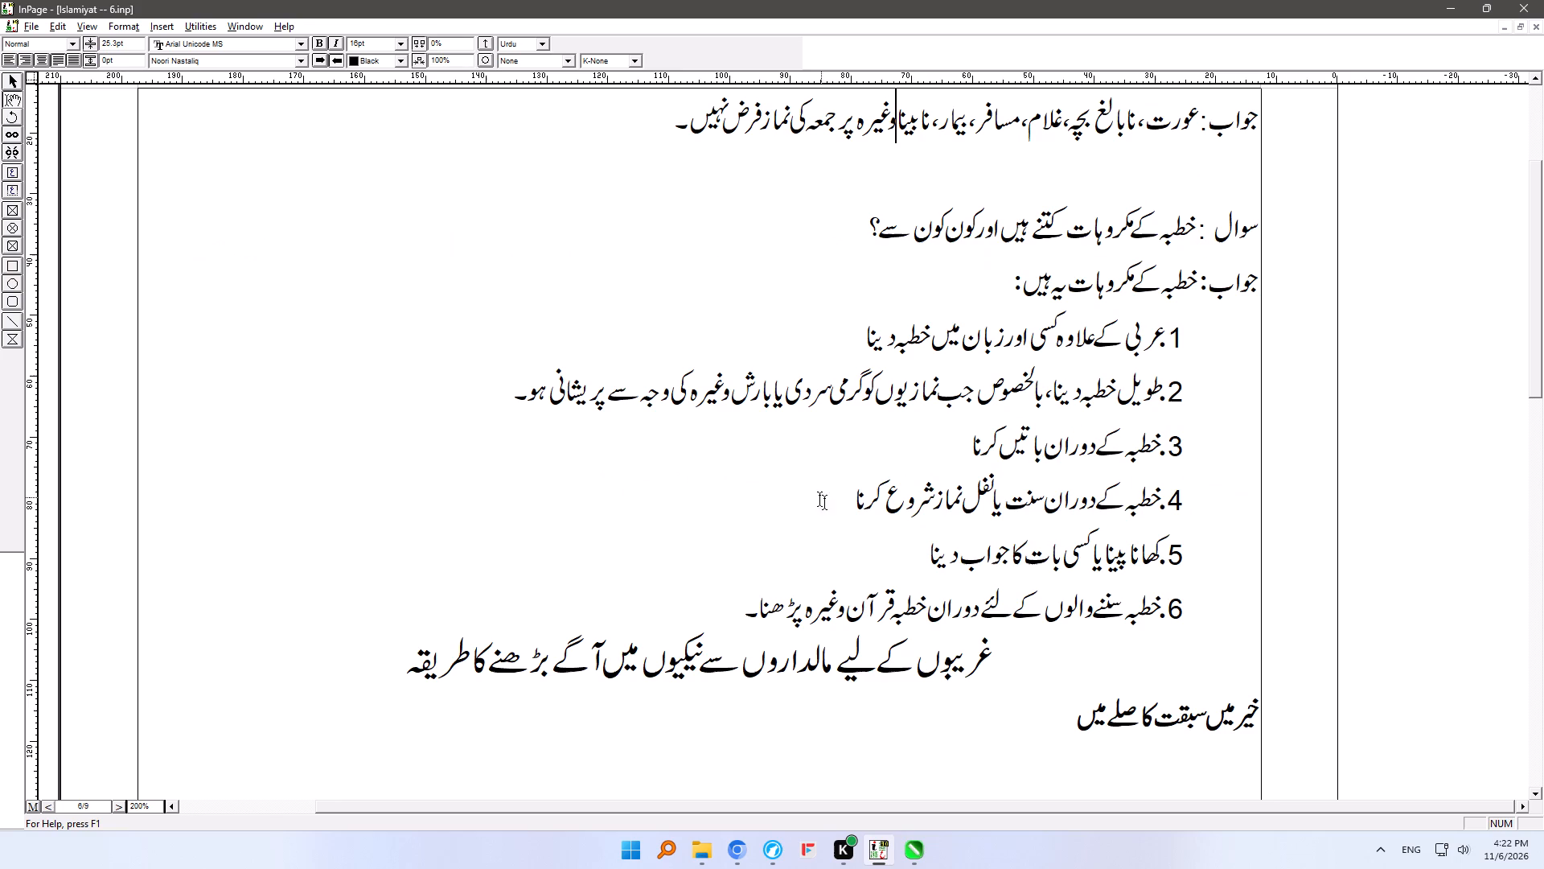
Move the question on خطبہ کے مکروہات with its six-item answer from Islamiyat -- 6 to page 15 of Islamiyat -- 5 Pre Desing.
drag(742, 612, 950, 539)
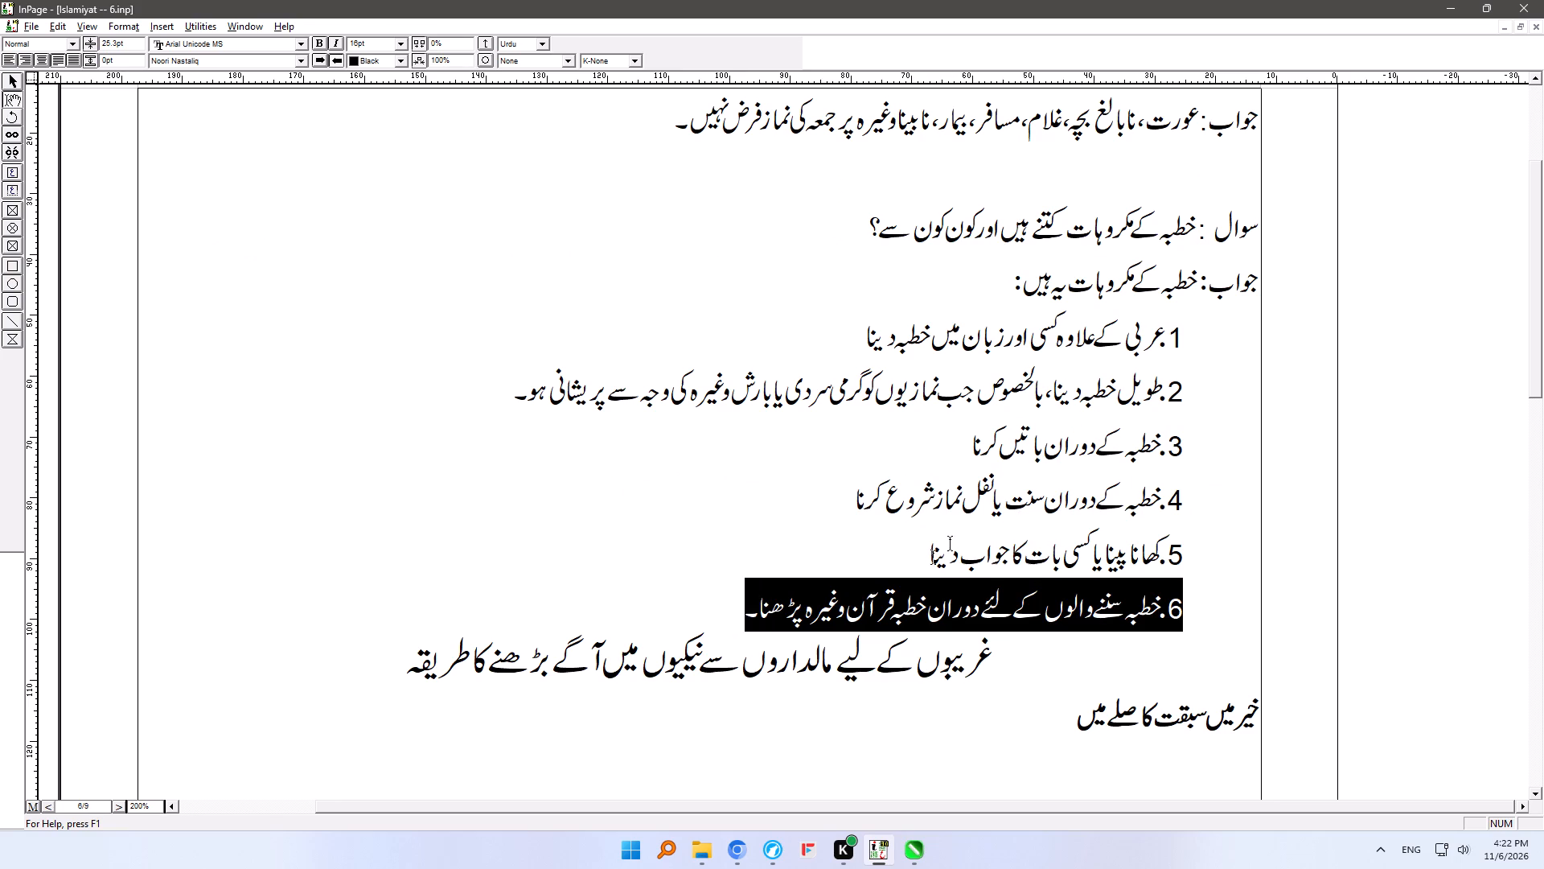
drag(950, 539, 1261, 226)
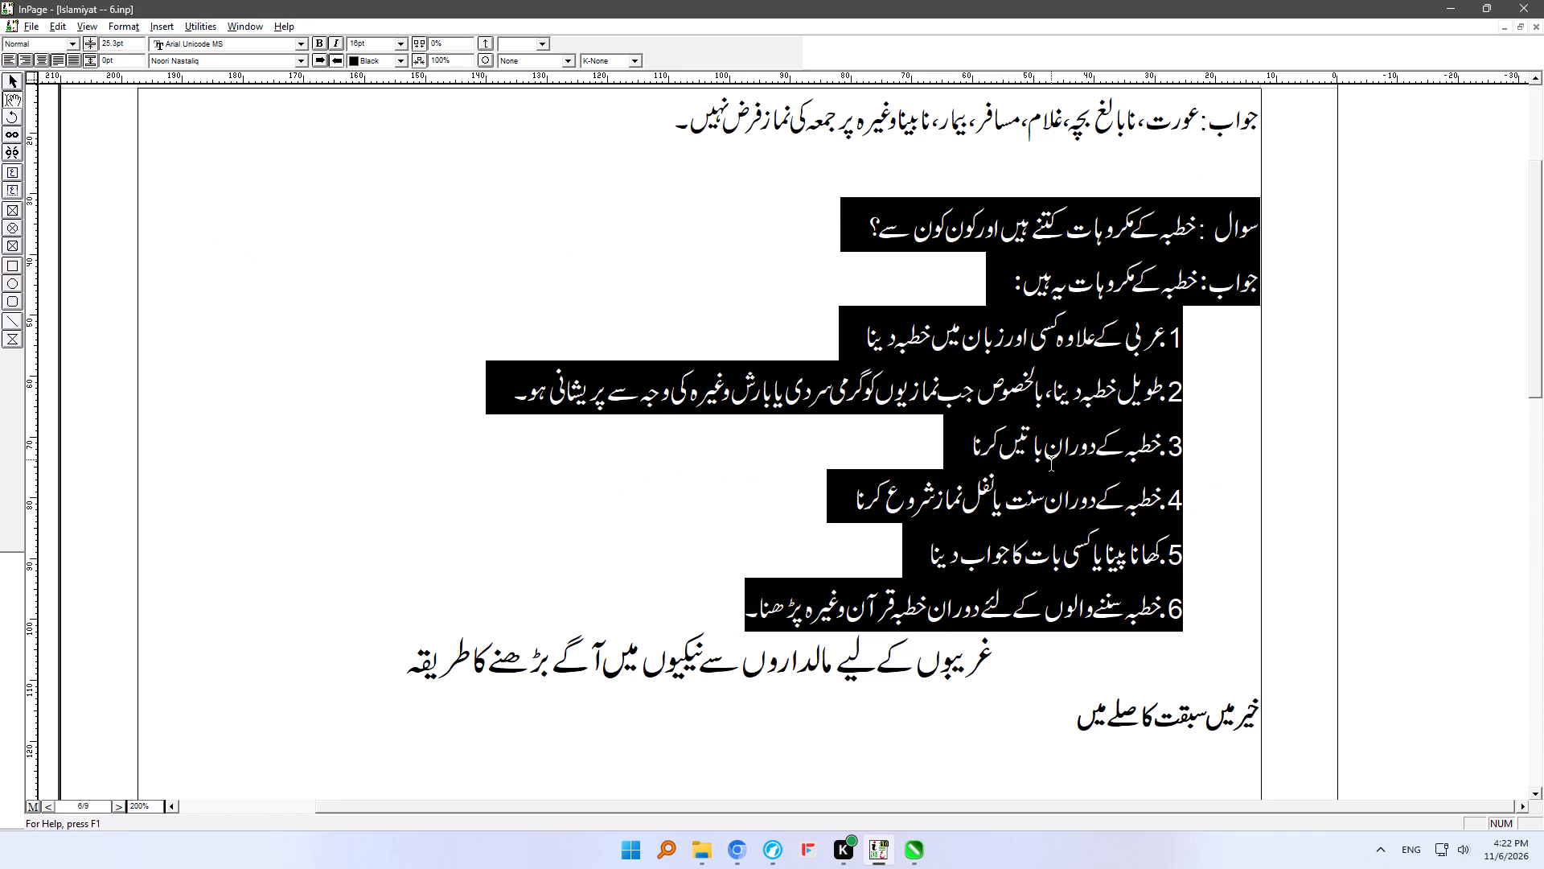
key(ctrl+x)
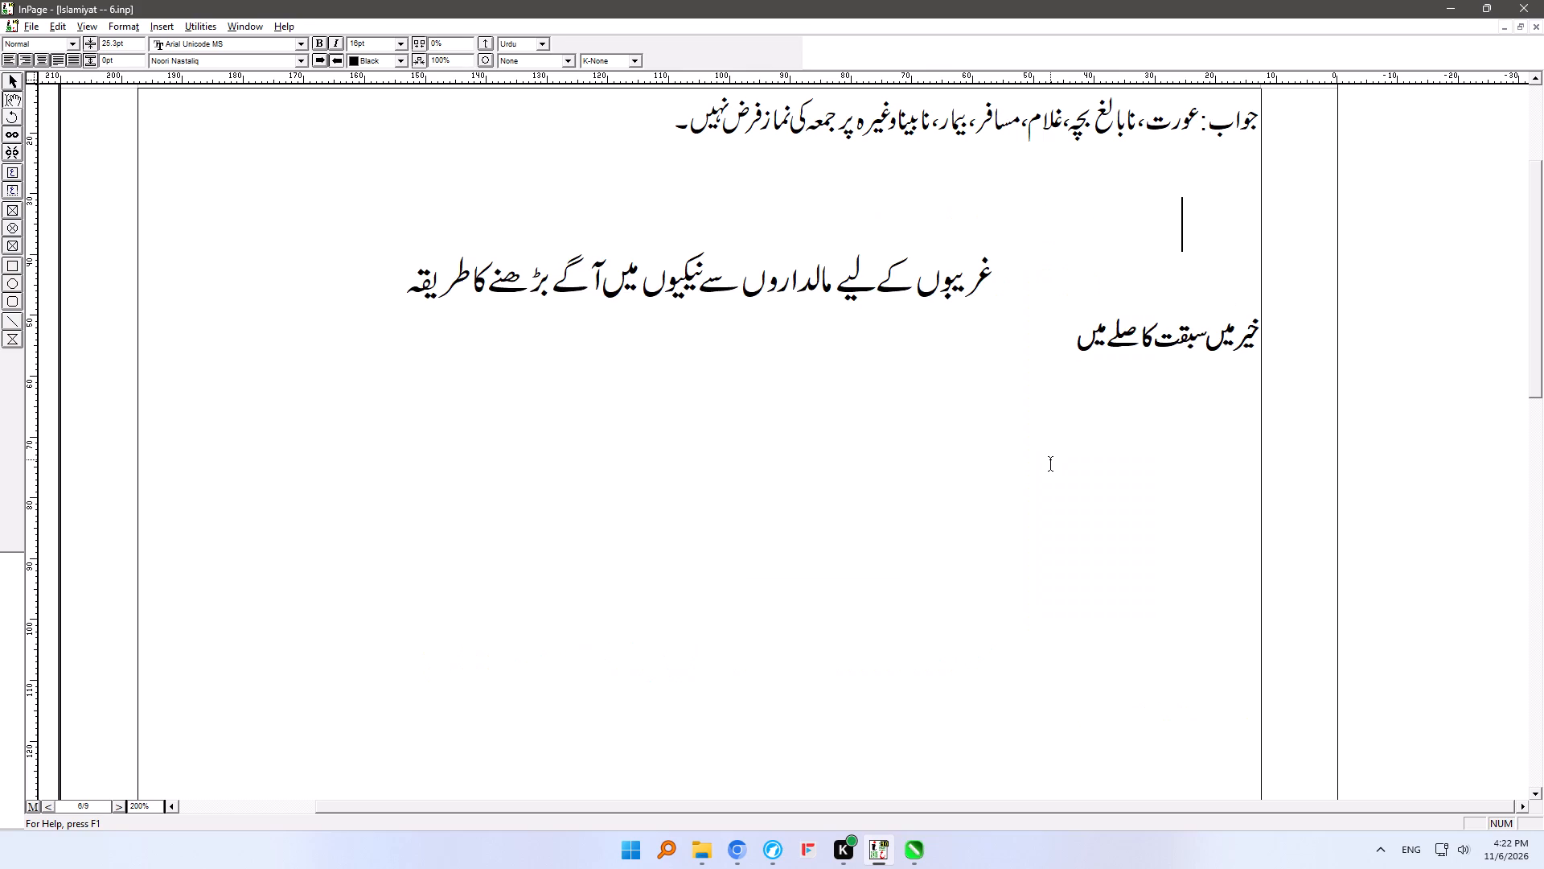
key(ctrl+shift+Tab)
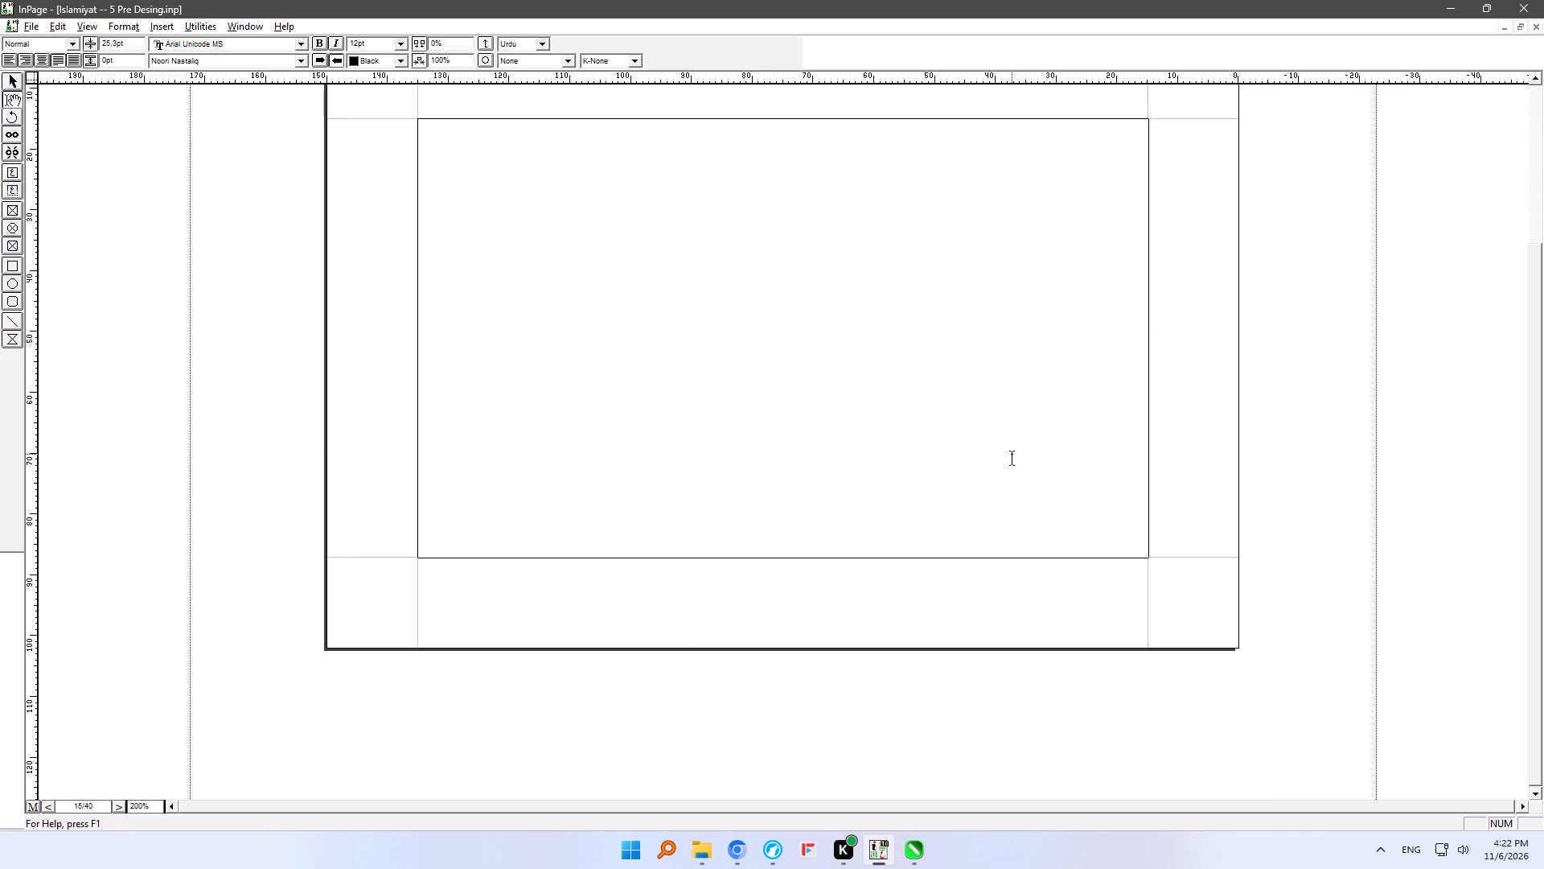
key(ctrl+v)
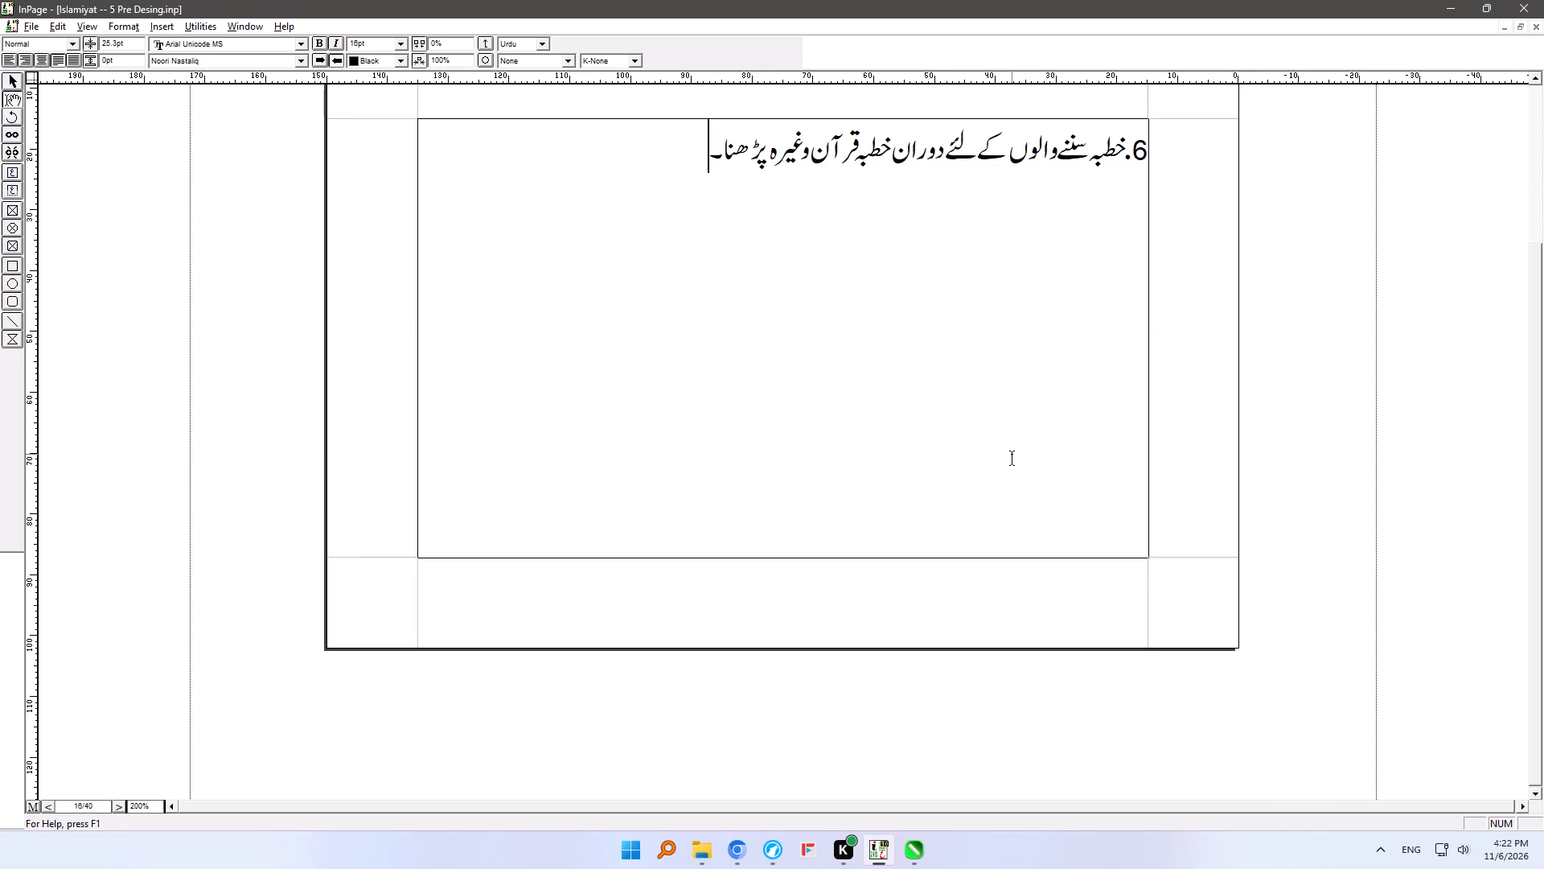
key(Up)
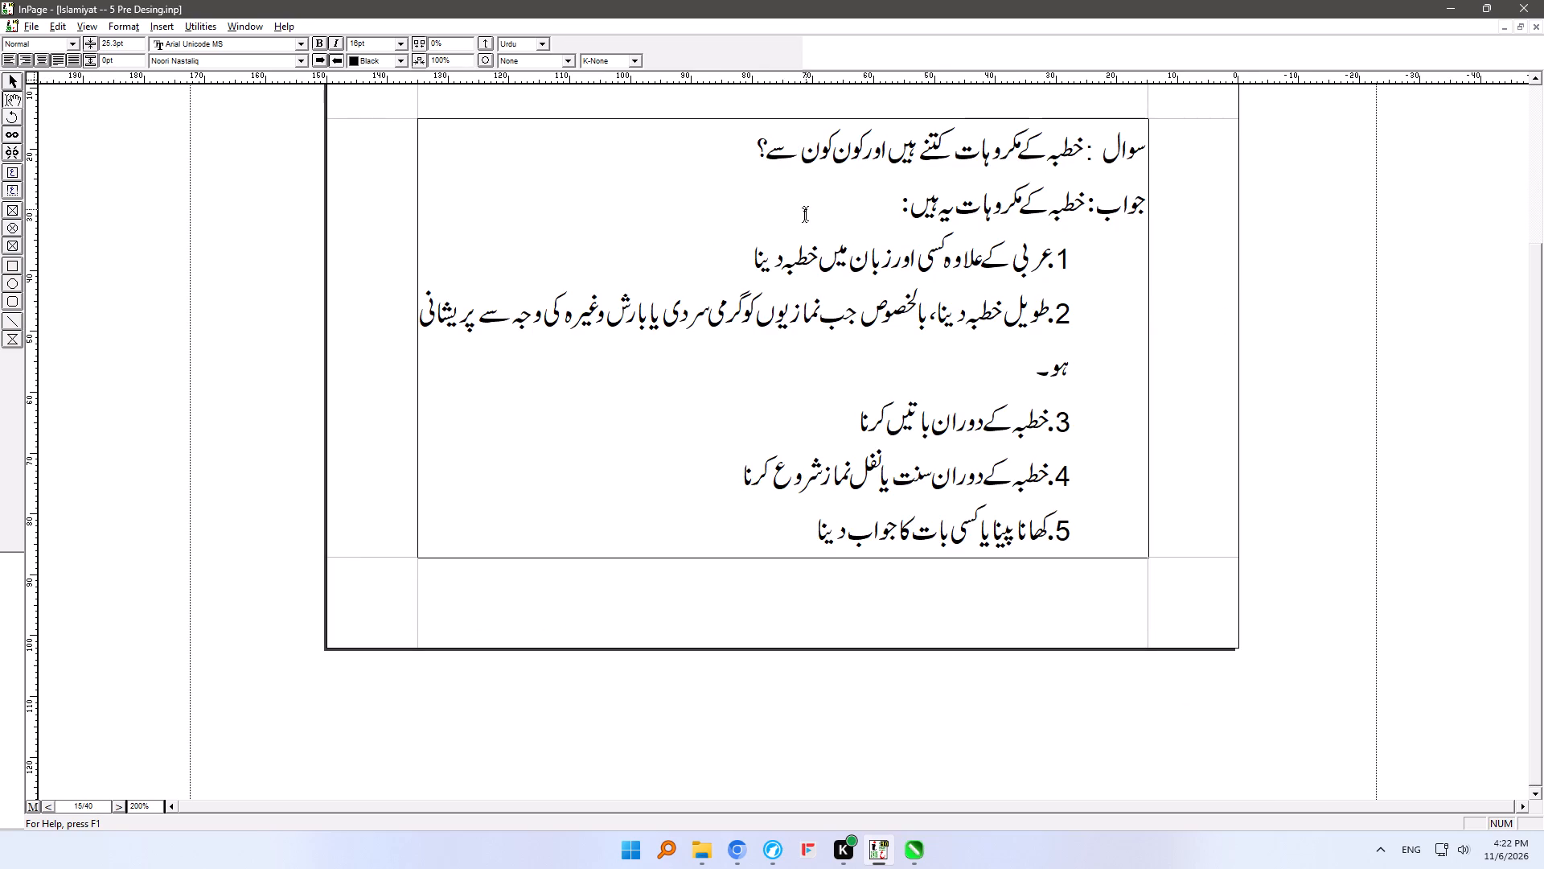
Set the beginning indent of the six numbered خطبہ items to 0 in the paragraph preferences.
click(852, 201)
drag(1003, 248, 904, 498)
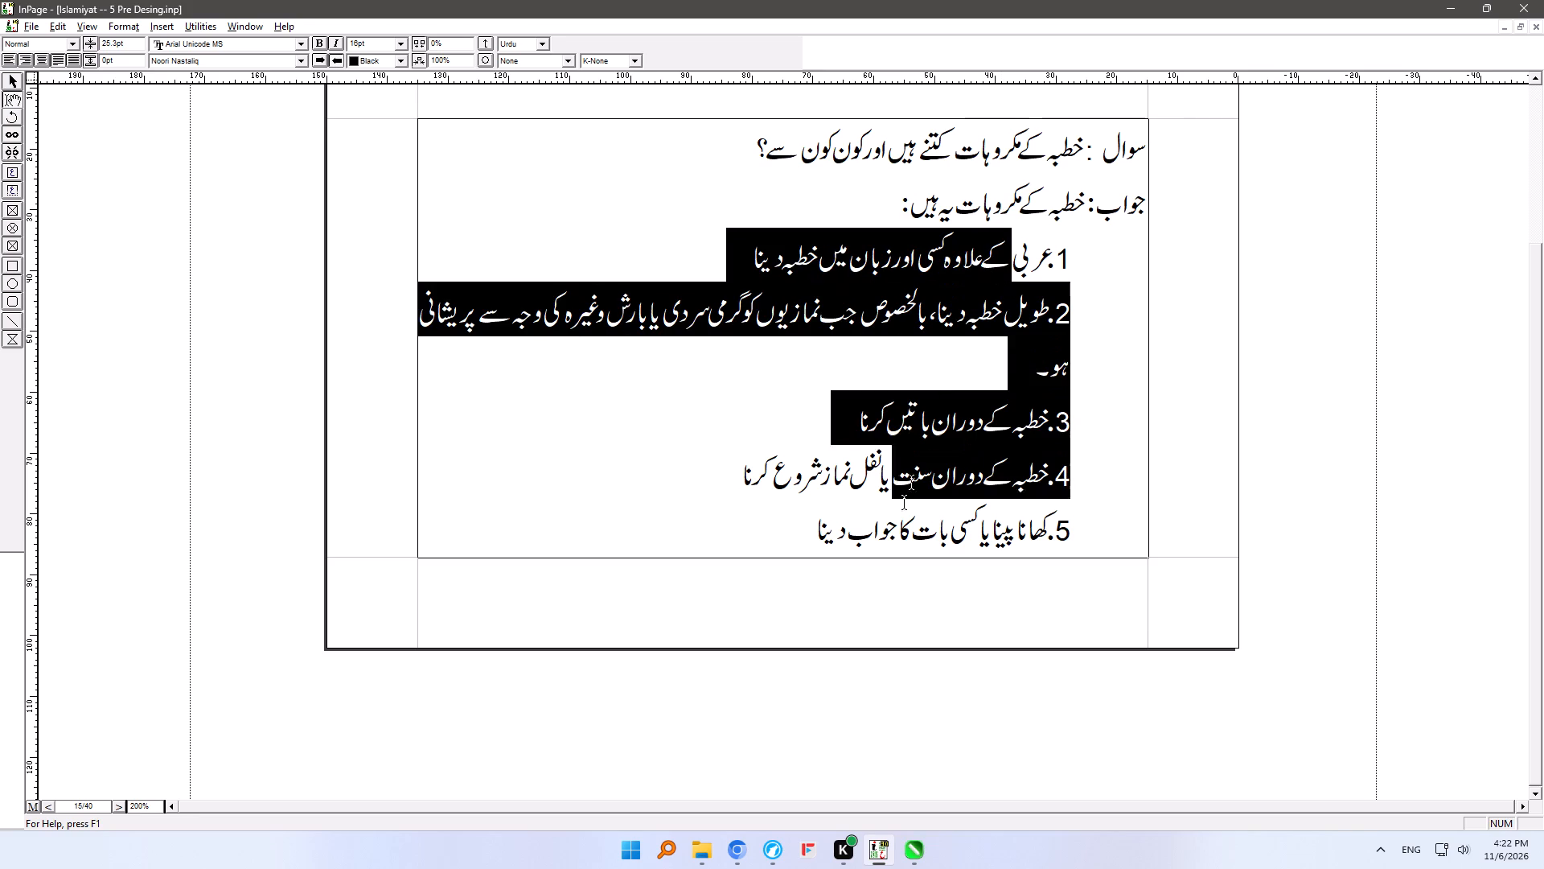
drag(904, 498, 865, 563)
key(shift+Down)
key(shift+Down)
key(shift+Down)
key(shift+Down)
key(shift+Down)
key(shift+Down)
key(shift+Down)
key(shift+Down)
key(shift+Down)
key(shift+Down)
key(shift+Down)
key(shift+Down)
key(shift+Down)
key(shift+Down)
key(shift+Down)
key(shift+Down)
key(shift+Down)
key(shift+Down)
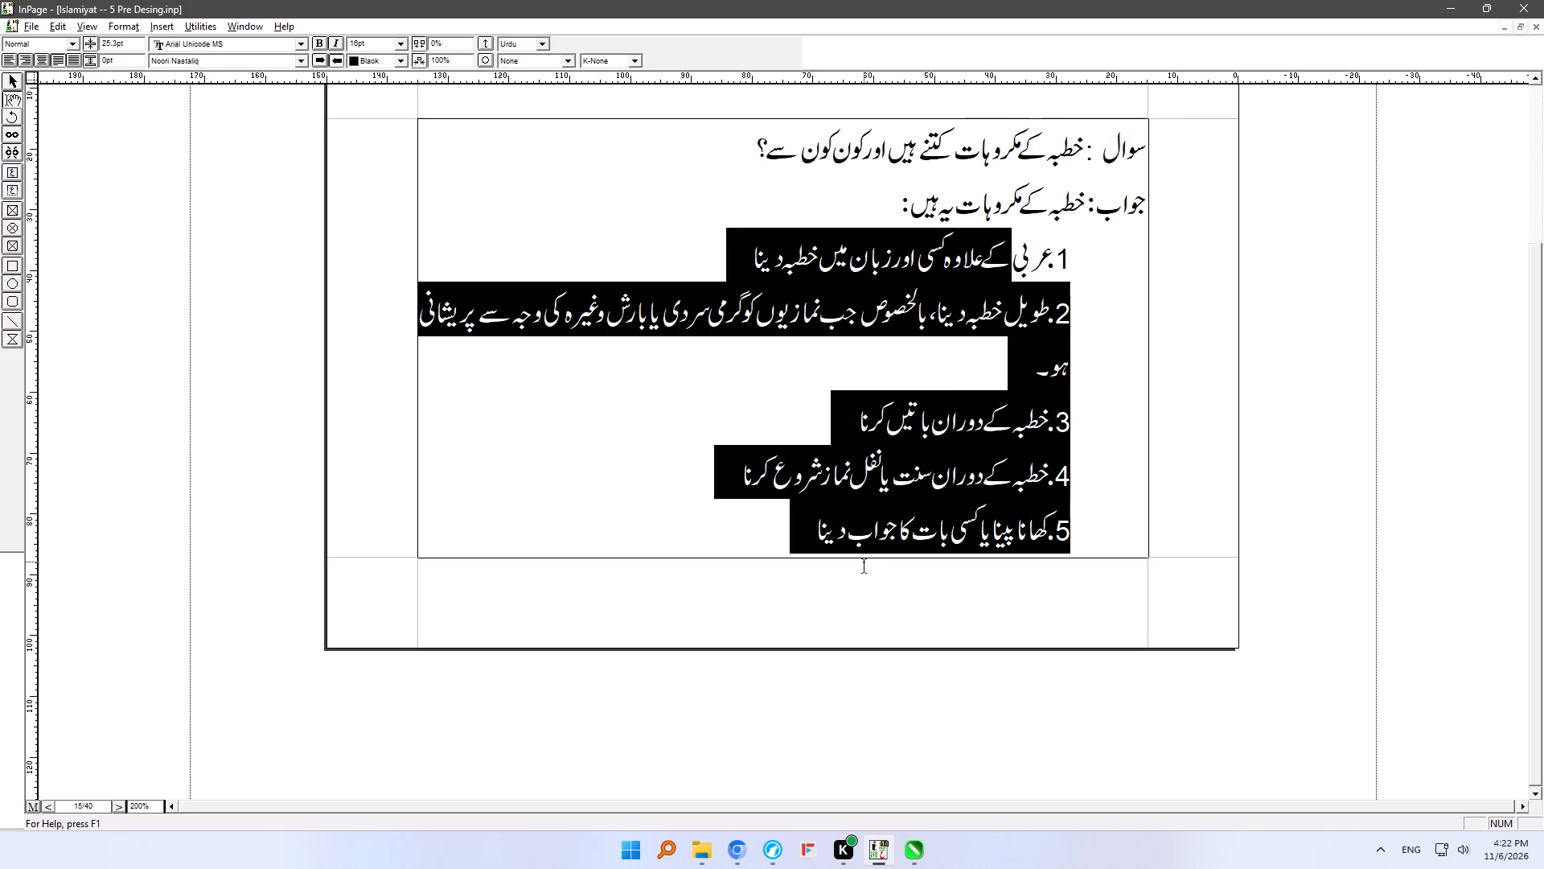
key(shift+Down)
key(shift+Down)
key(shift+Down)
key(shift+Down)
key(shift+Down)
key(shift+Down)
key(shift+Down)
key(shift+Down)
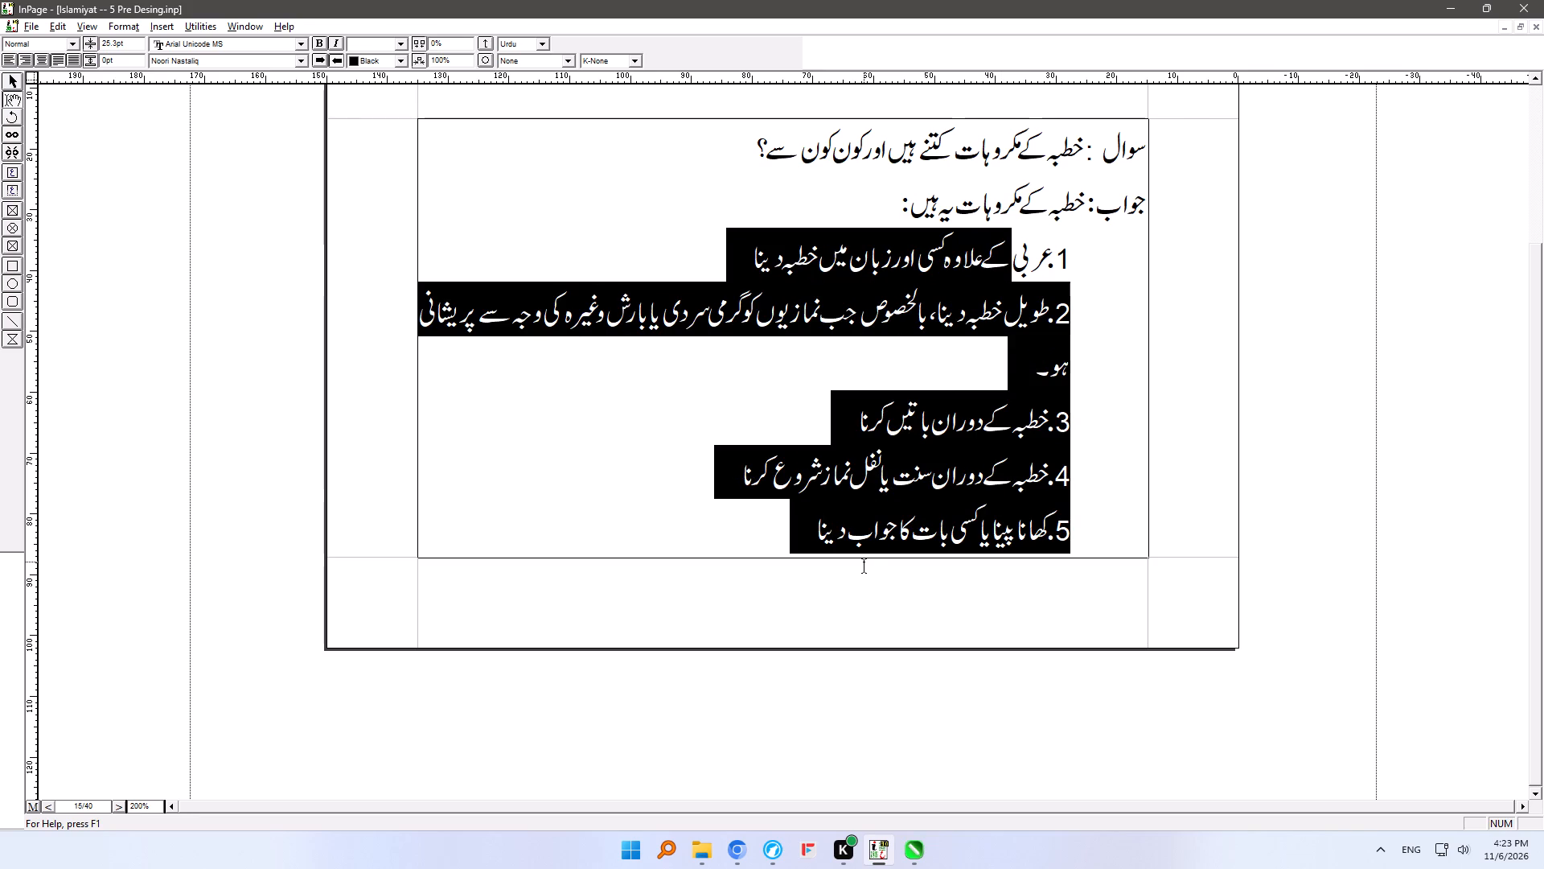
key(ctrl+g)
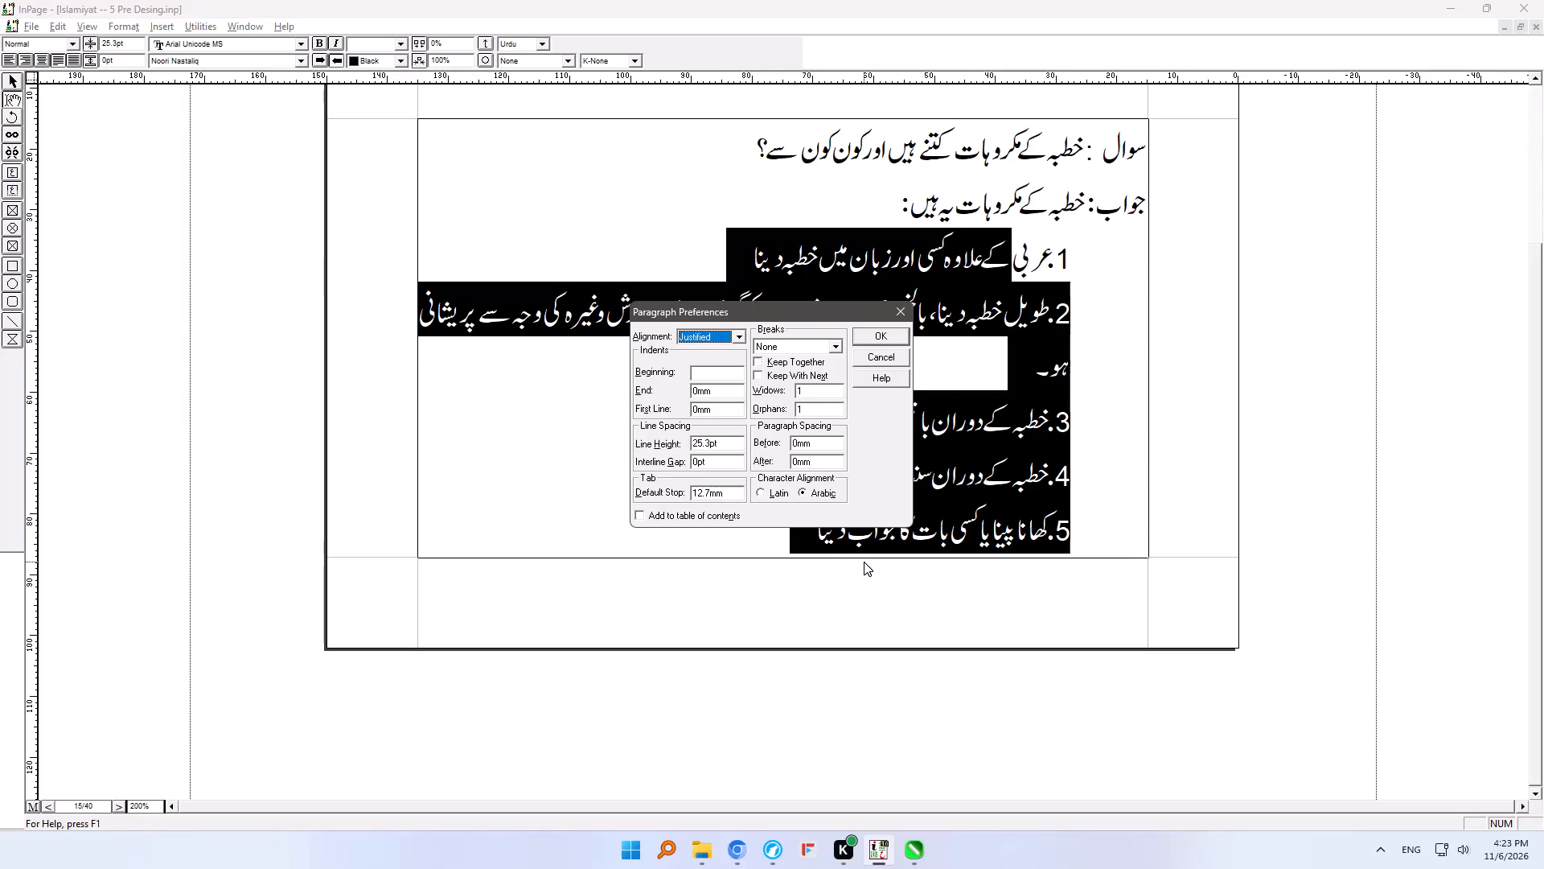
key(Tab)
key(0)
key(Return)
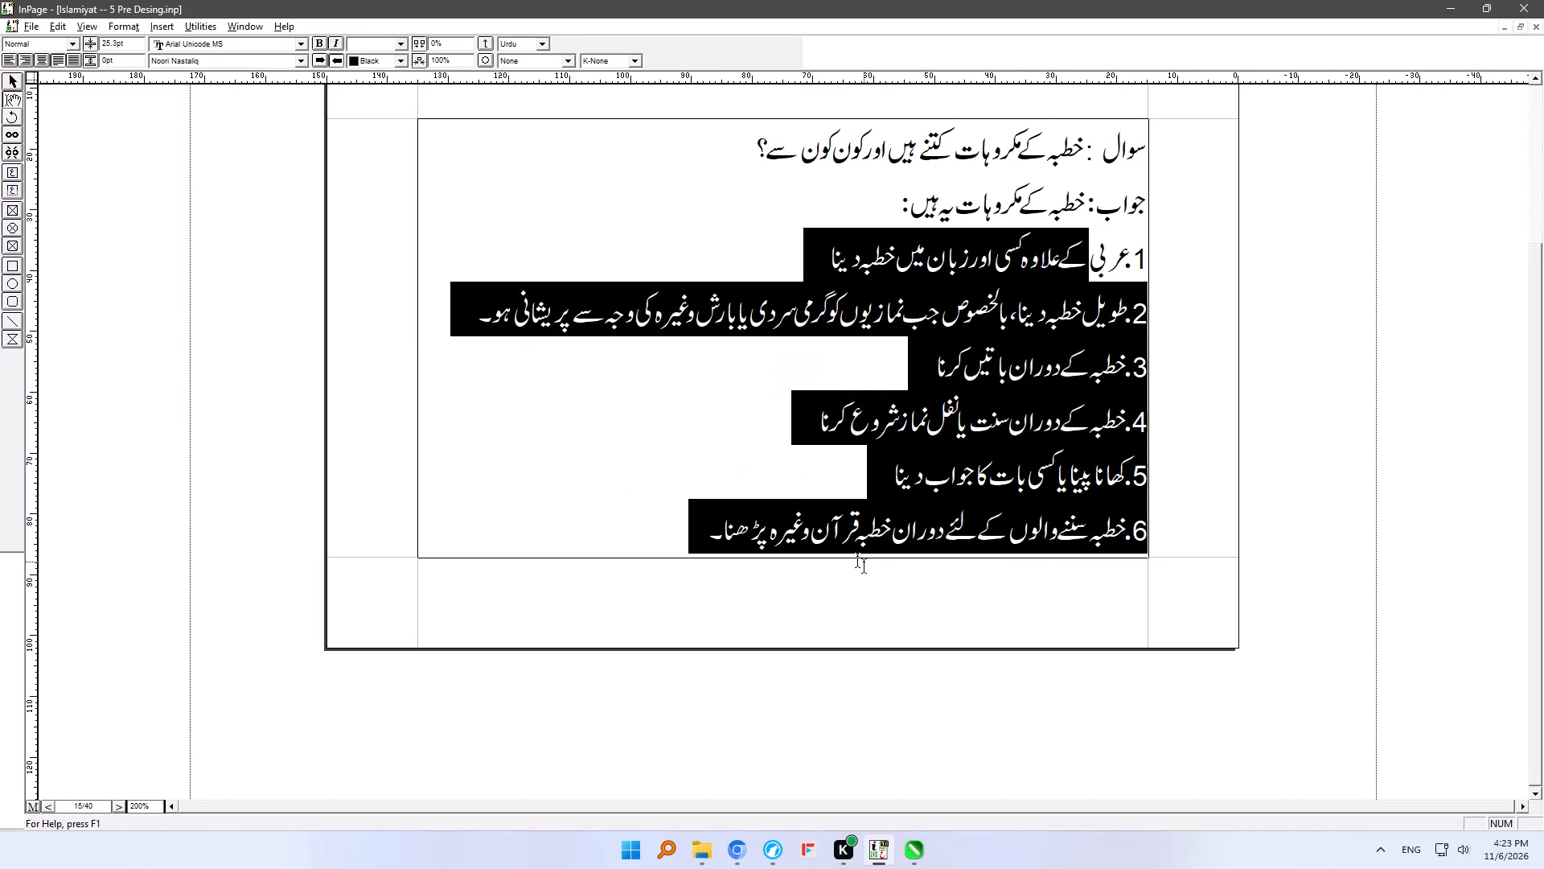
Run the first item عربی کے علاوہ کسی اور زبان میں خطبہ دینا on after the answer's opening, replacing its number with (۱).
click(864, 207)
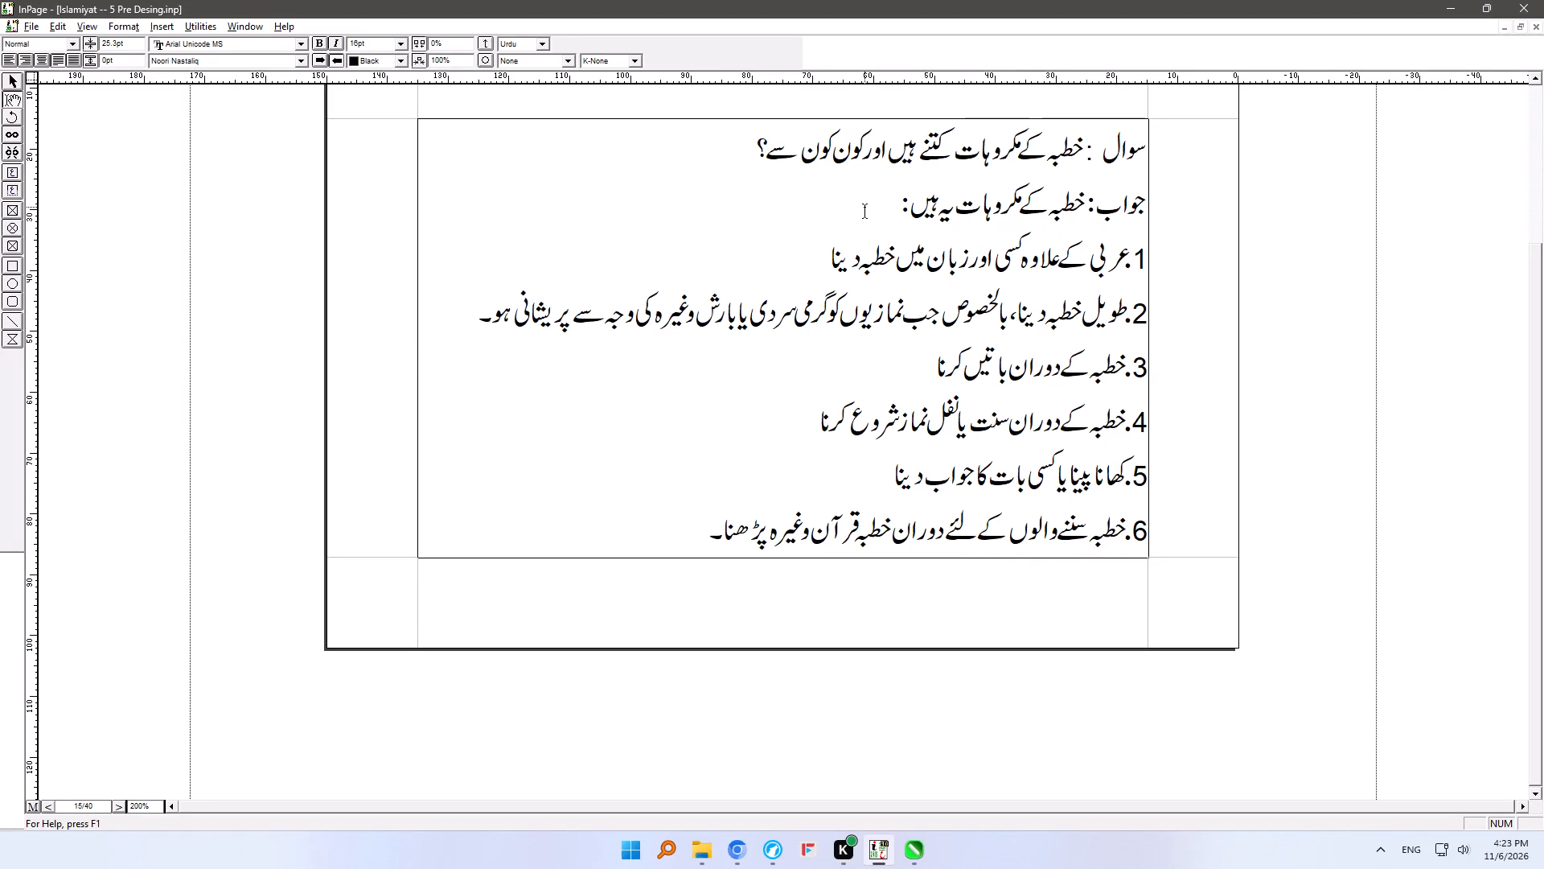
key(space)
key(shift+parenleft)
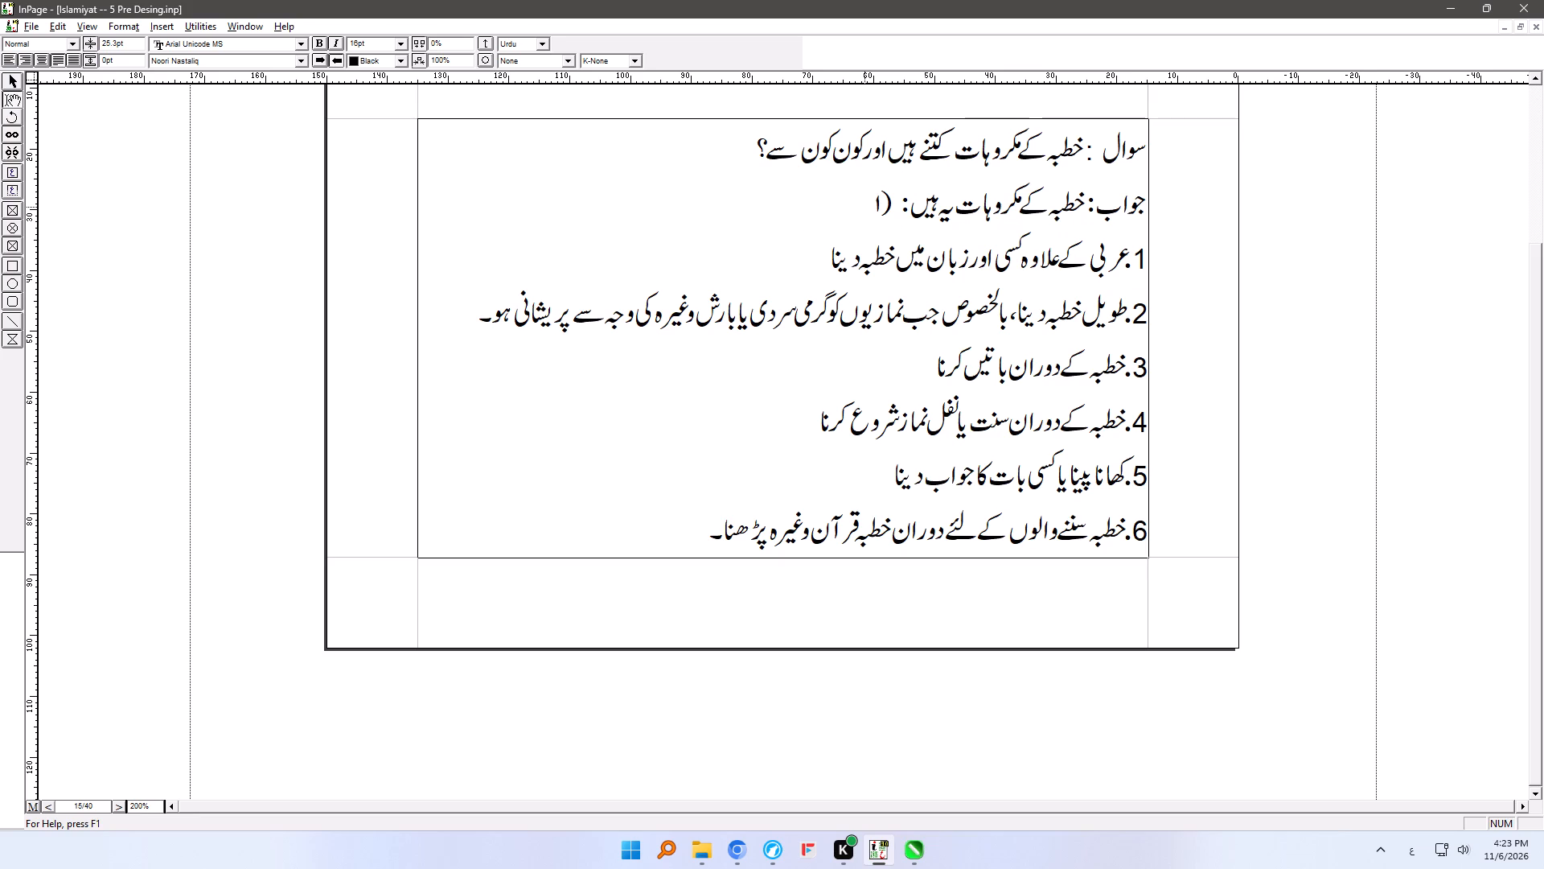
text())
key(space)
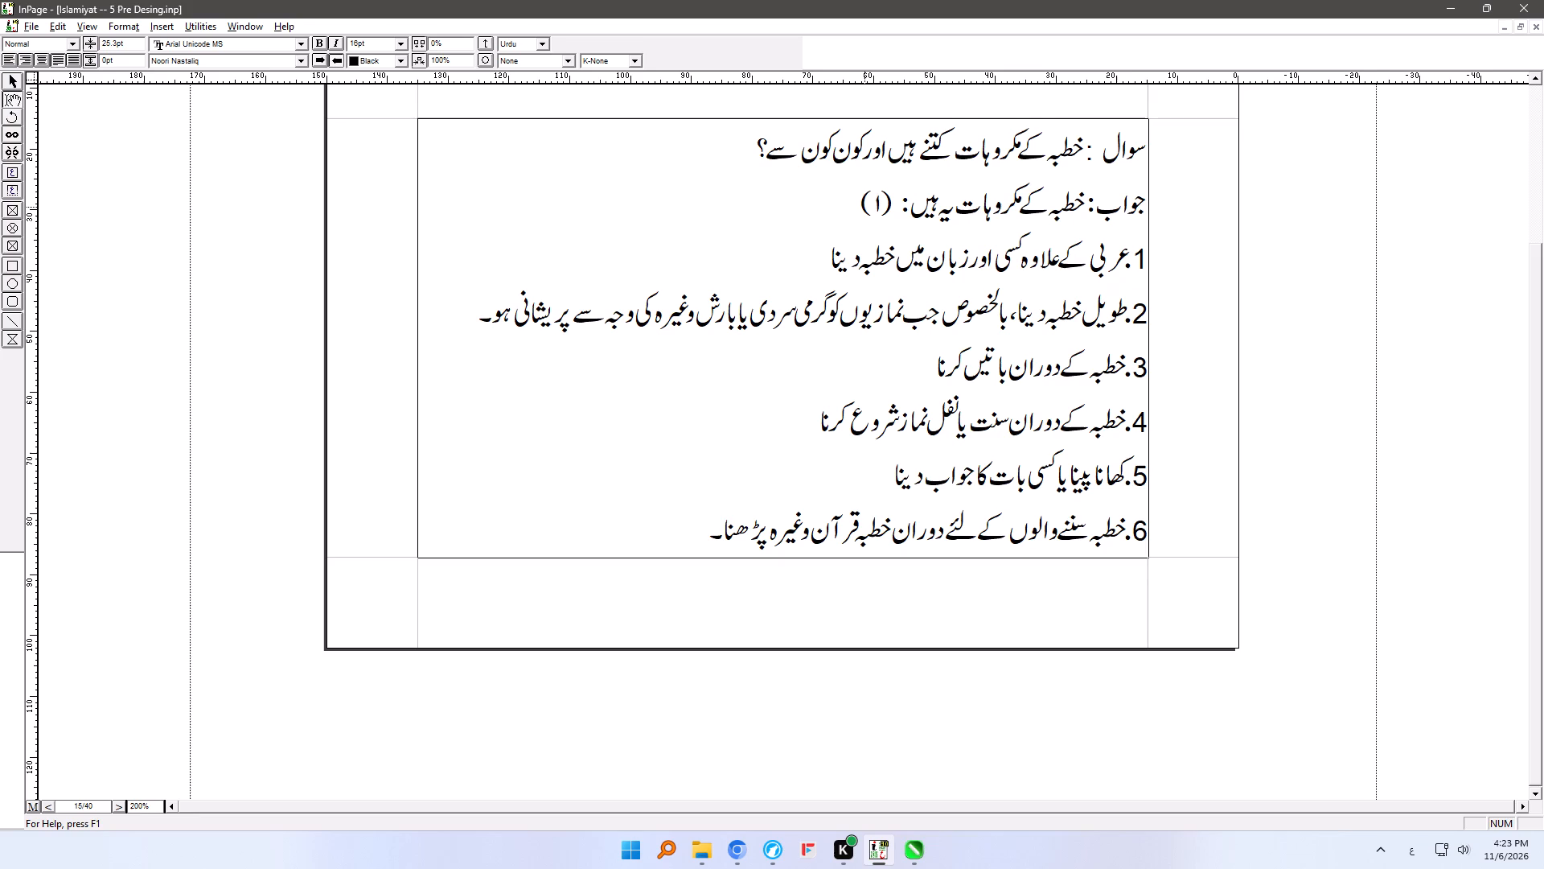
key(Delete)
key(Delete)
key(Delete)
key(Delete)
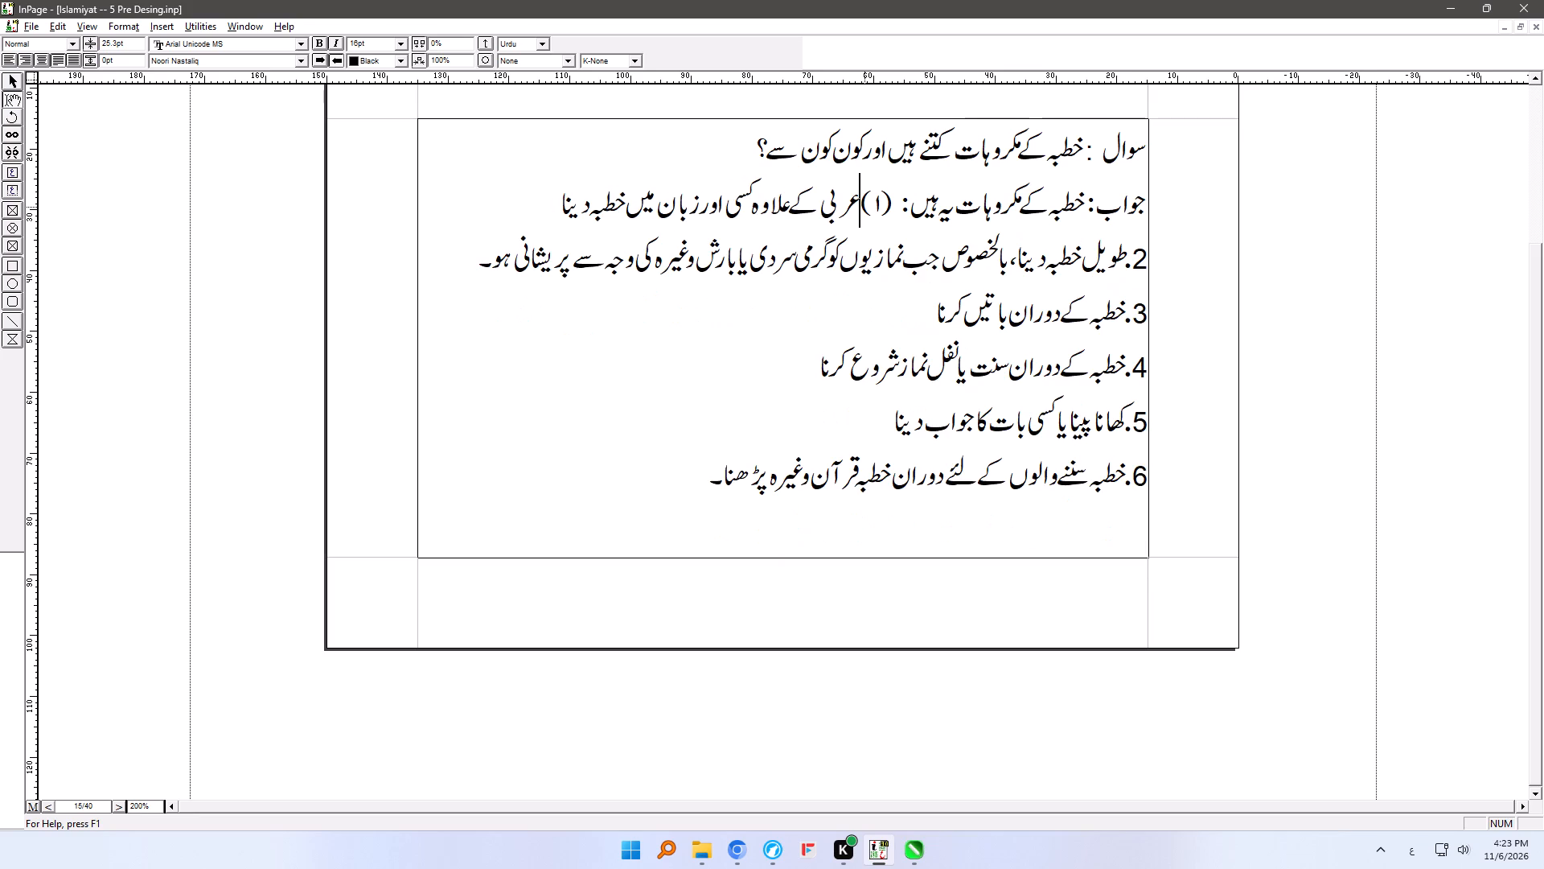
Run the second item, beginning طویل خطبہ دینا, on after the first, replacing its number with (۲).
click(525, 197)
key(space)
text((۲))
key(space)
key(Delete)
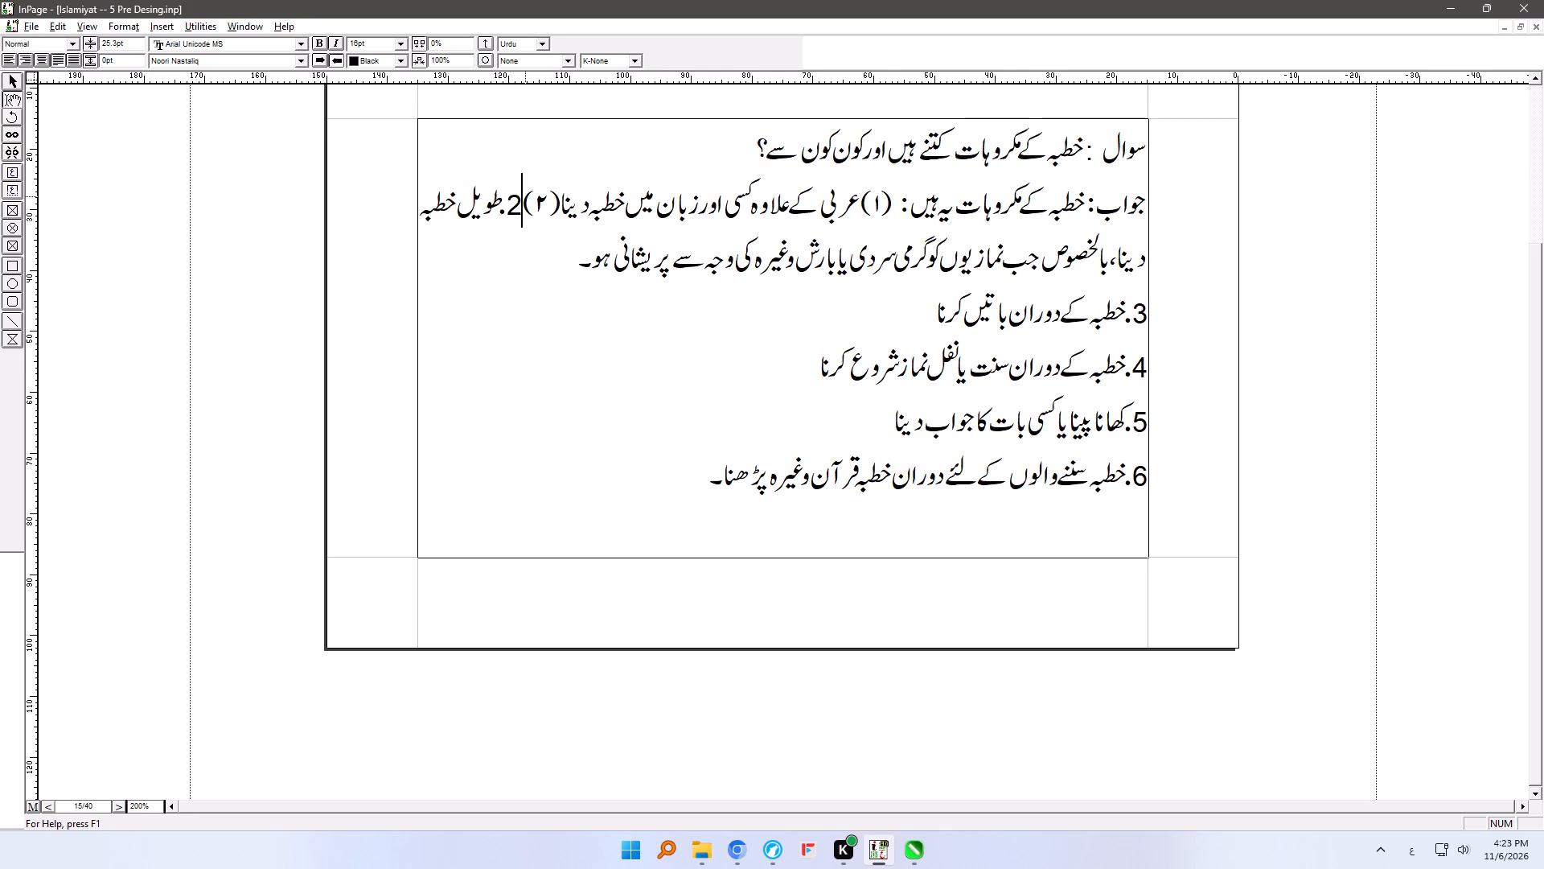
key(Delete)
key(Delete)
key(Delete)
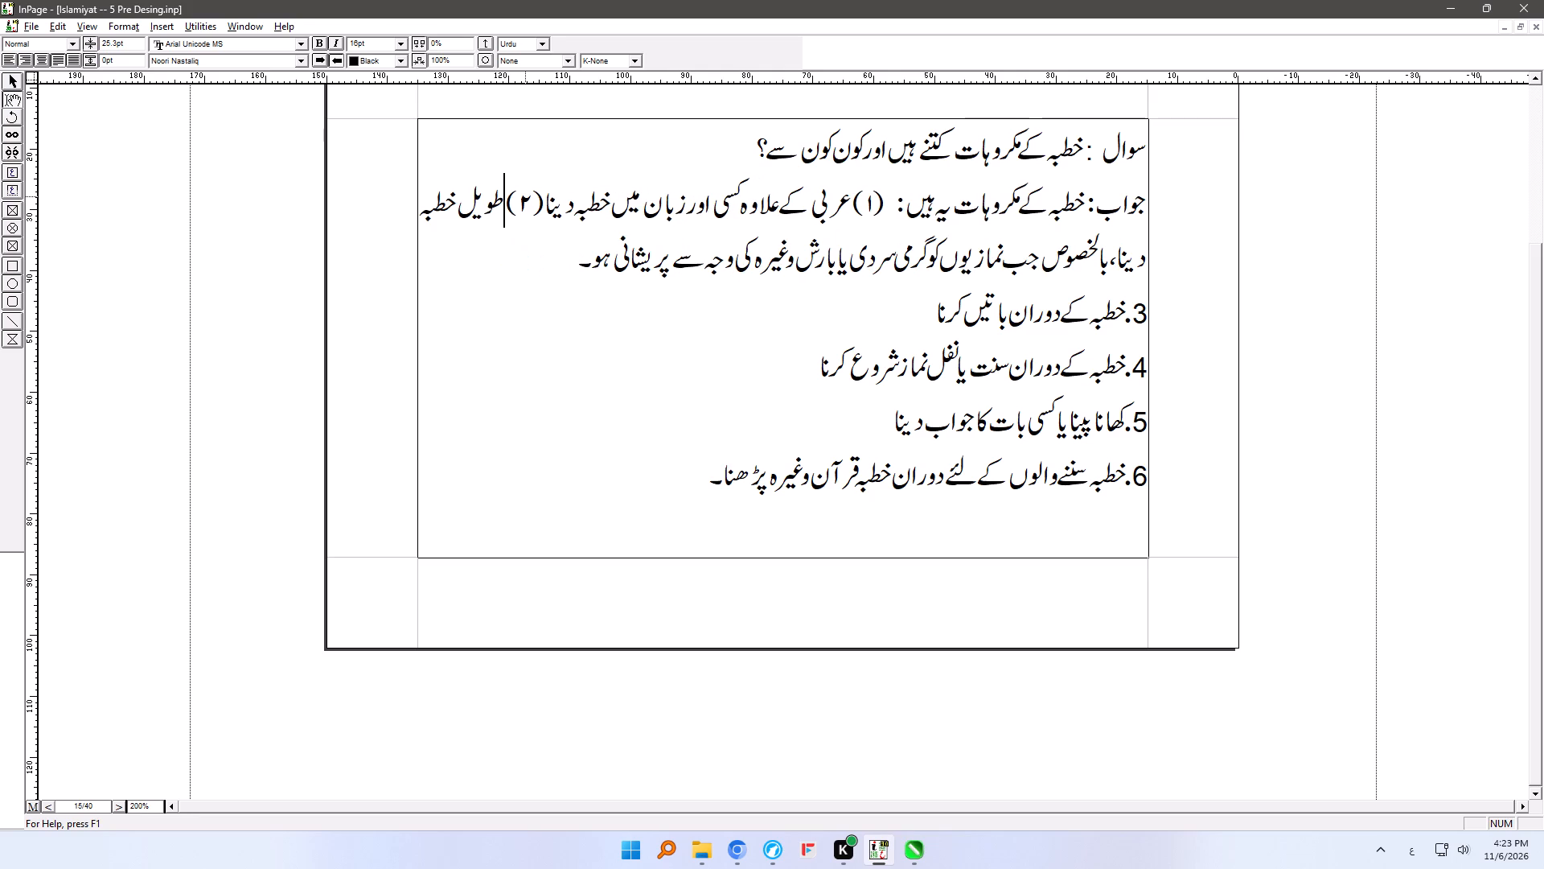
Remove the second item's closing full stop and run خطبہ کے دوران باتیں کرنا on after it, replacing its number with (۳).
click(515, 266)
key(BackSpace)
key(space)
key(shift+parenleft)
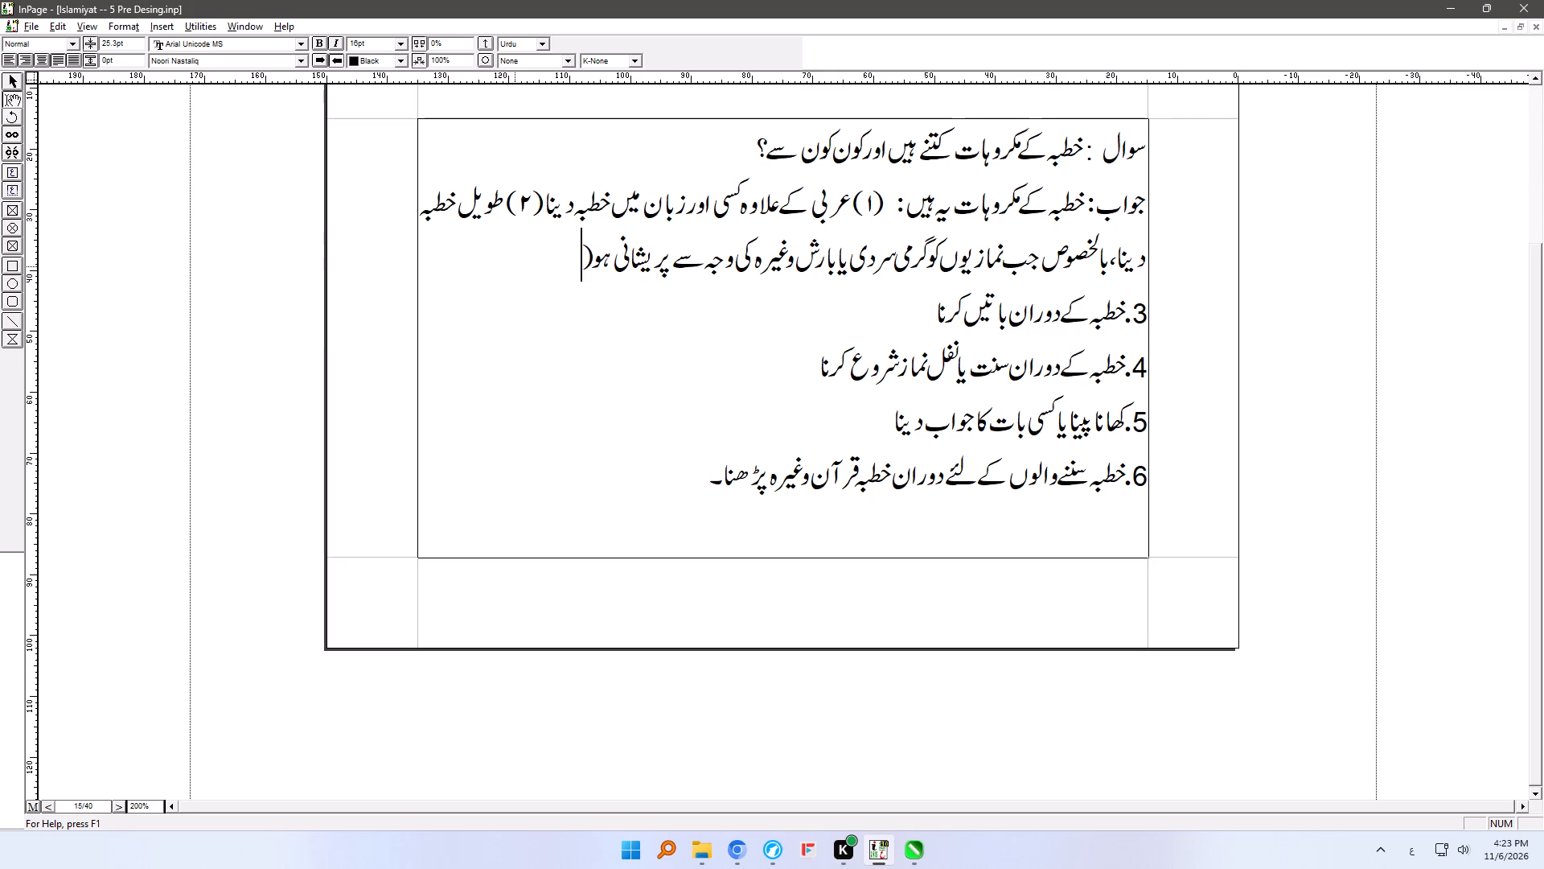
text(۳))
key(space)
key(Delete)
key(Delete)
key(Delete)
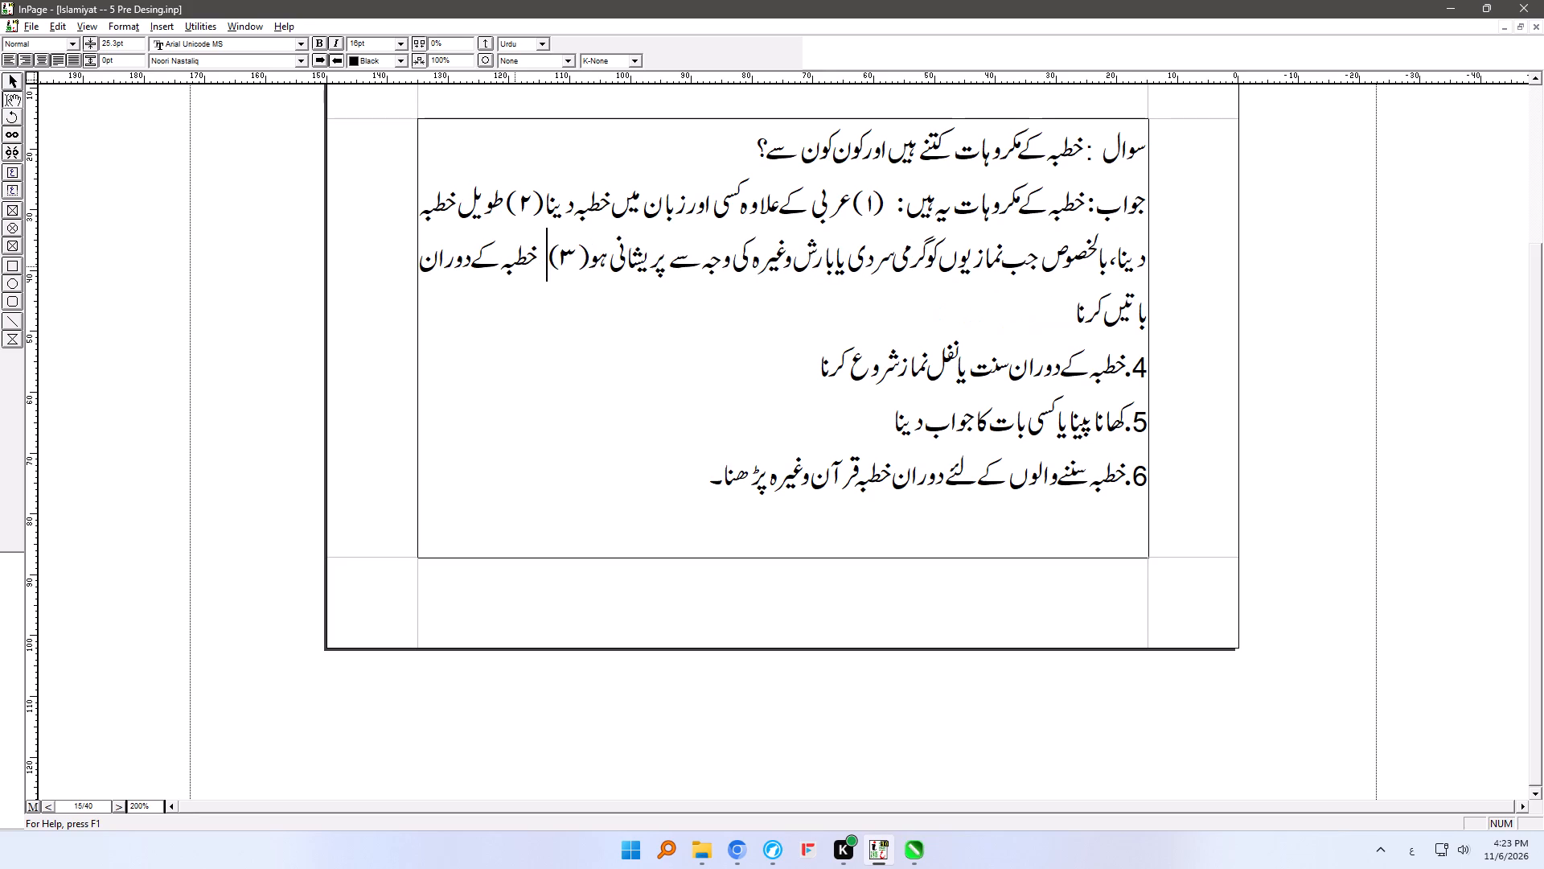
Delete the extra space between (۳) and خطبہ کے دوران باتیں کرنا.
key(Delete)
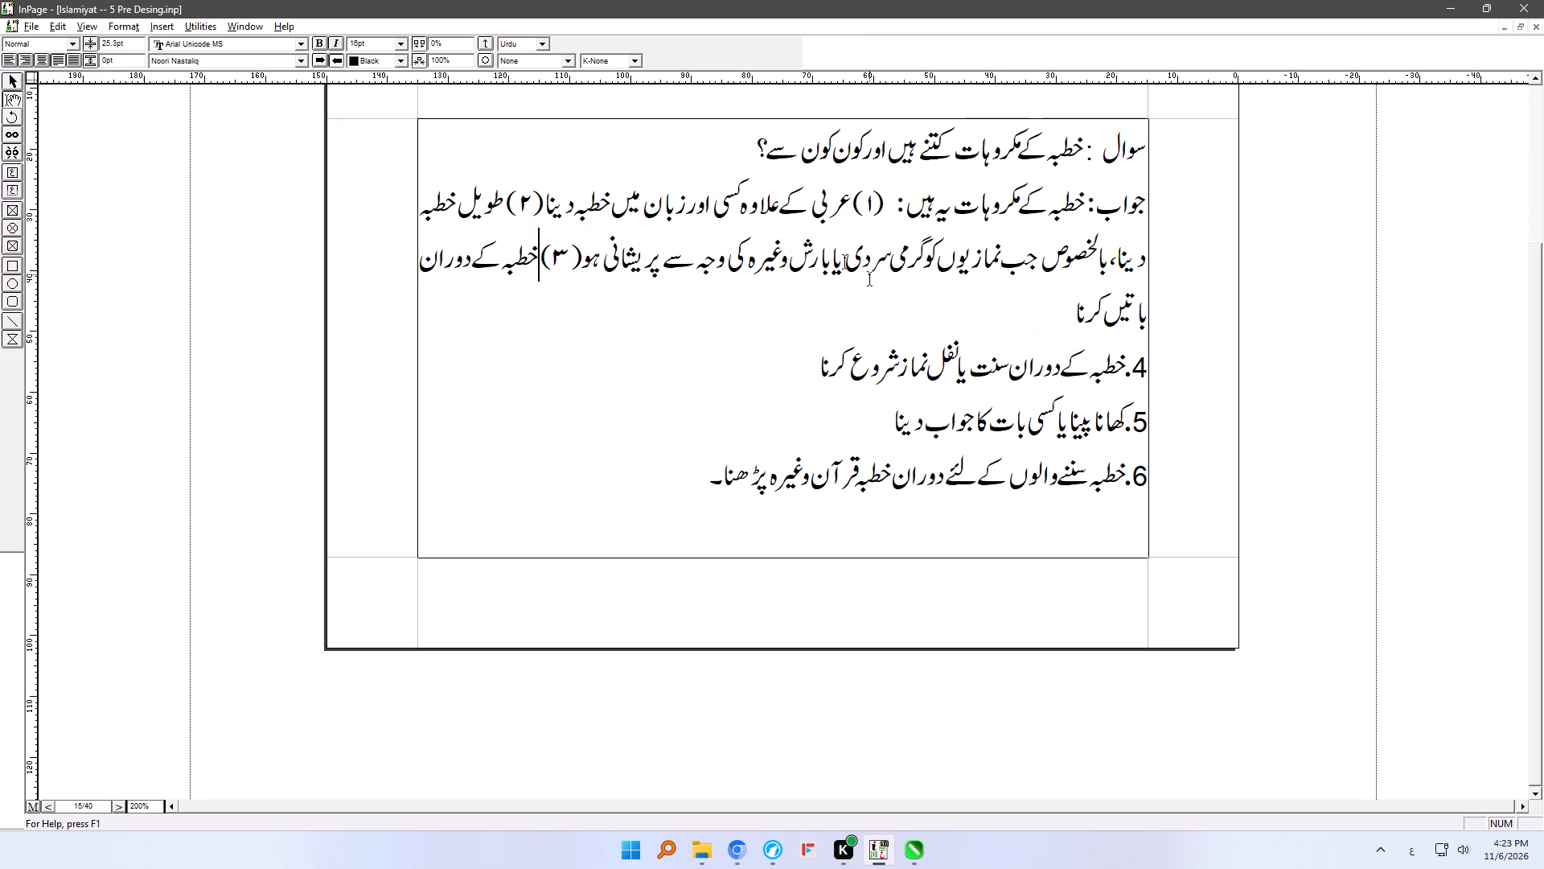
Run the fourth item خطبہ کے دوران سنت یا نفل نماز شروع کرنا on after the third, replacing its number with (۴).
click(989, 289)
key(space)
key(shift+parenleft)
text(۴))
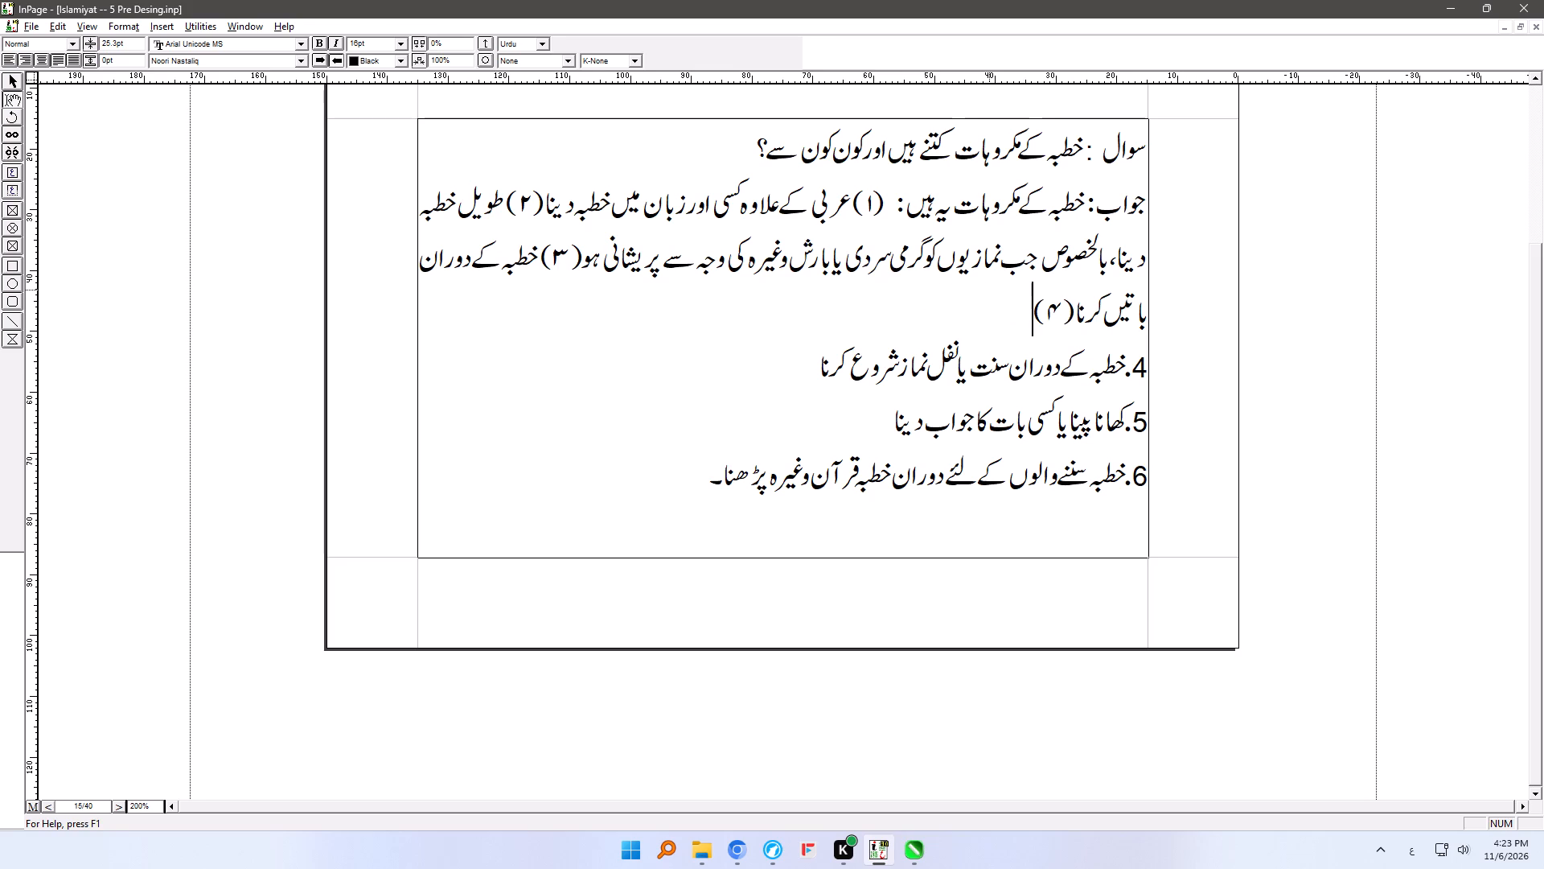
key(space)
key(Delete)
key(Delete)
key(Delete)
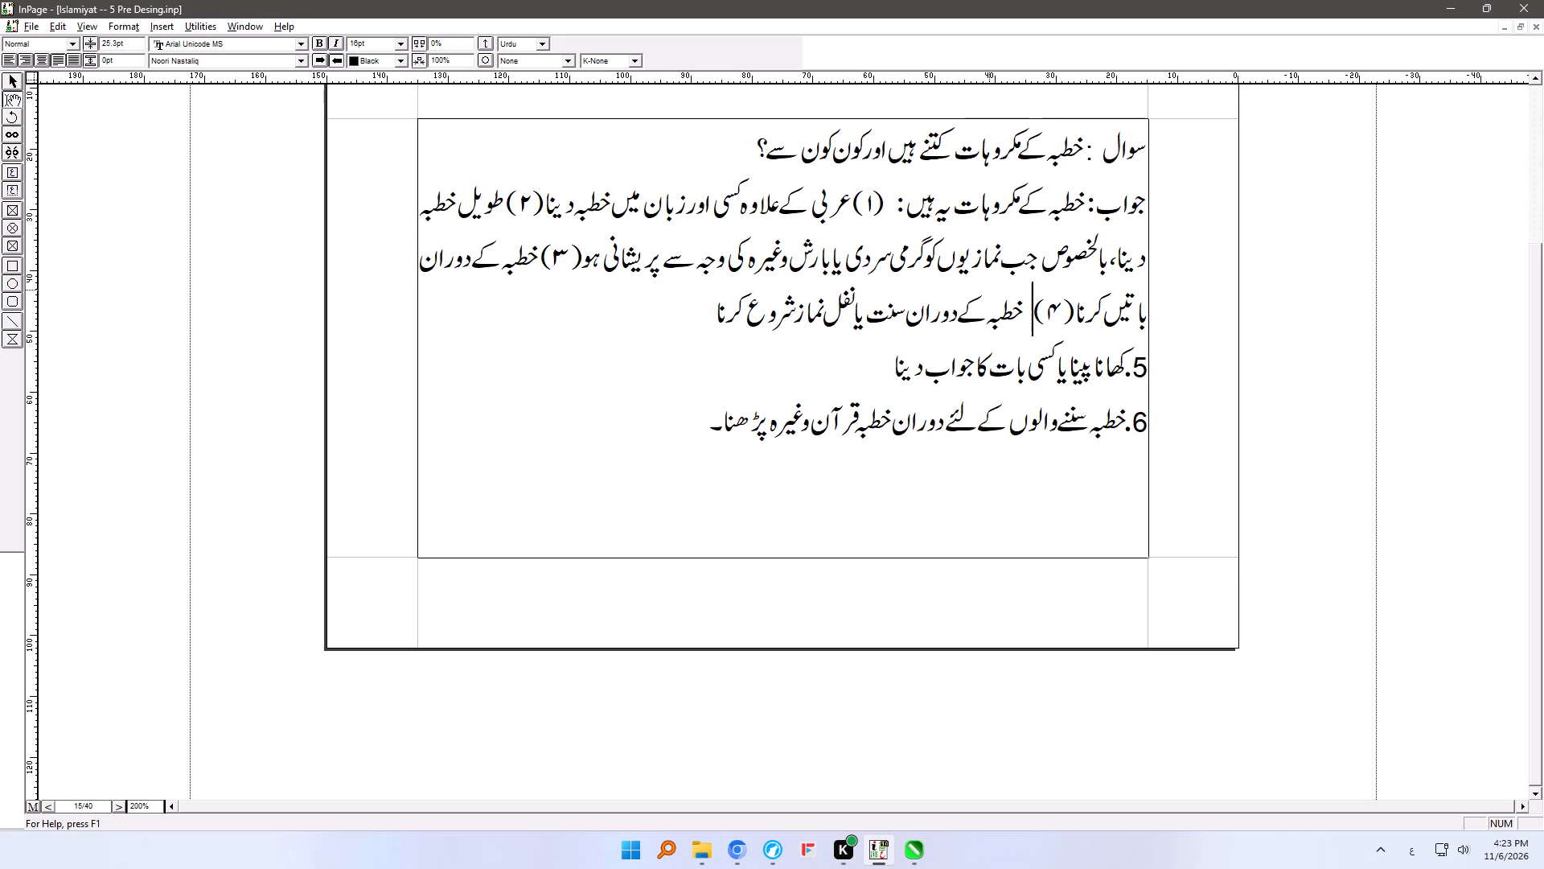
key(Delete)
Run the fifth item کھانا پینا یا کسی بات کا جواب دینا on after the fourth, replacing its number with (۵).
click(692, 302)
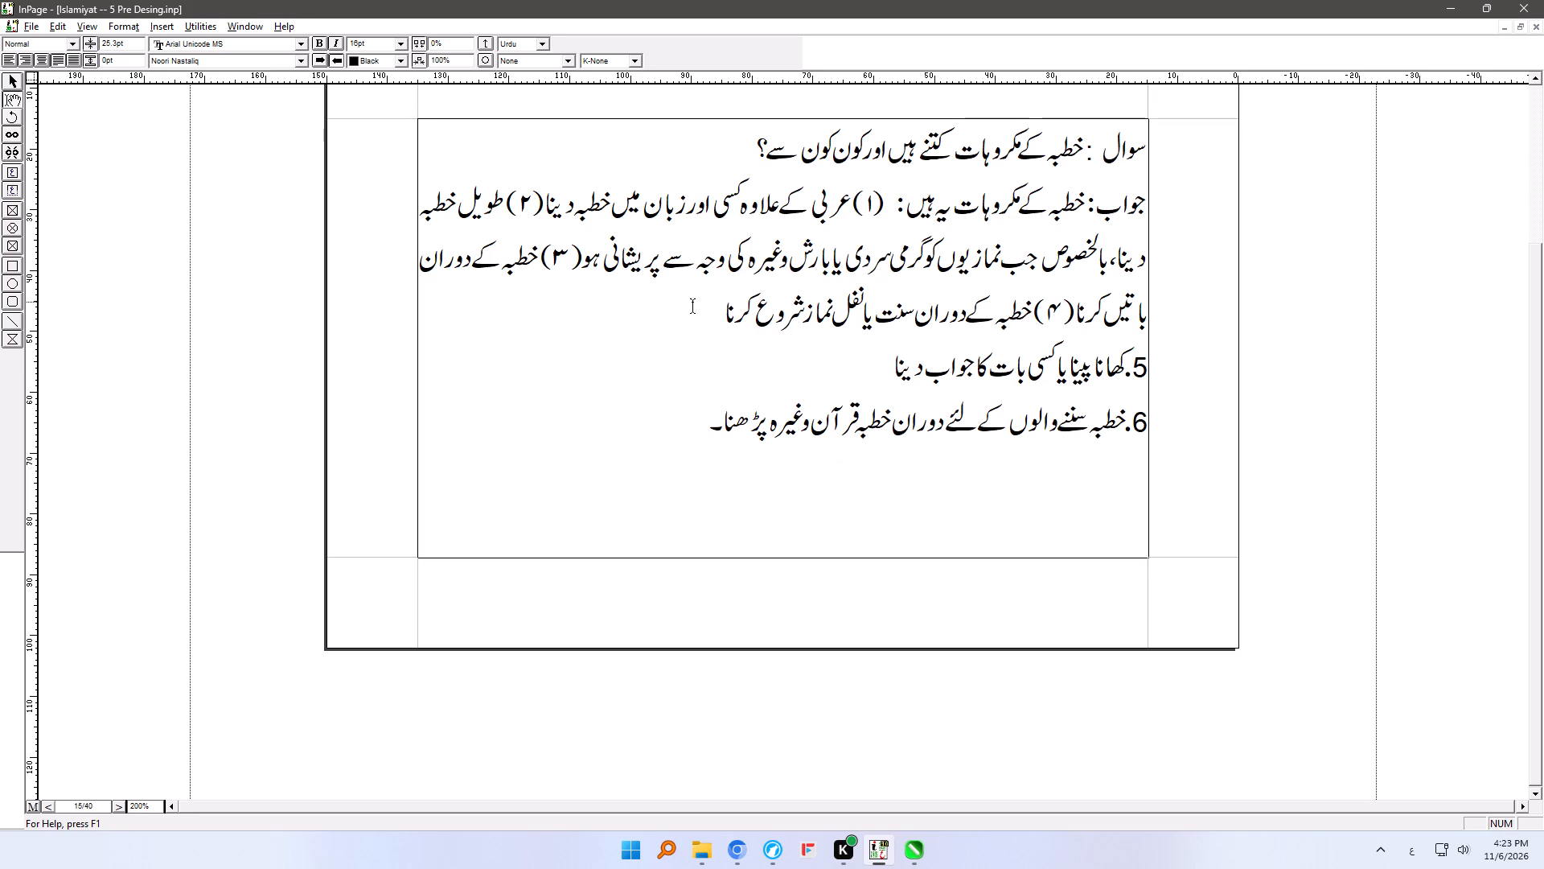
key(space)
key(shift+parenleft)
text(۵))
key(space)
key(Delete)
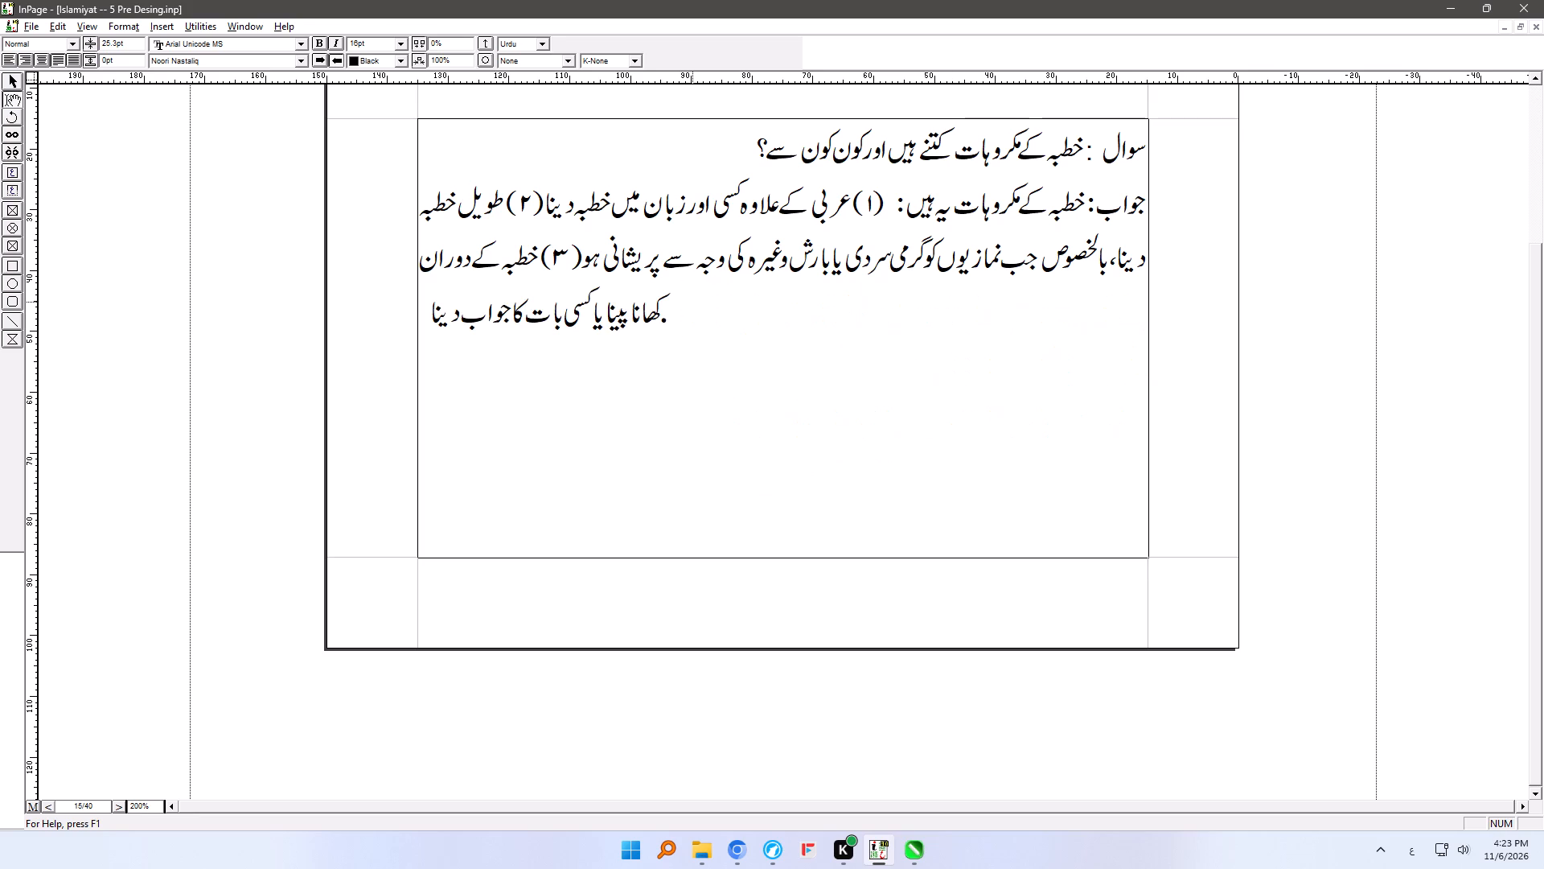
key(Delete)
key(Delete)
key(Delete)
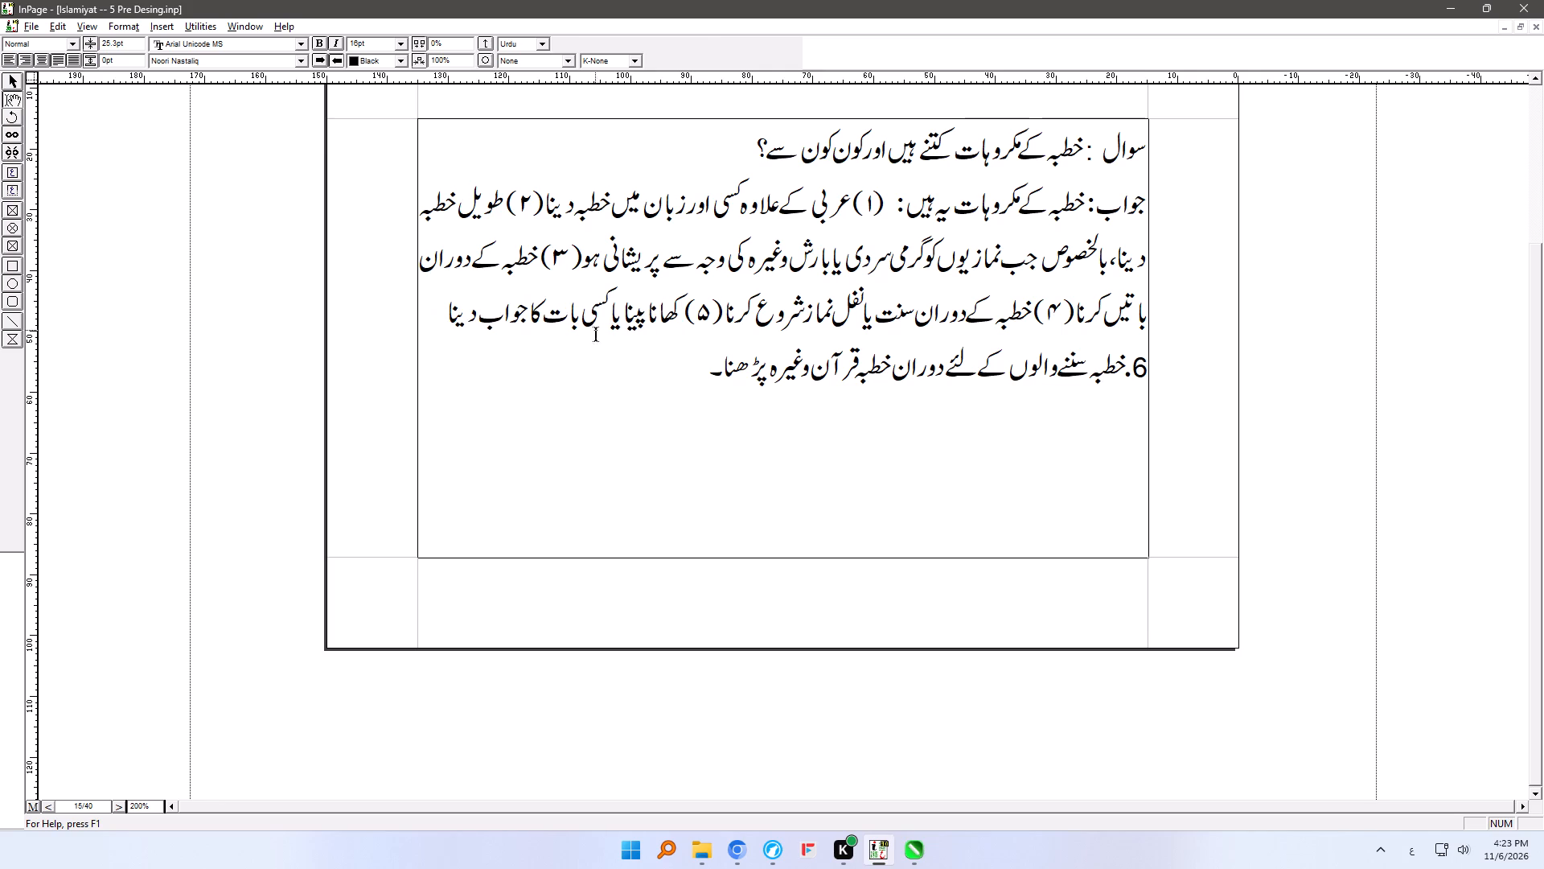
Run the sixth item, beginning خطبہ سننے والوں کے لئے, on after the fifth, replacing its number with (۶).
click(449, 310)
key(space)
text(()
text(۶))
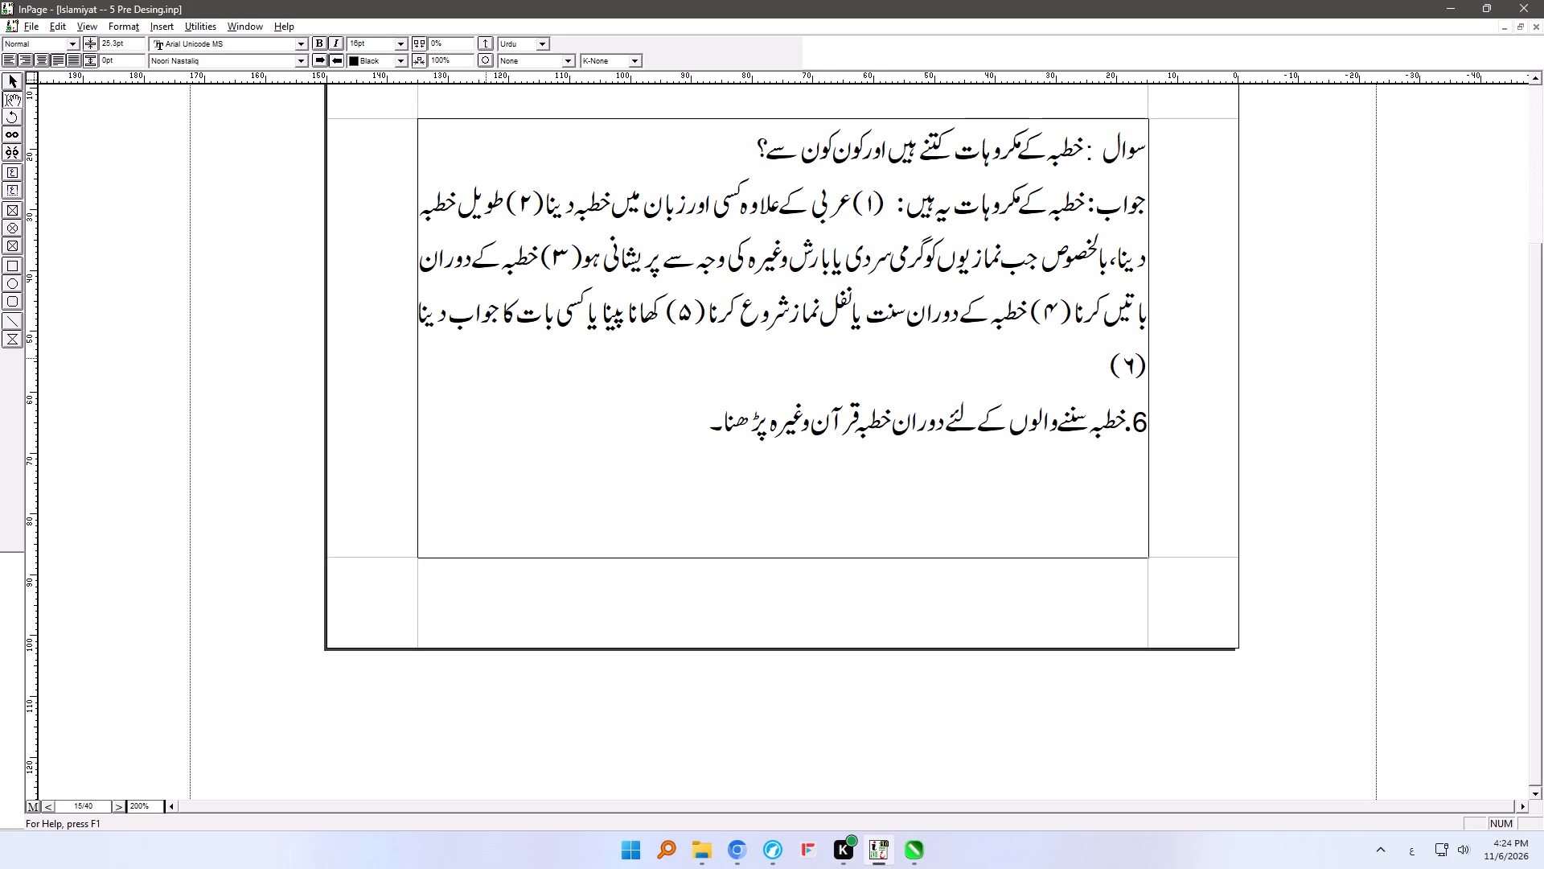
key(space)
key(Delete)
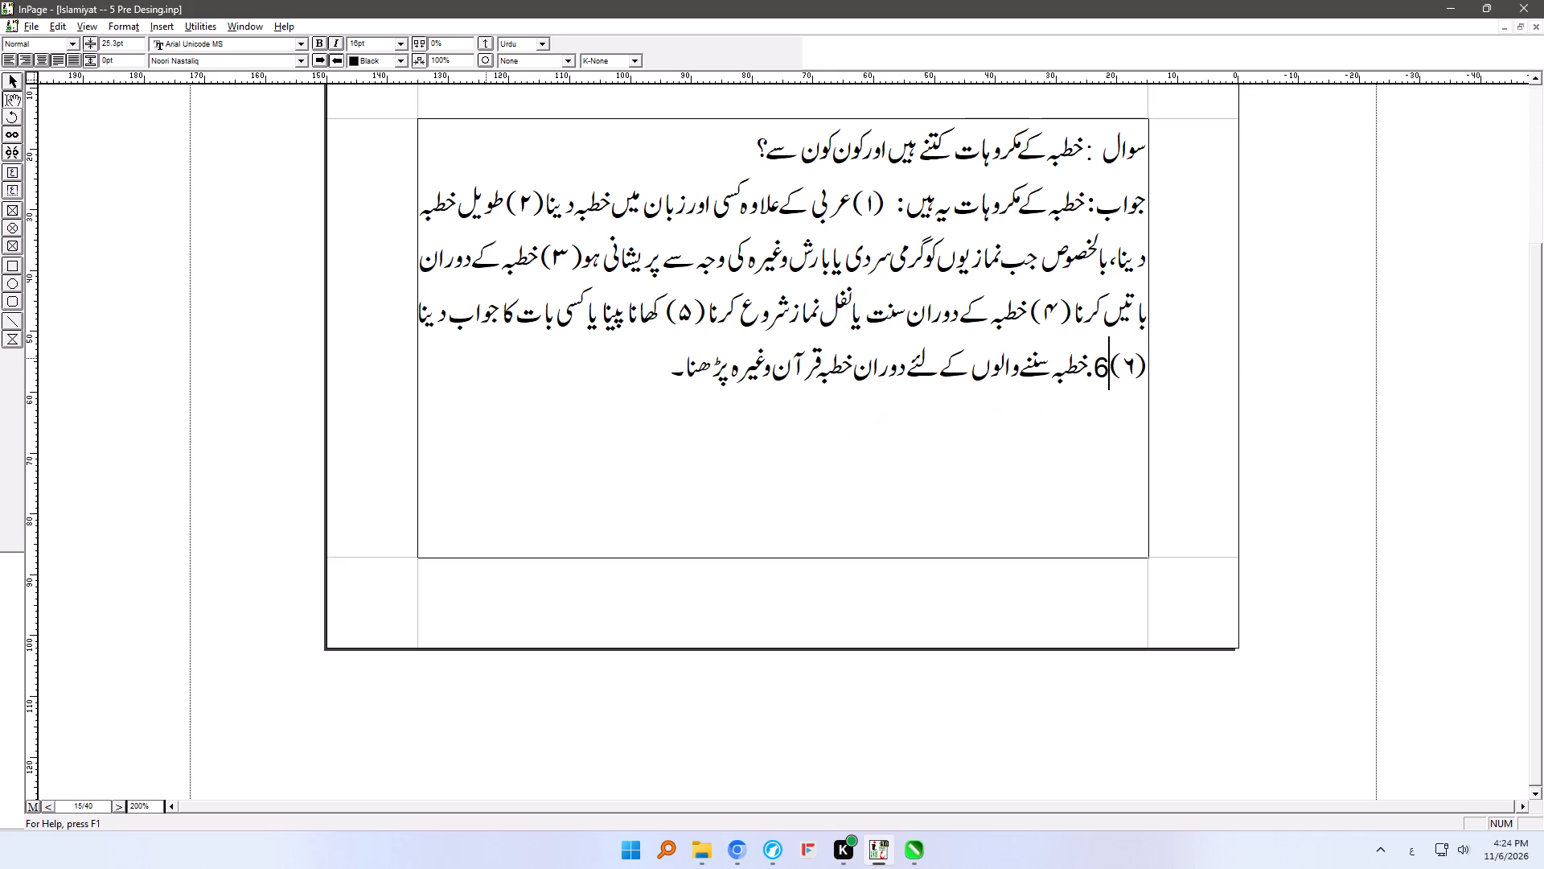
key(Delete)
key(Delete)
key(Delete)
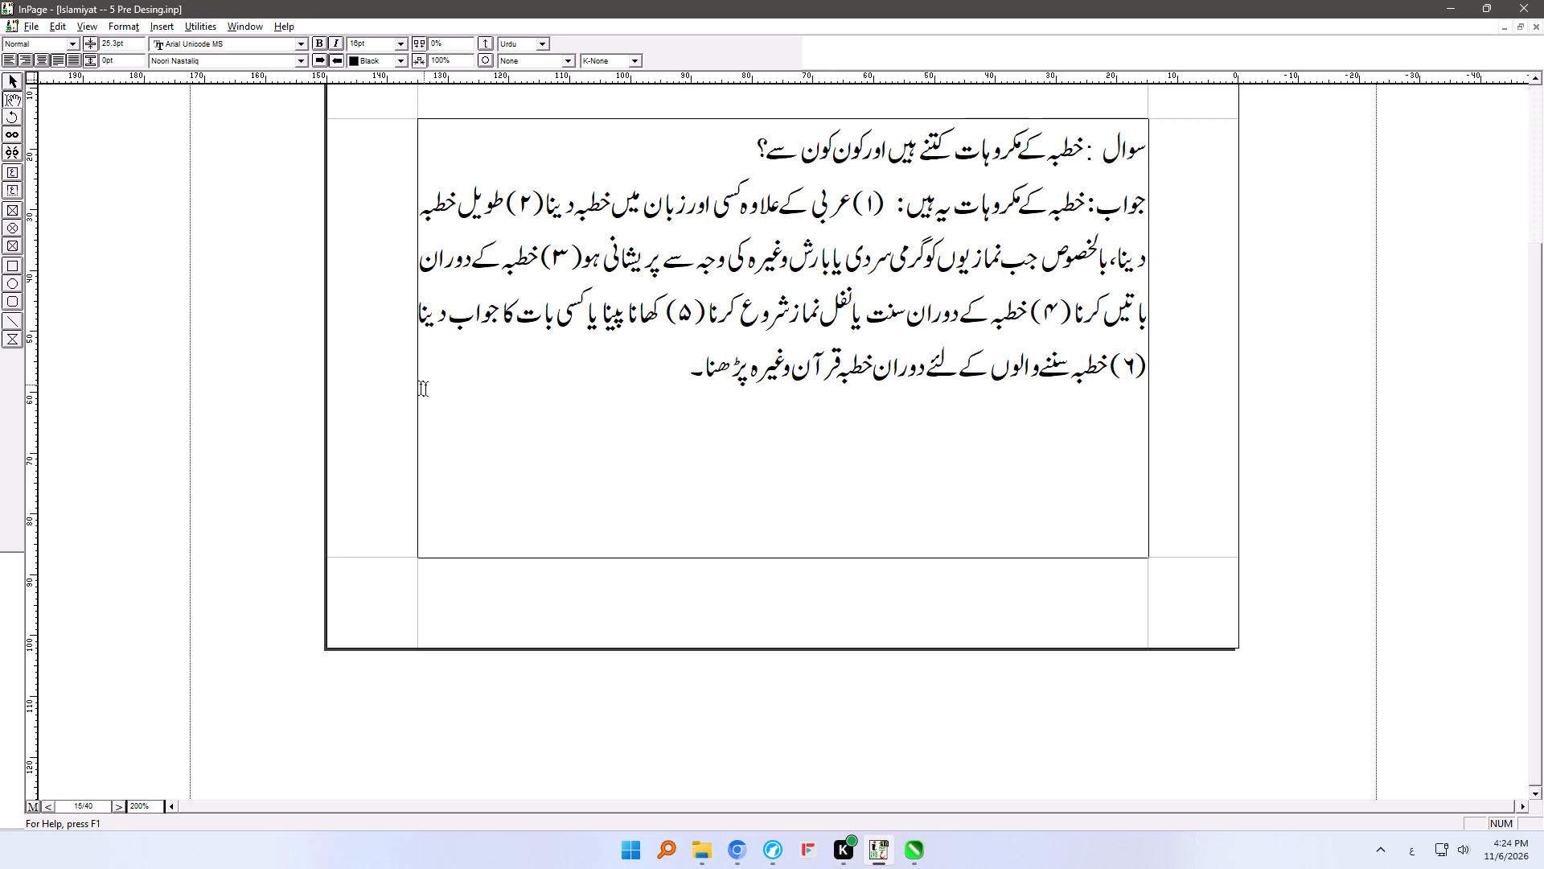
Redo the closing full stop of the sixth item and start a new paragraph after it.
click(666, 366)
key(BackSpace)
key(Return)
Move the question غسل کے فرائض کتنے ہیں؟ with its answer and three items from Islamiyat -- 6 to below the خطبہ answer in Islamiyat -- 5 Pre Desing.
key(ctrl+shift+Tab)
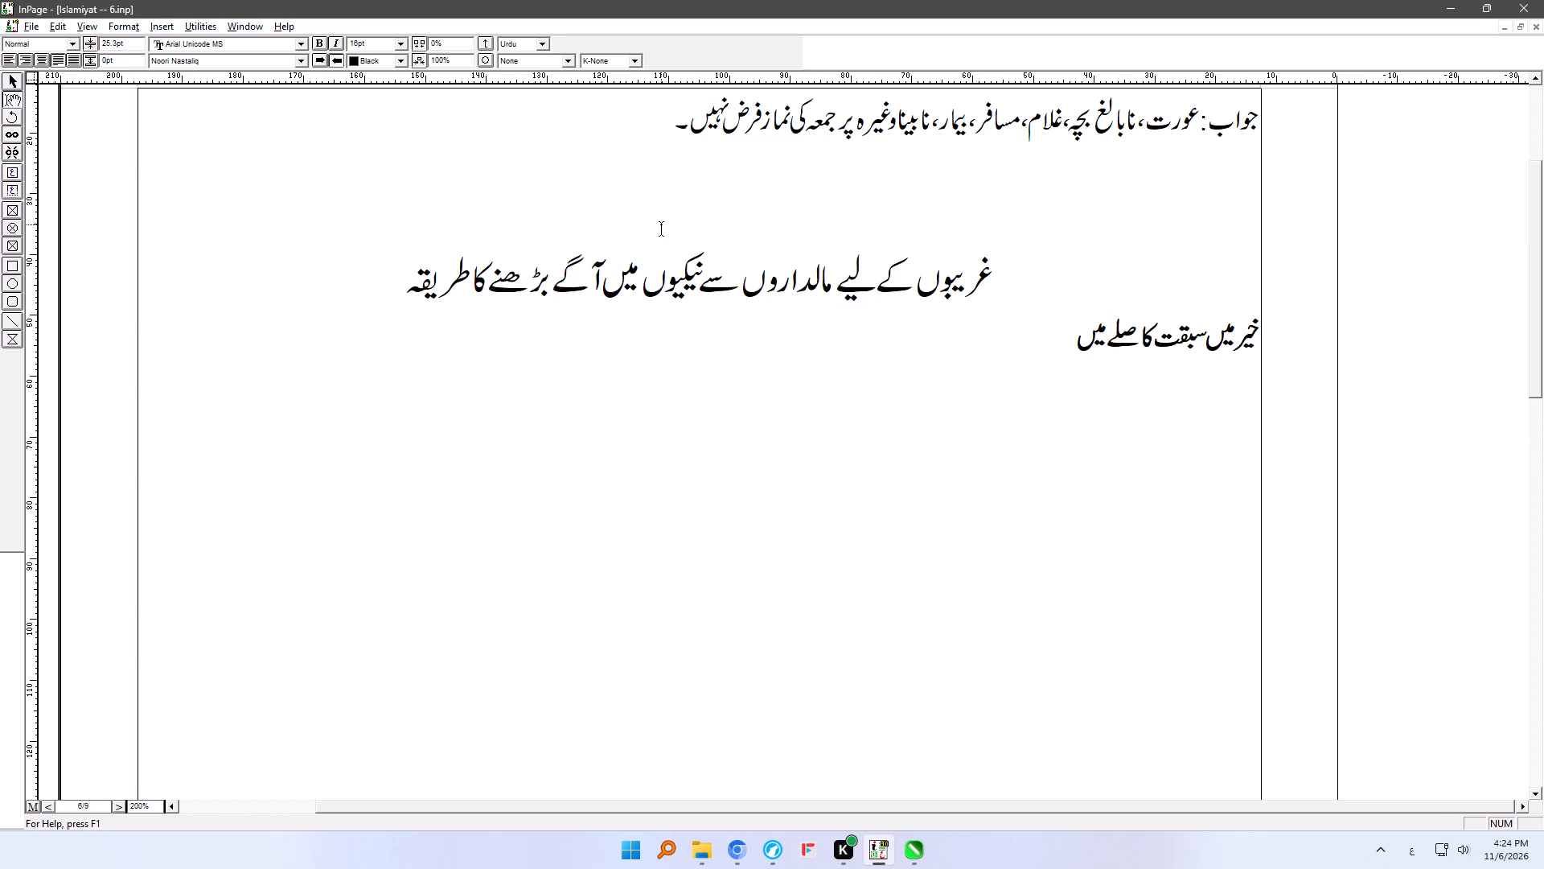
key(Up)
key(Up)
key(Up)
key(Up)
key(Up)
key(Up)
key(Up)
key(Up)
key(Up)
key(Up)
key(Up)
key(Up)
key(Up)
key(Up)
key(Up)
key(Up)
key(Up)
key(Up)
key(Up)
key(Up)
key(Up)
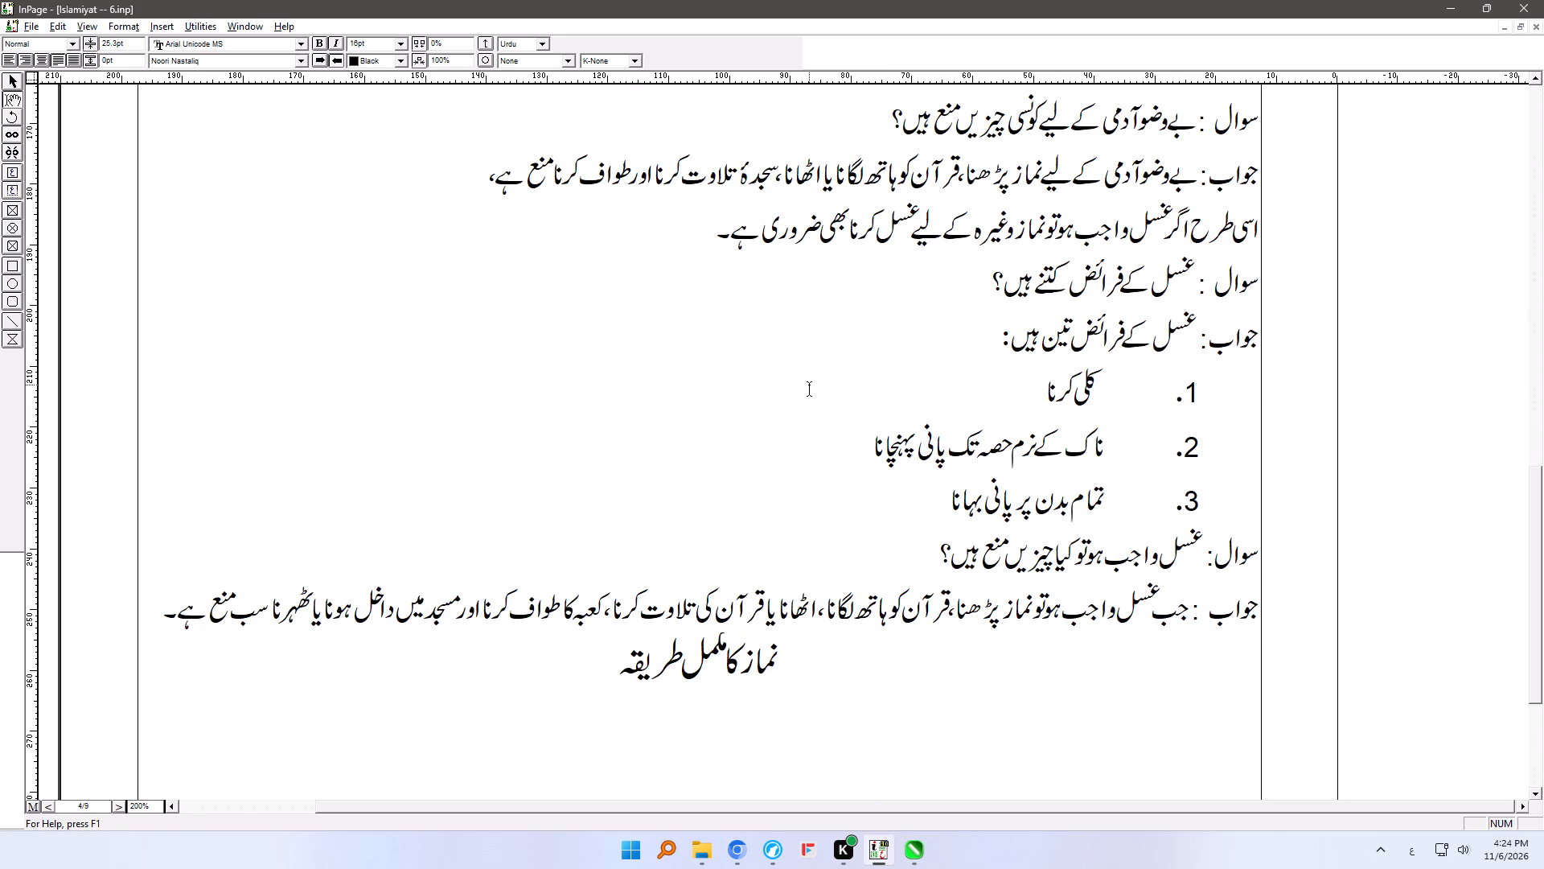
drag(933, 508, 1271, 282)
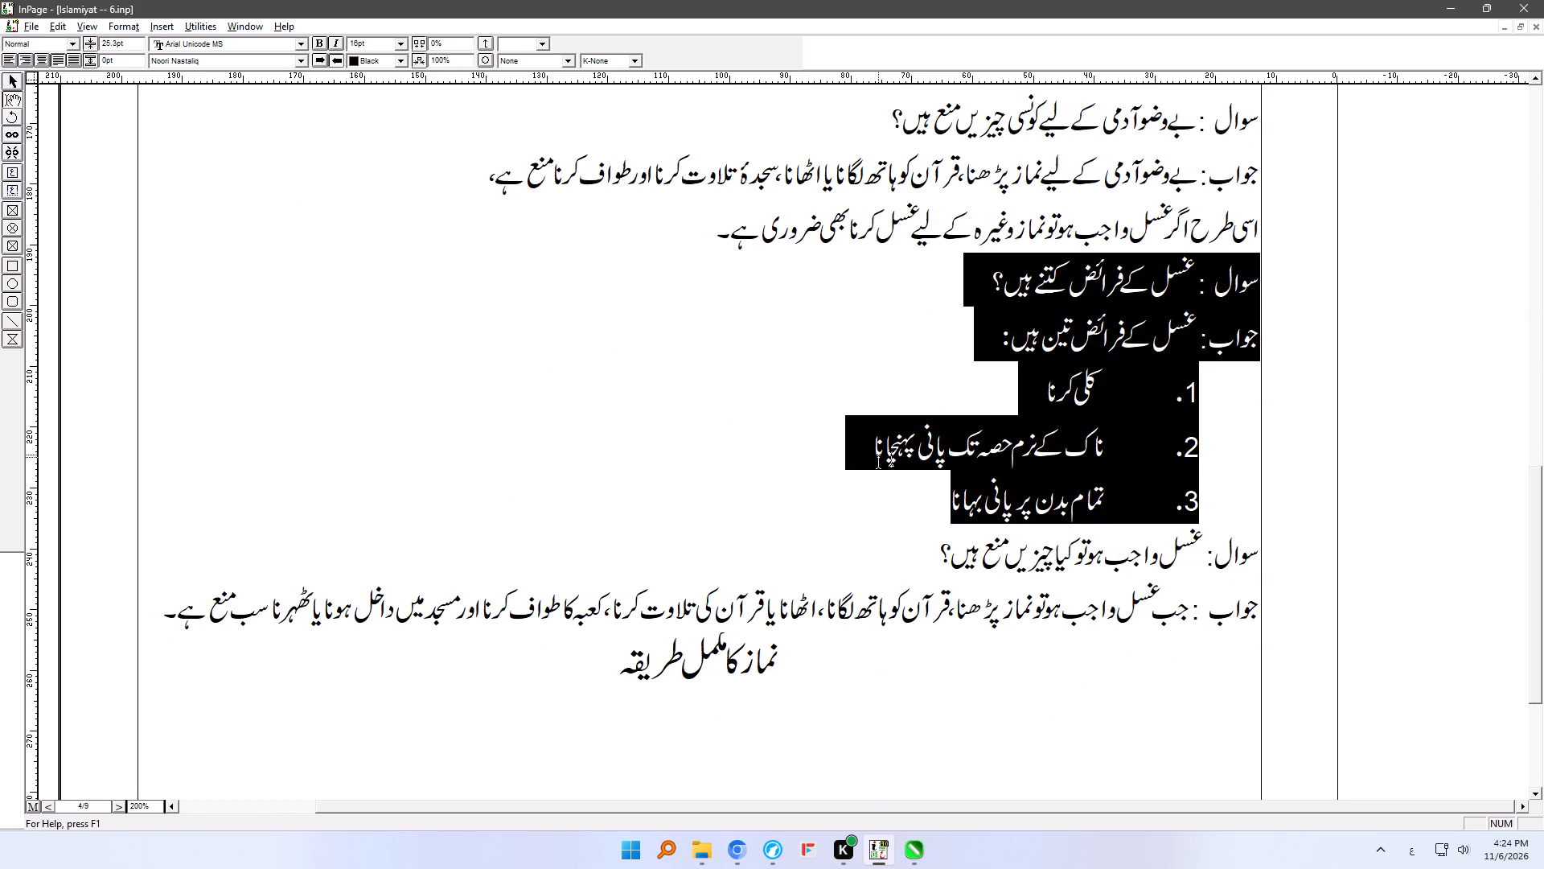
key(ctrl+x)
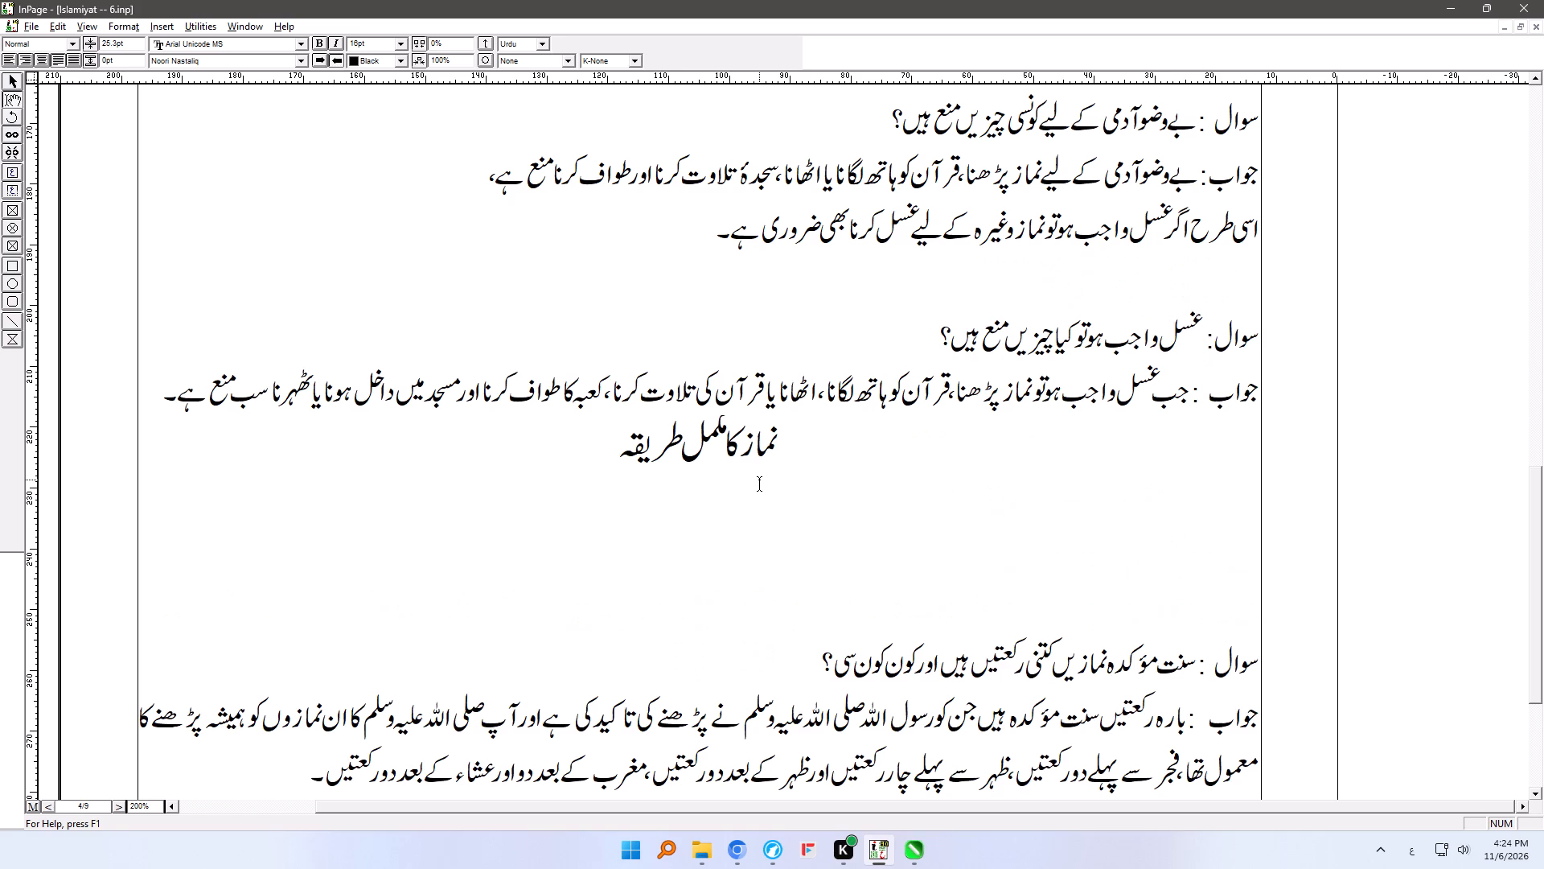
key(ctrl+shift+Tab)
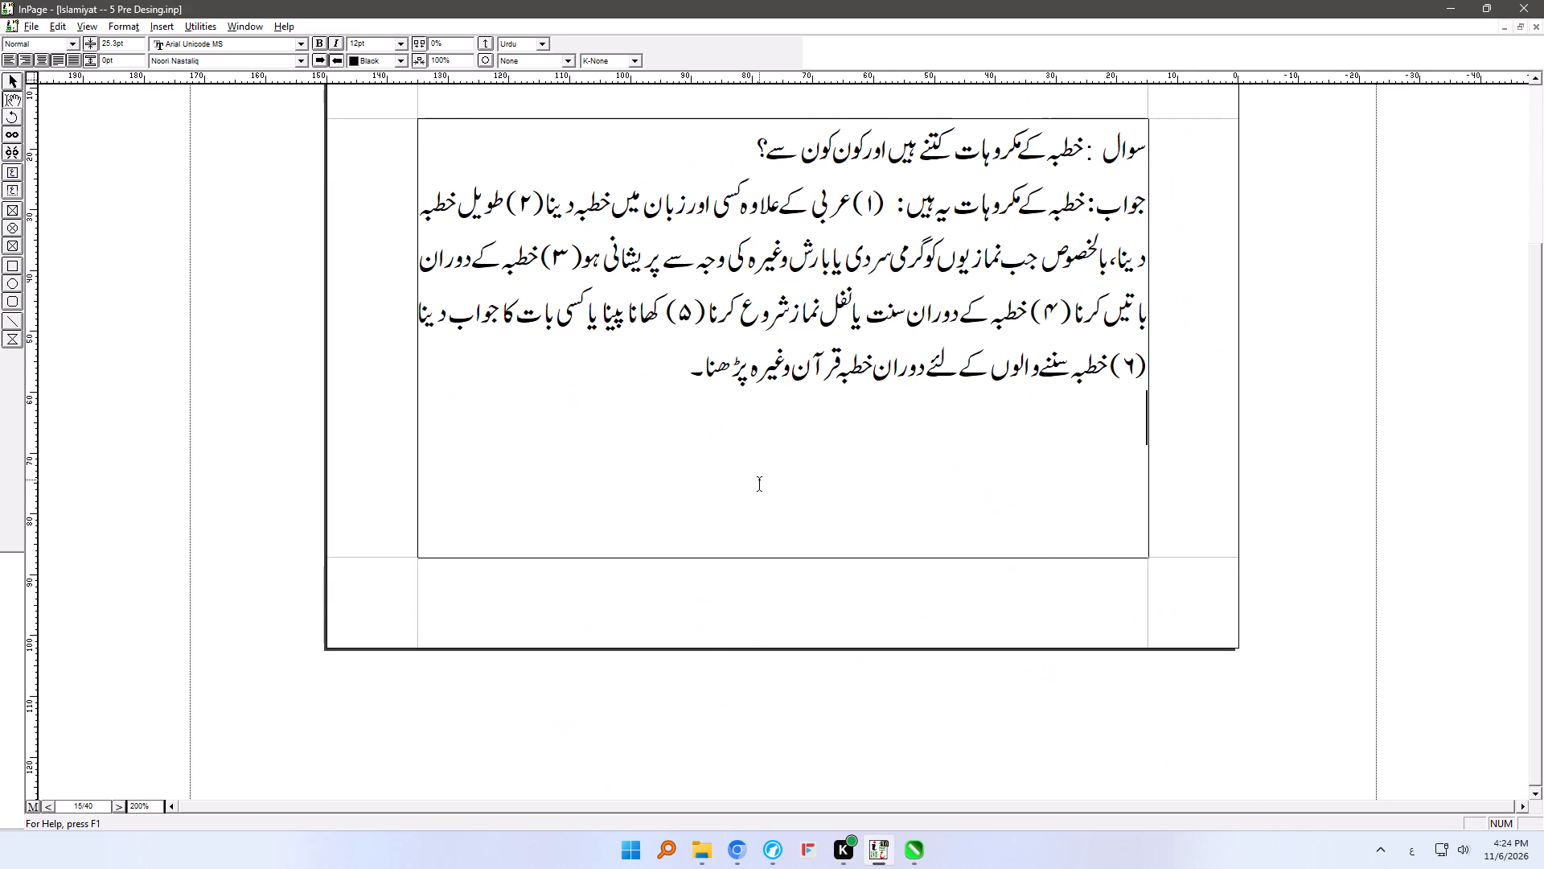
key(ctrl+v)
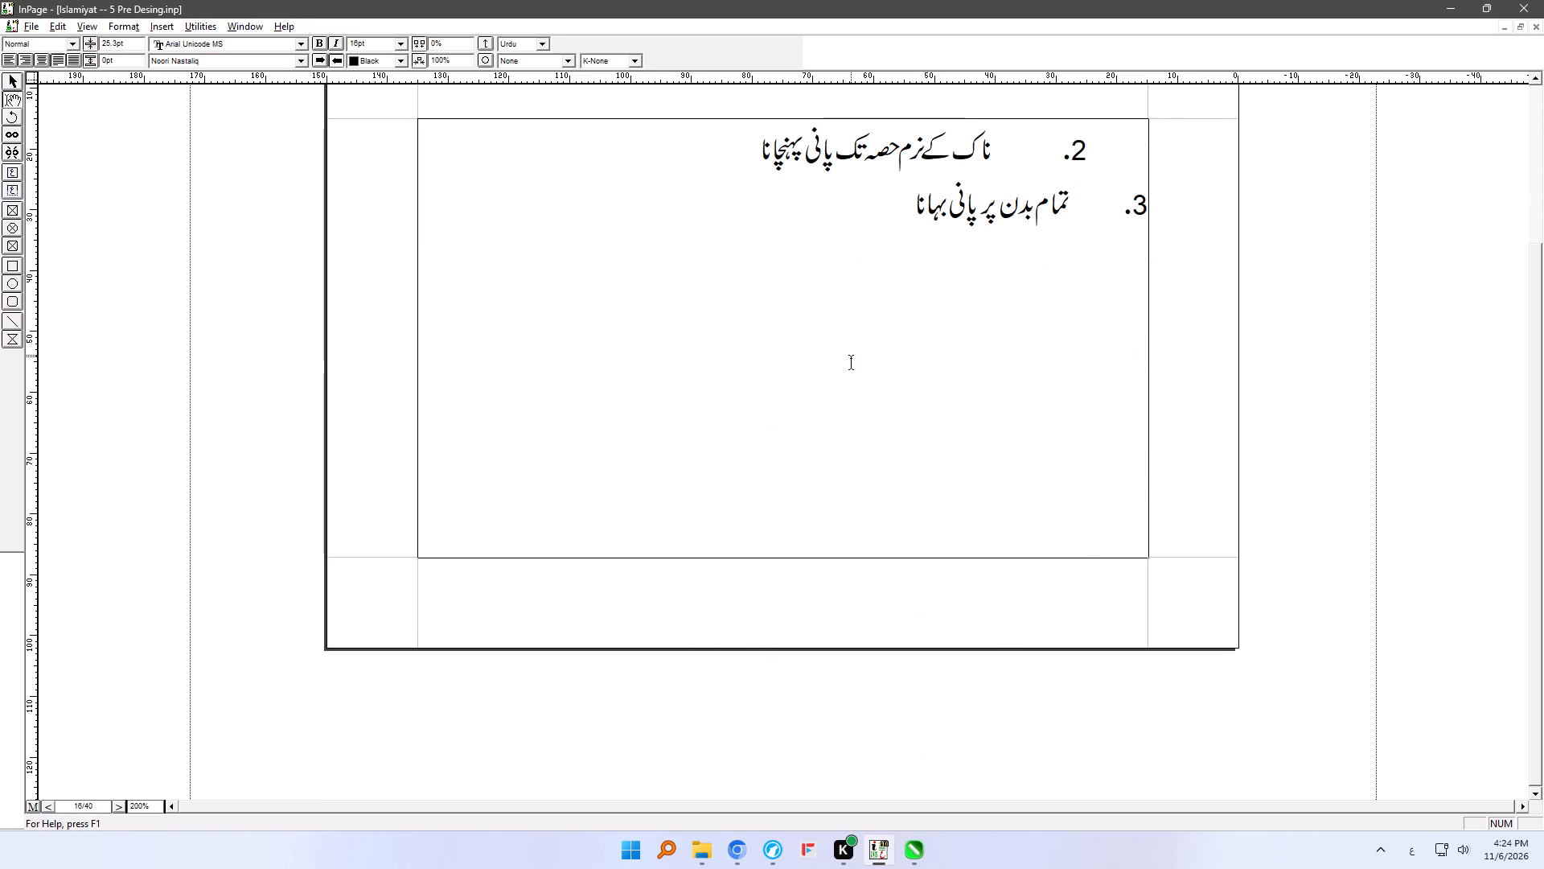
Set the beginning indent of the three numbered غسل items to 0 in the paragraph preferences.
click(121, 802)
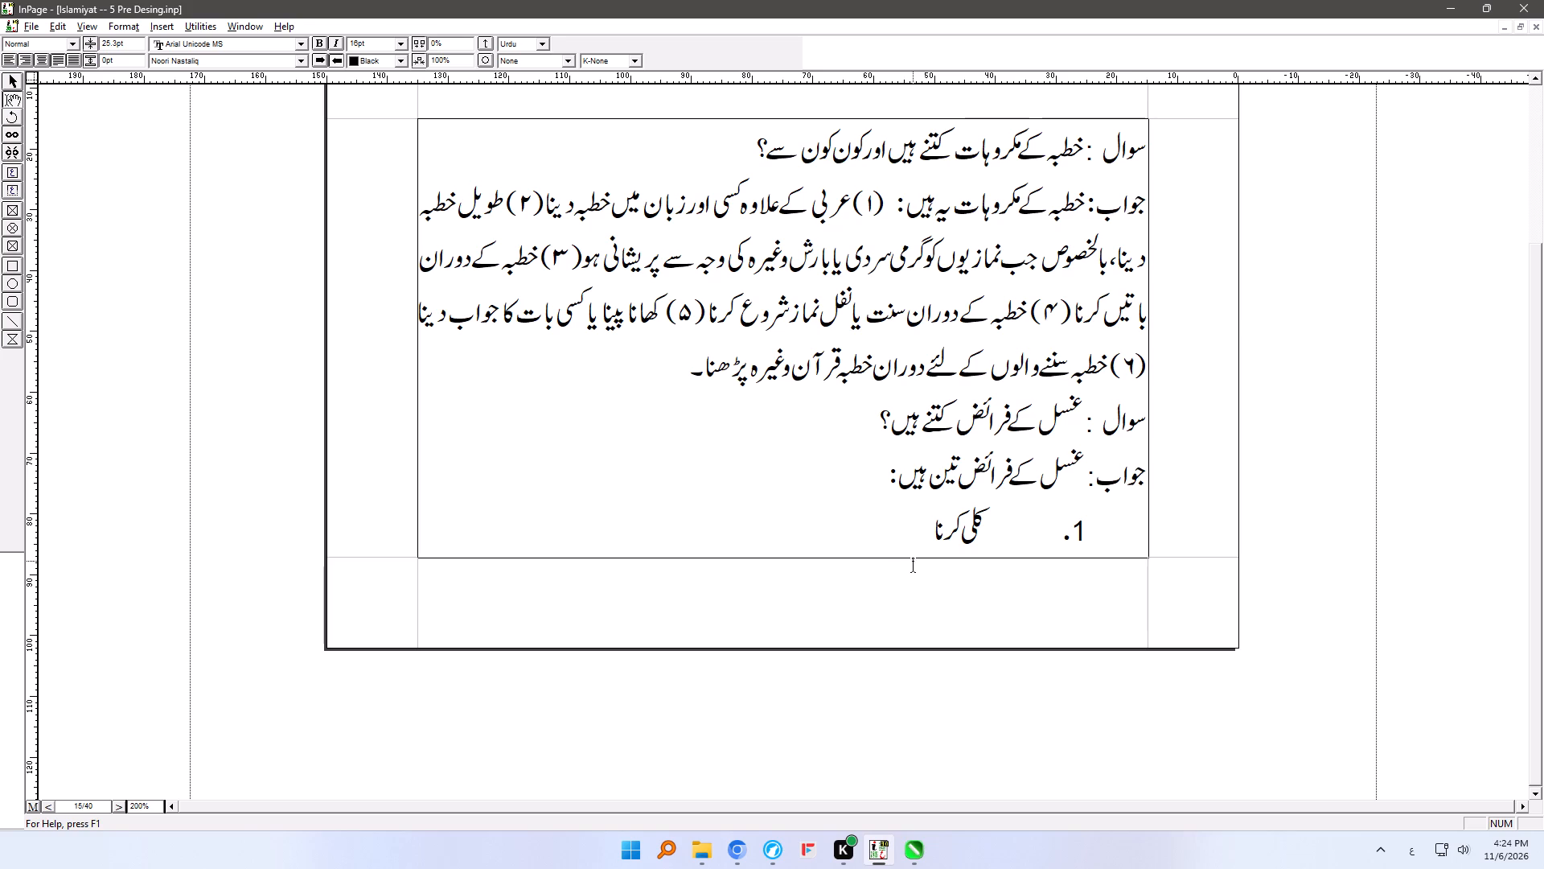
shift+click(972, 525)
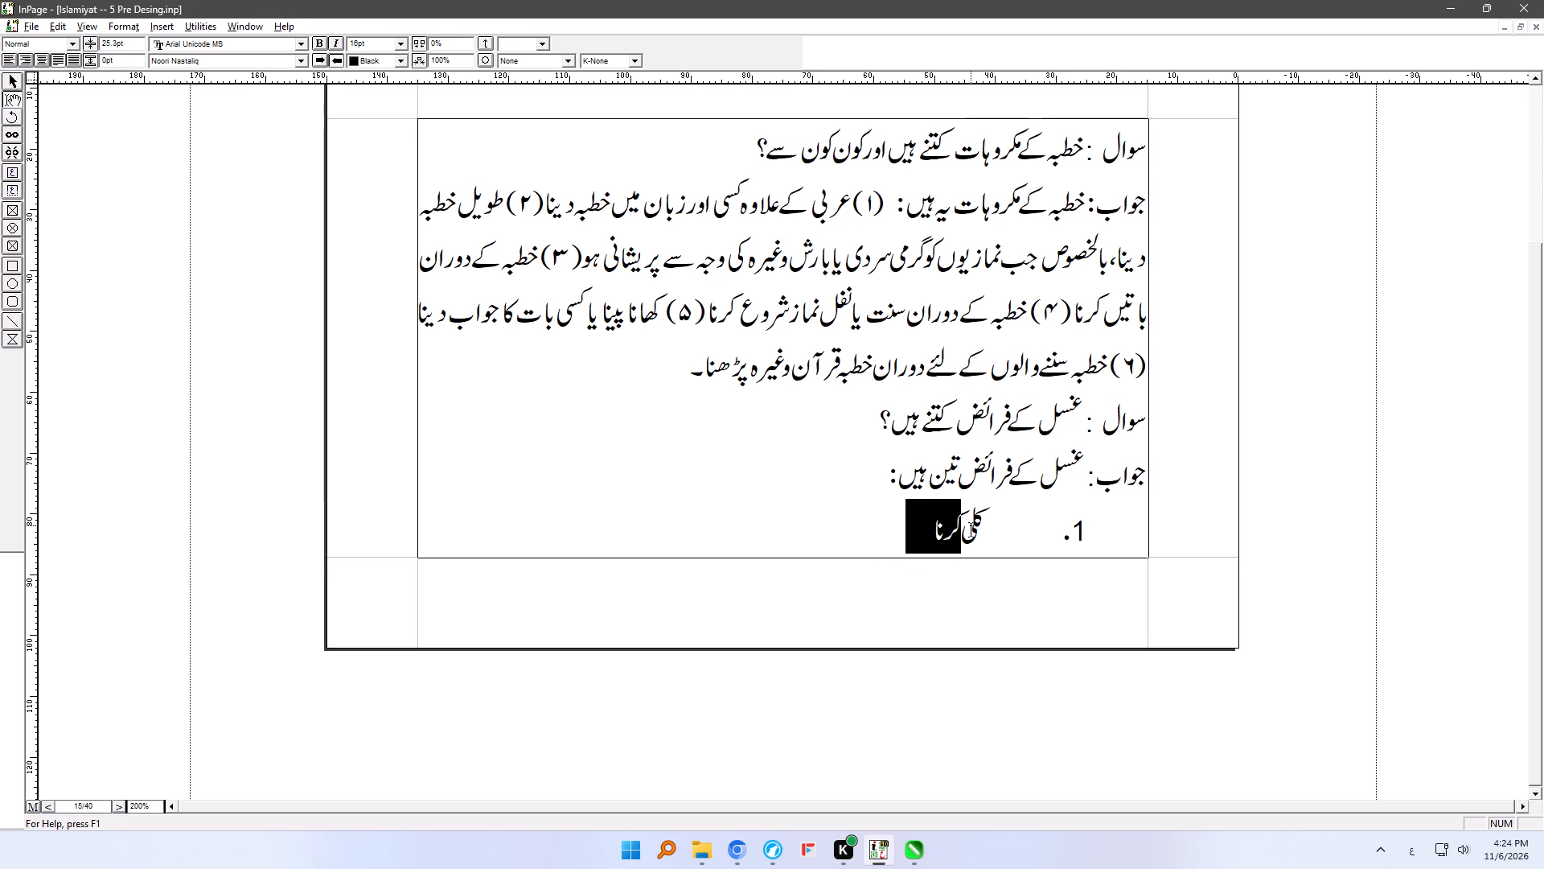
key(ctrl+g)
key(Tab)
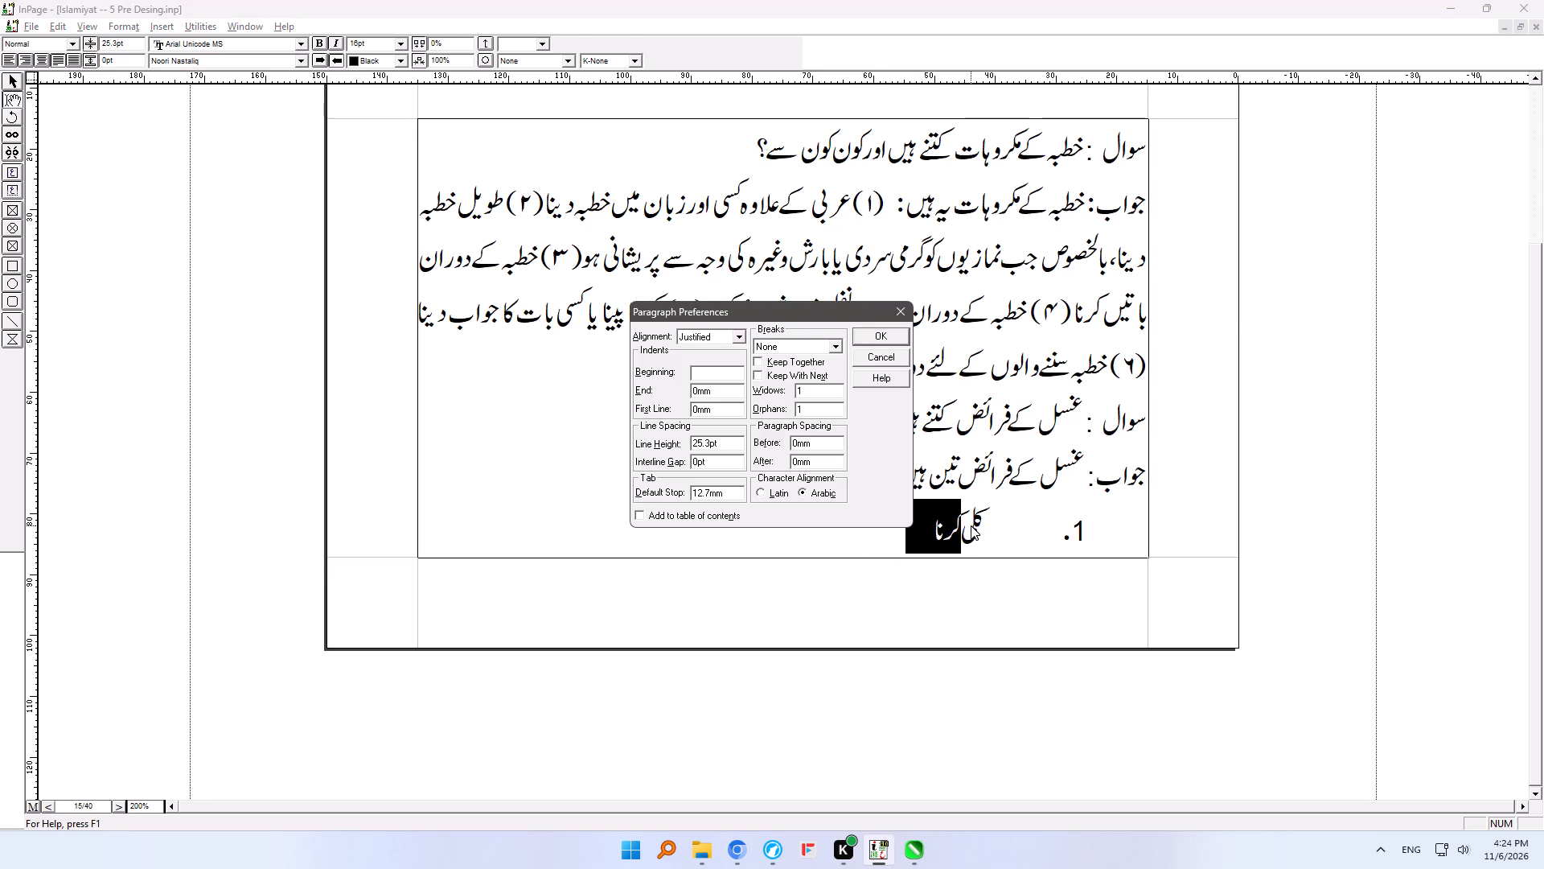
key(0)
key(Return)
Run the first item کلی کرنا on after the answer's opening غسل کے فرائض تین ہیں, replacing its number with (۱).
click(877, 483)
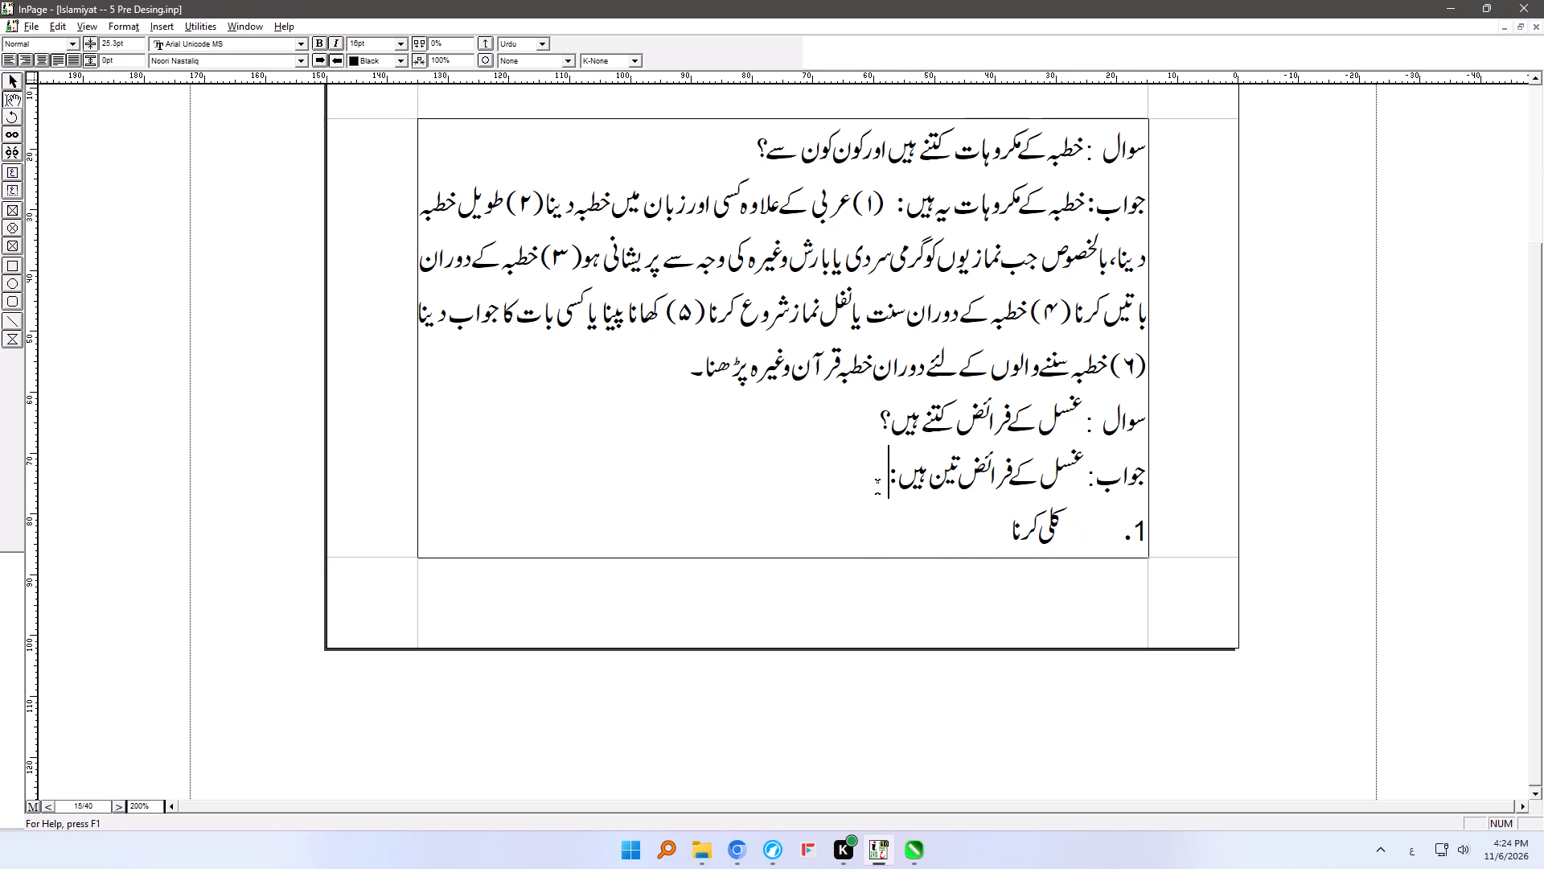
key(space)
text((ق))
key(BackSpace)
key(BackSpace)
text(۱))
key(space)
key(Delete)
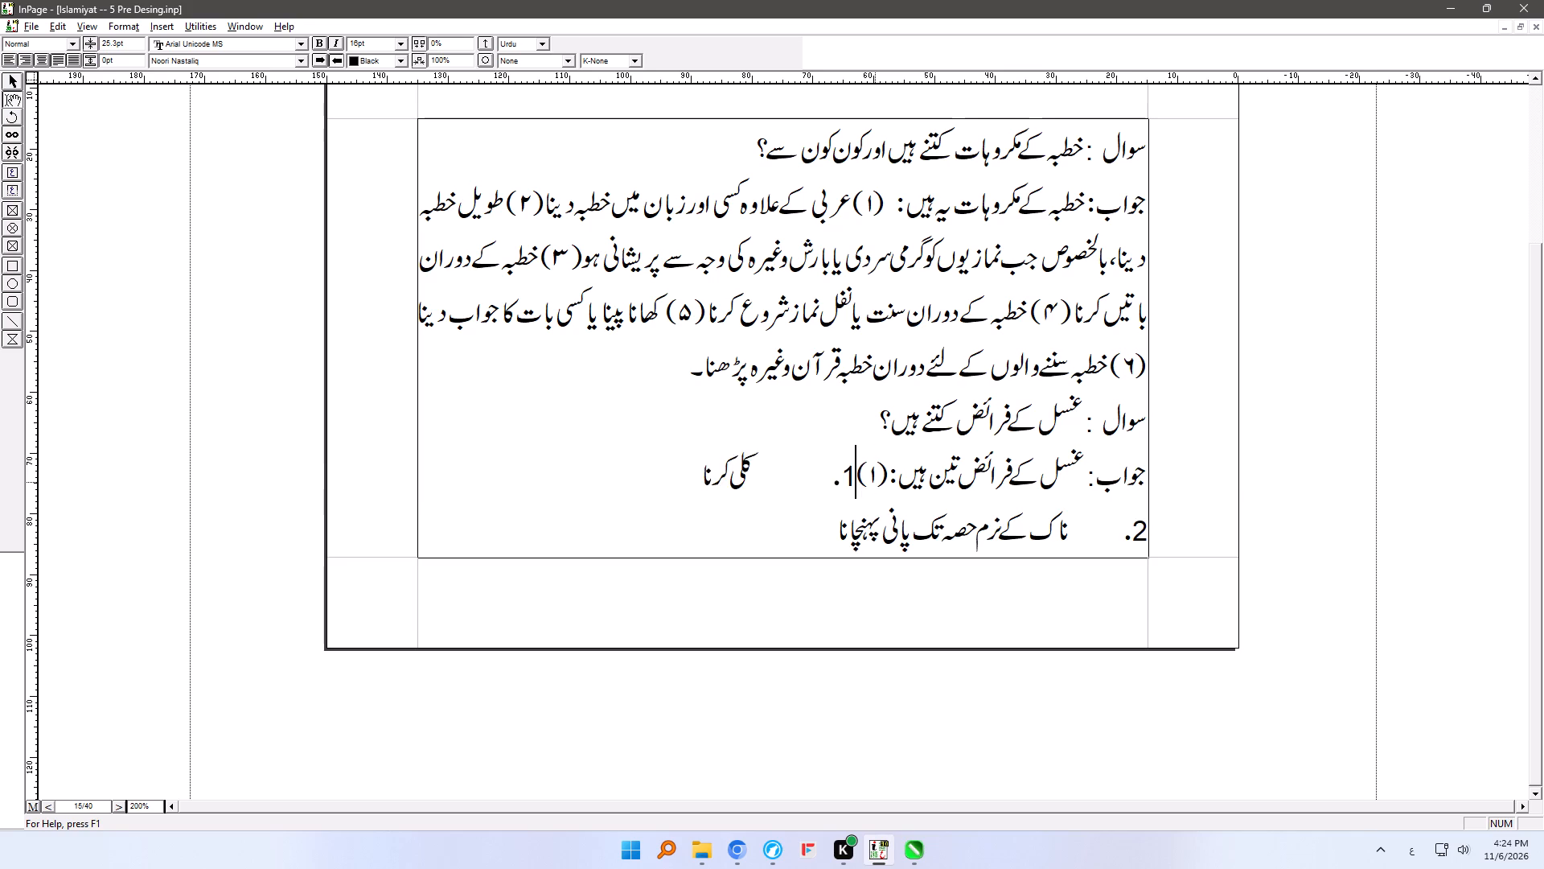
key(Delete)
key(Delete)
key(Delete)
key(Delete)
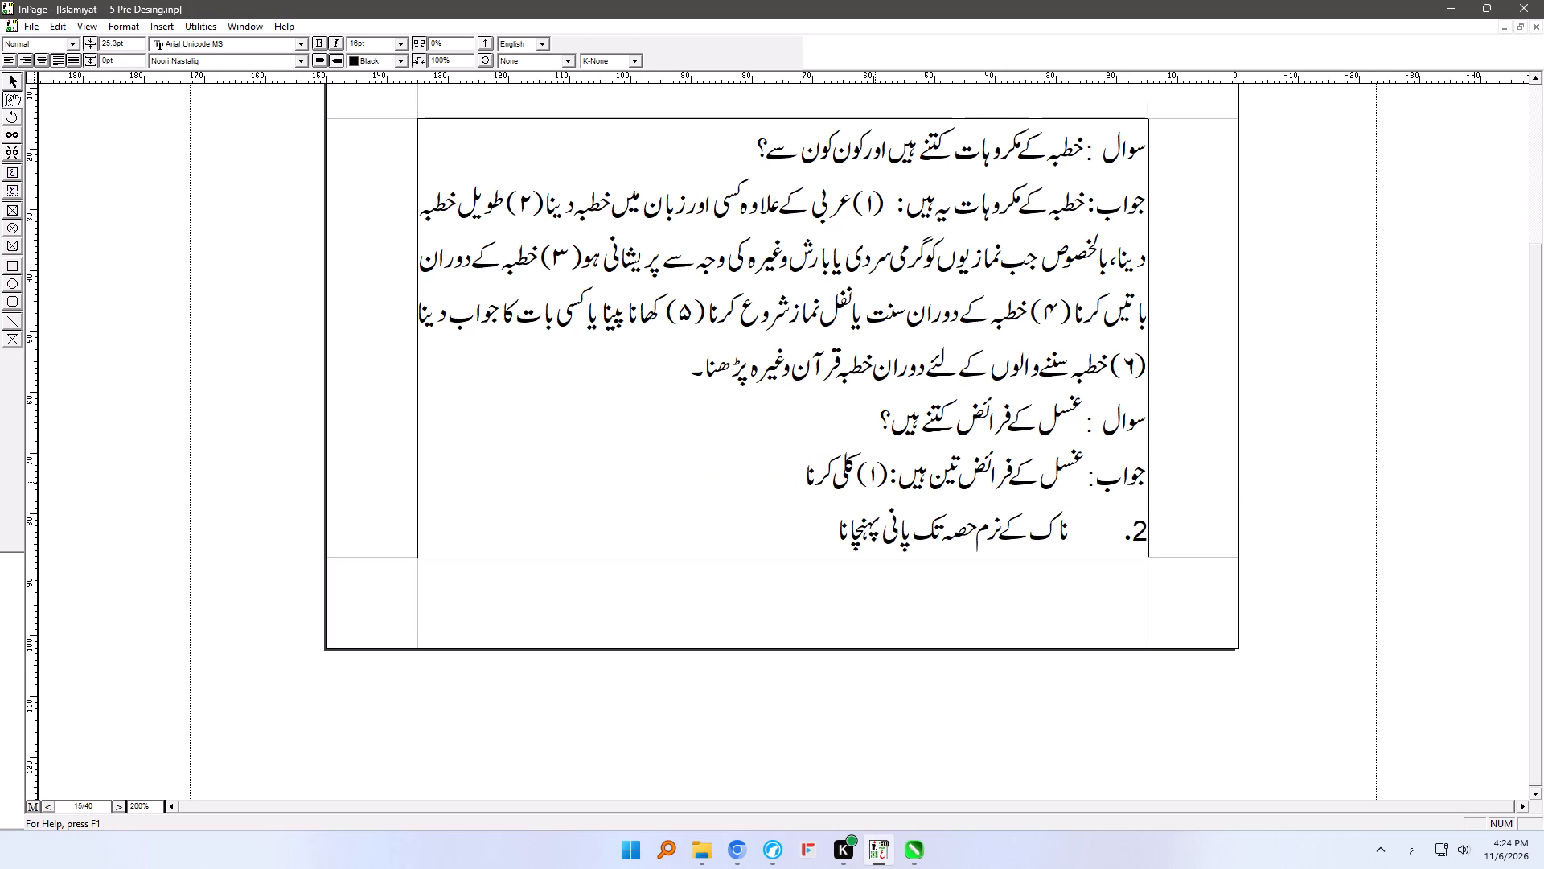
Run the second item ناک کے نرم حصہ تک پانی پہنچانا on after the first, replacing its number with (۲).
click(773, 485)
key(space)
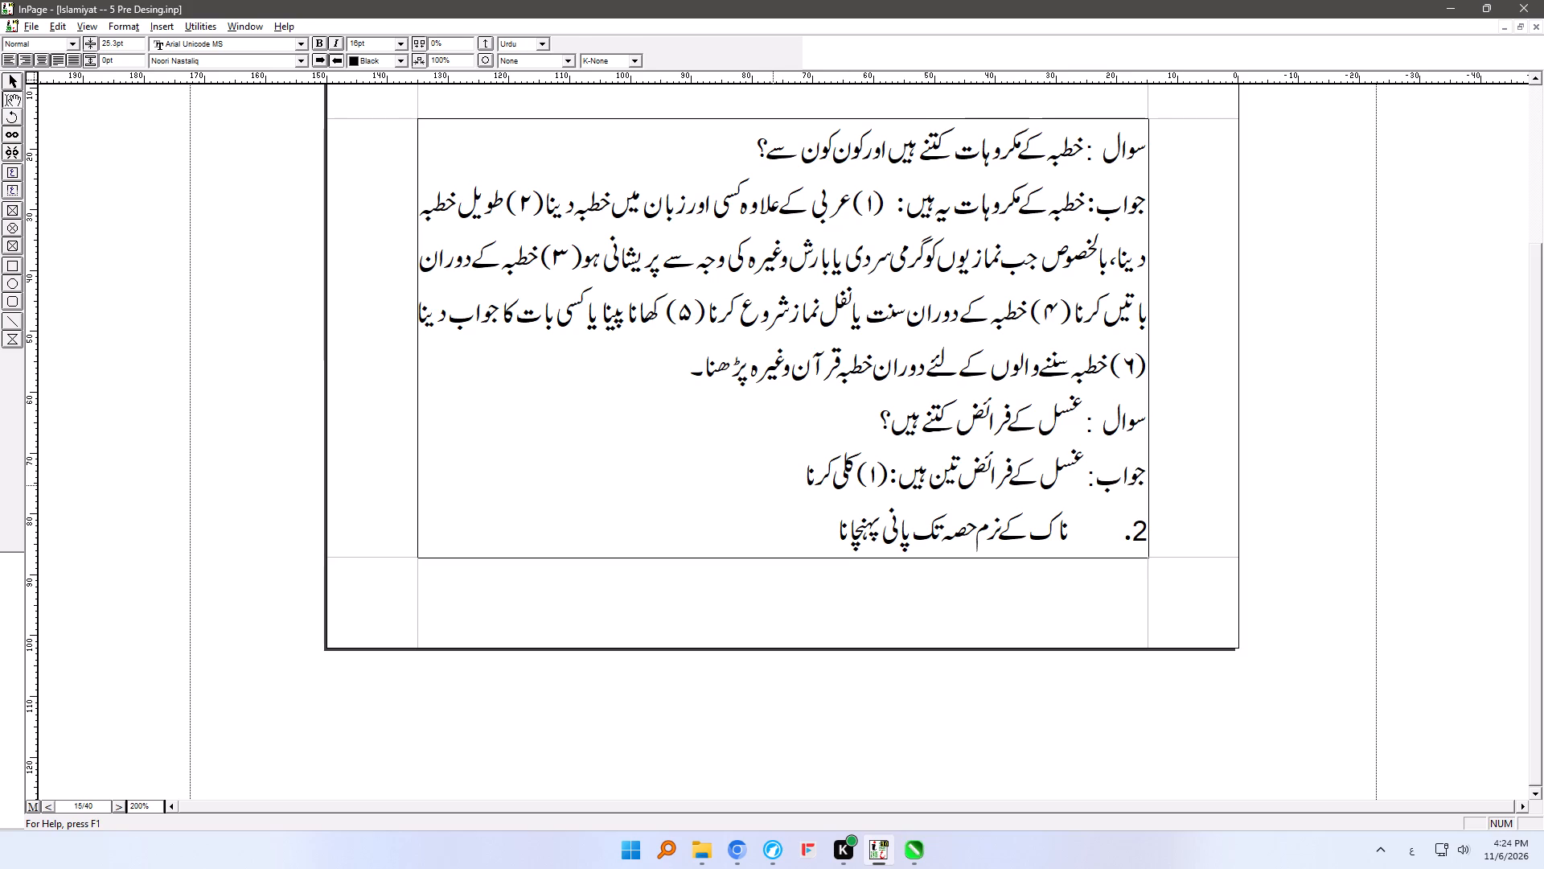
key(shift+parenleft)
text(۲))
key(space)
key(Delete)
key(Delete)
key(Delete)
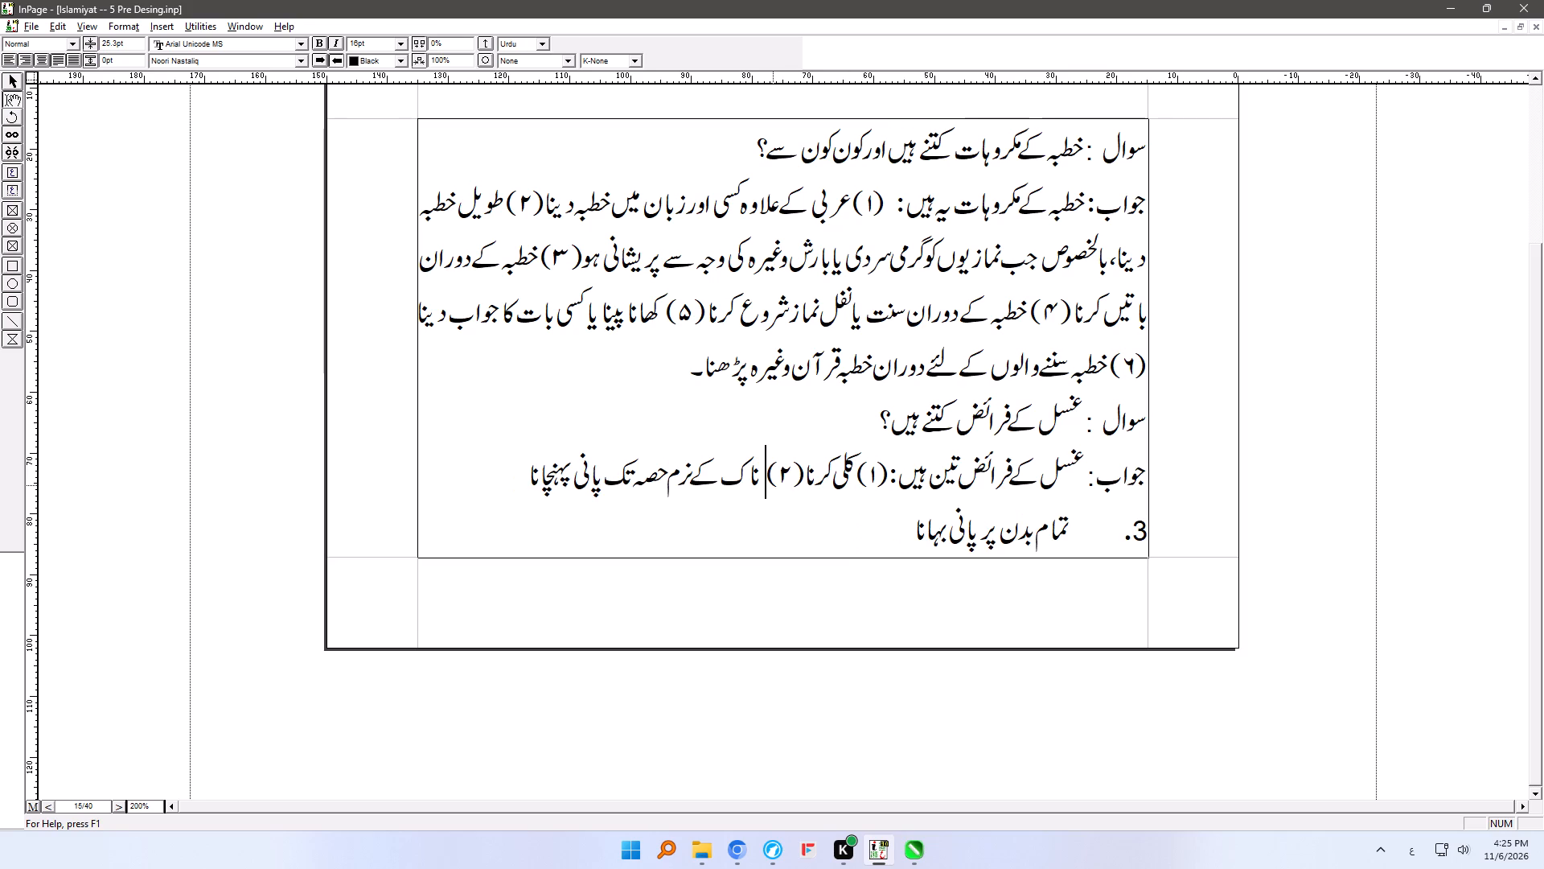
key(Delete)
key(Delete)
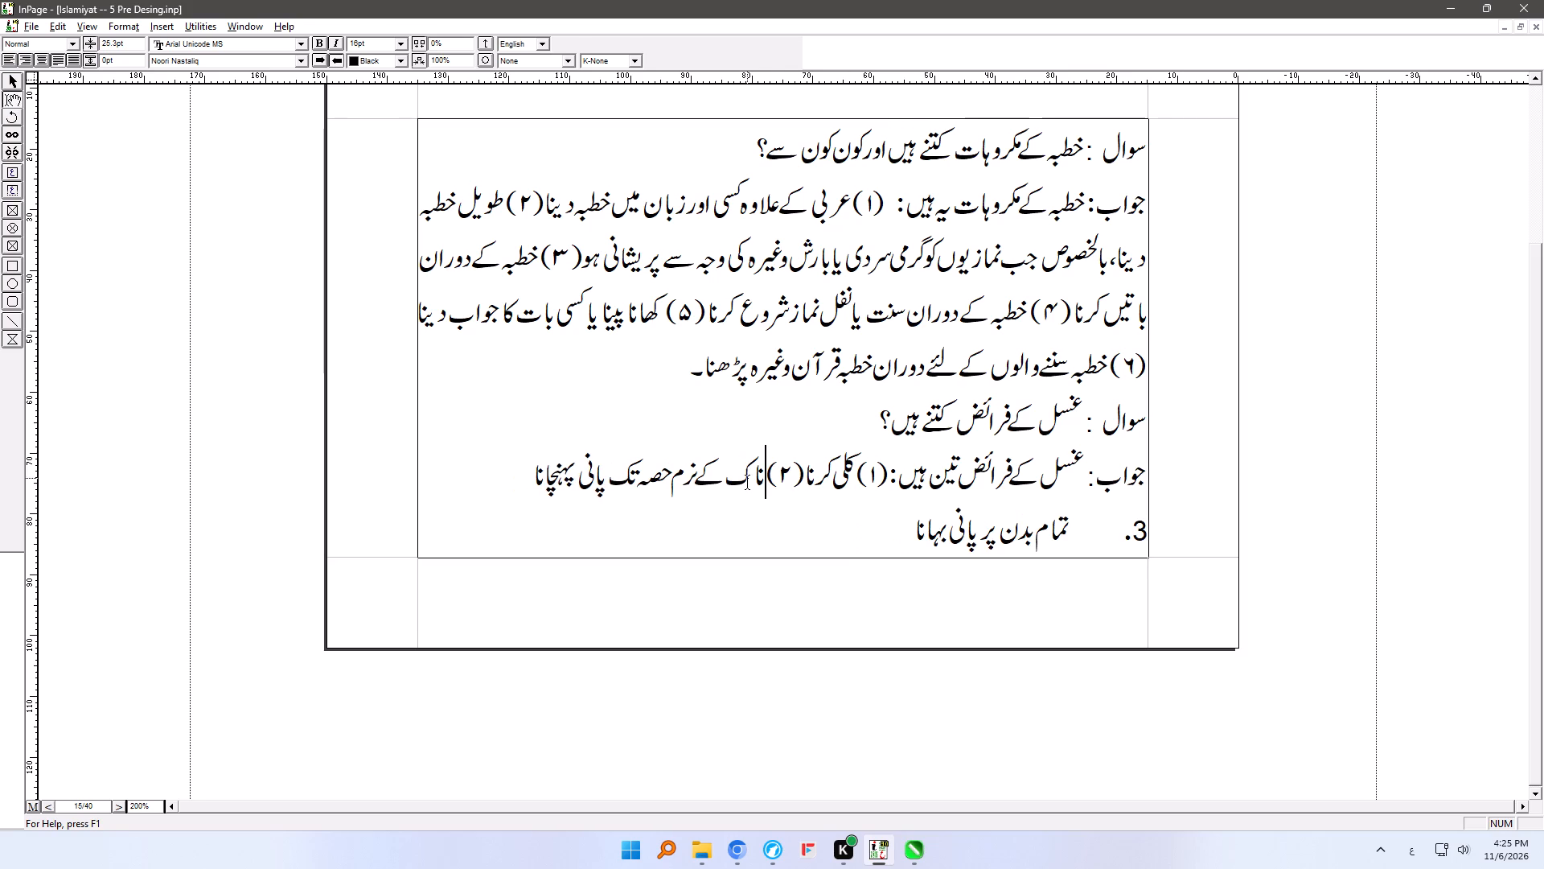
Run the third item تمام بدن پر پانی بہانا on after the second, replacing its number with (۳), end it with ۔ and save the document.
click(495, 465)
key(space)
key(shift+parenleft)
text(۳))
key(space)
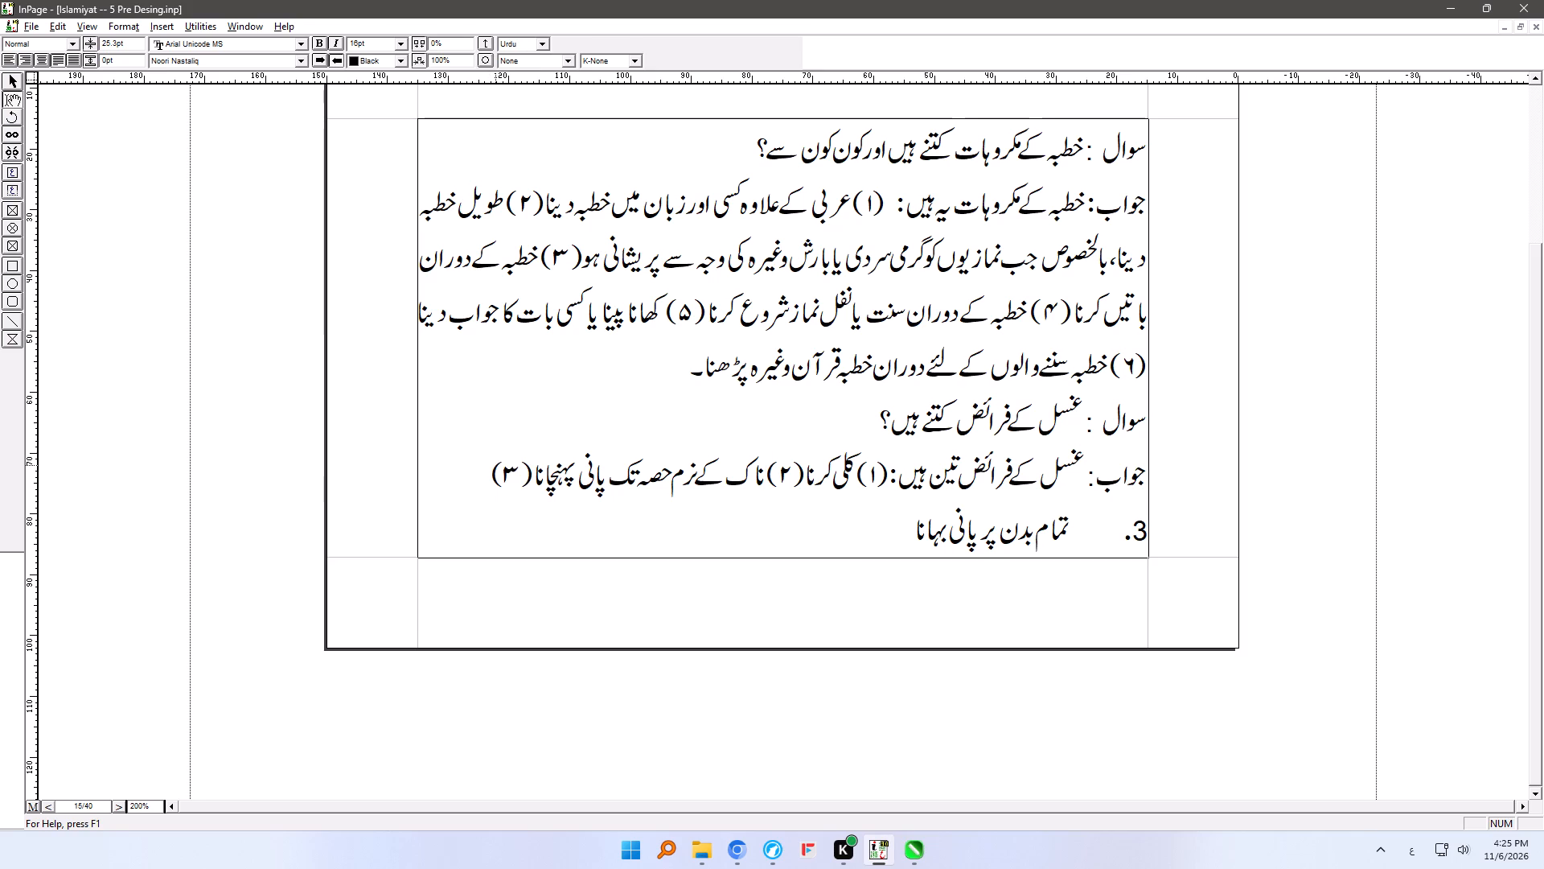
key(Delete)
key(Delete)
key(Delete)
key(Delete)
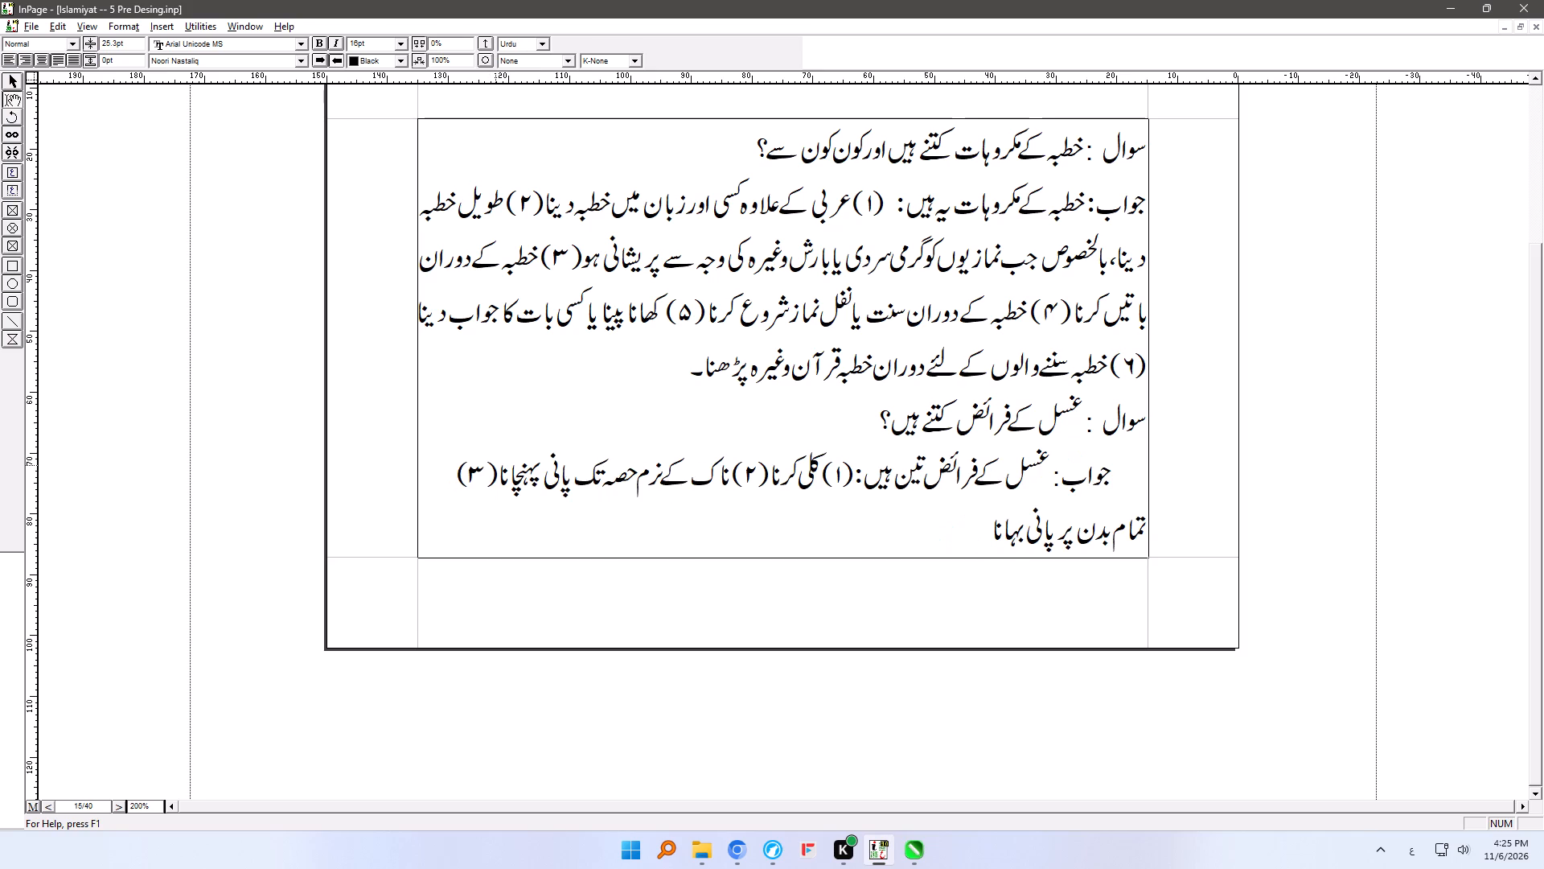
key(Delete)
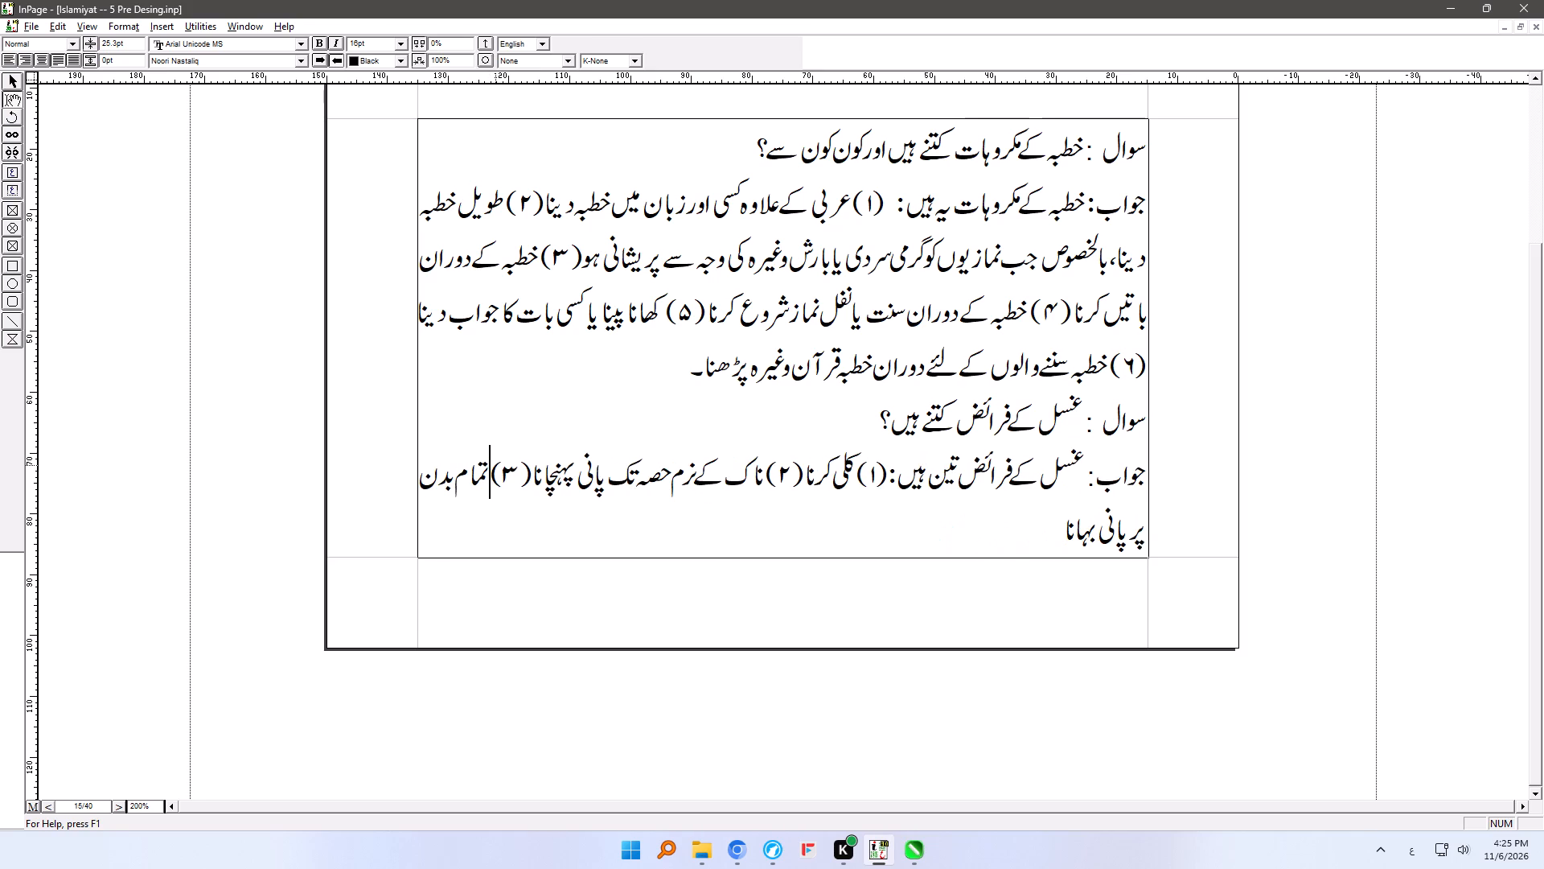
click(1028, 518)
key(ctrl+s)
key(Return)
Read through Islamiyat -- 6 from page 1 to page 3 for the next questions to transfer.
key(ctrl+shift+Tab)
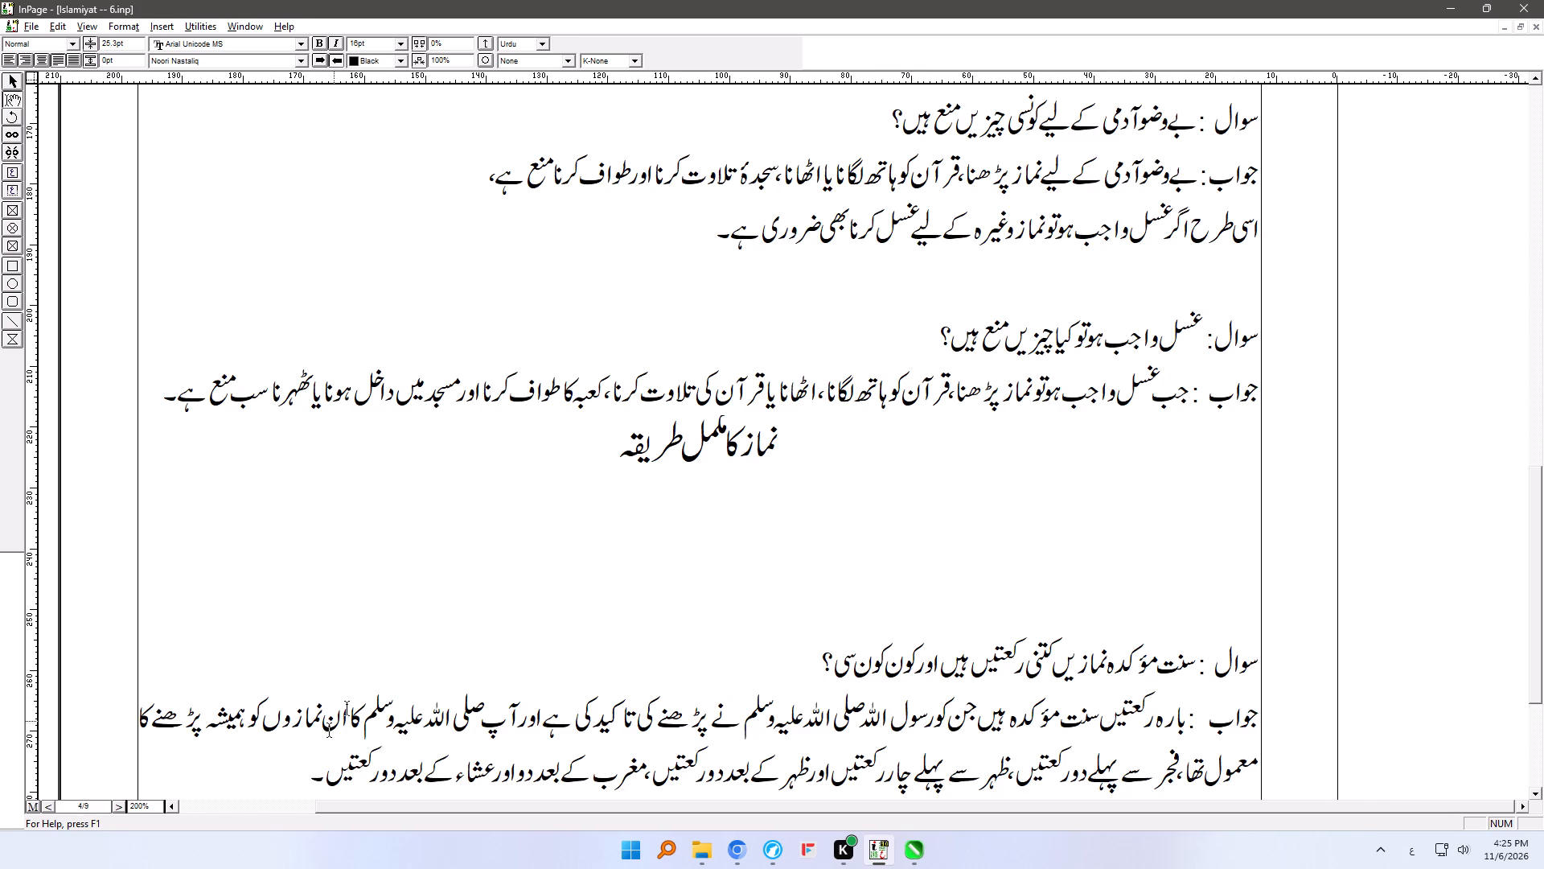
drag(96, 808, 35, 811)
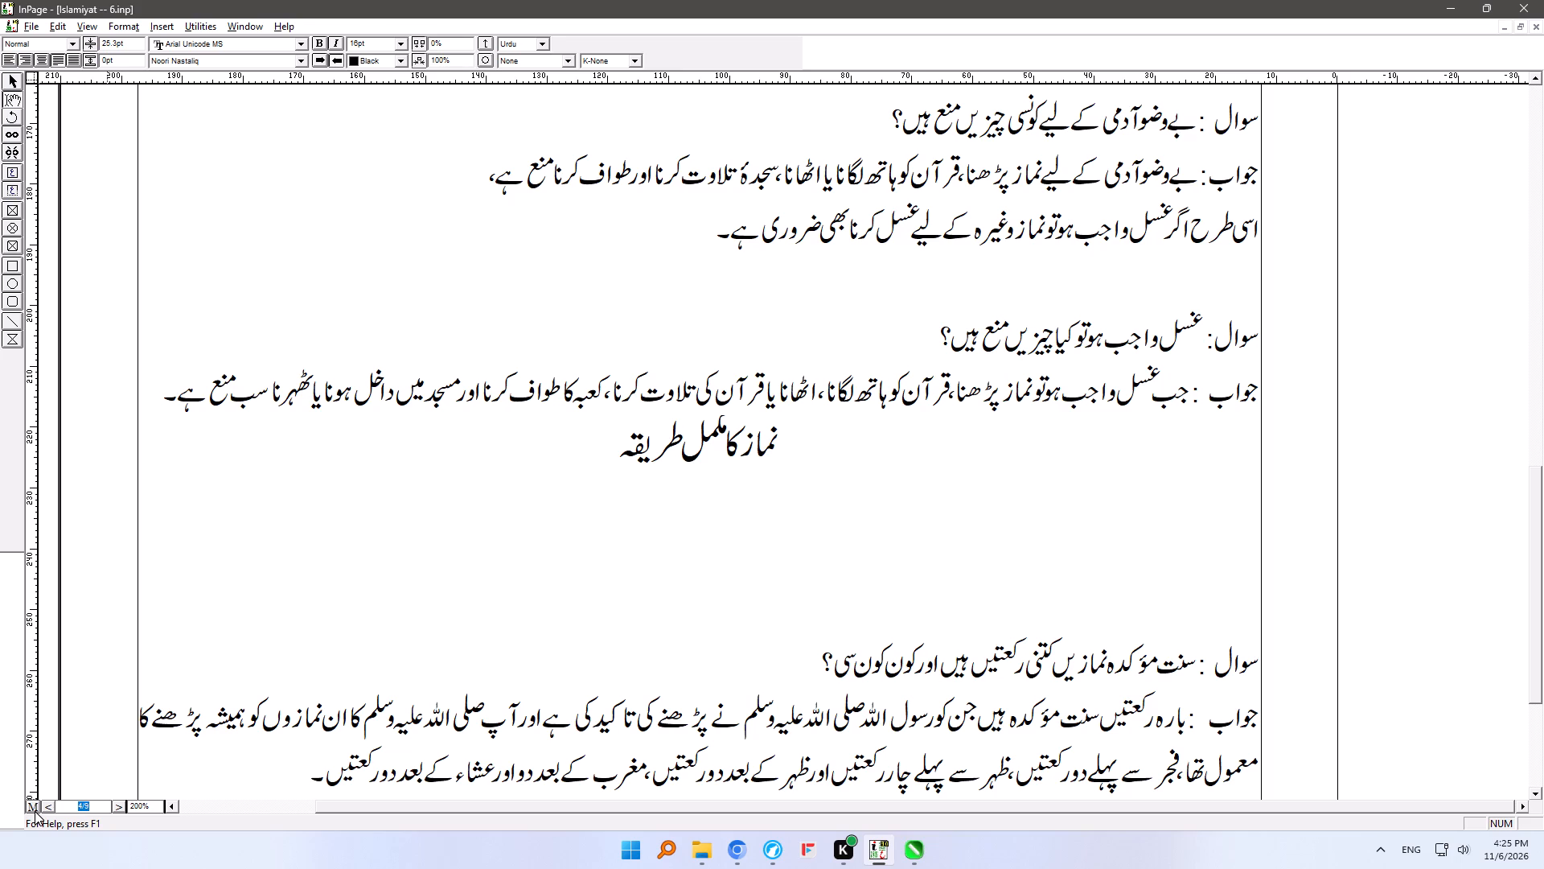
key(1)
key(Return)
click(741, 332)
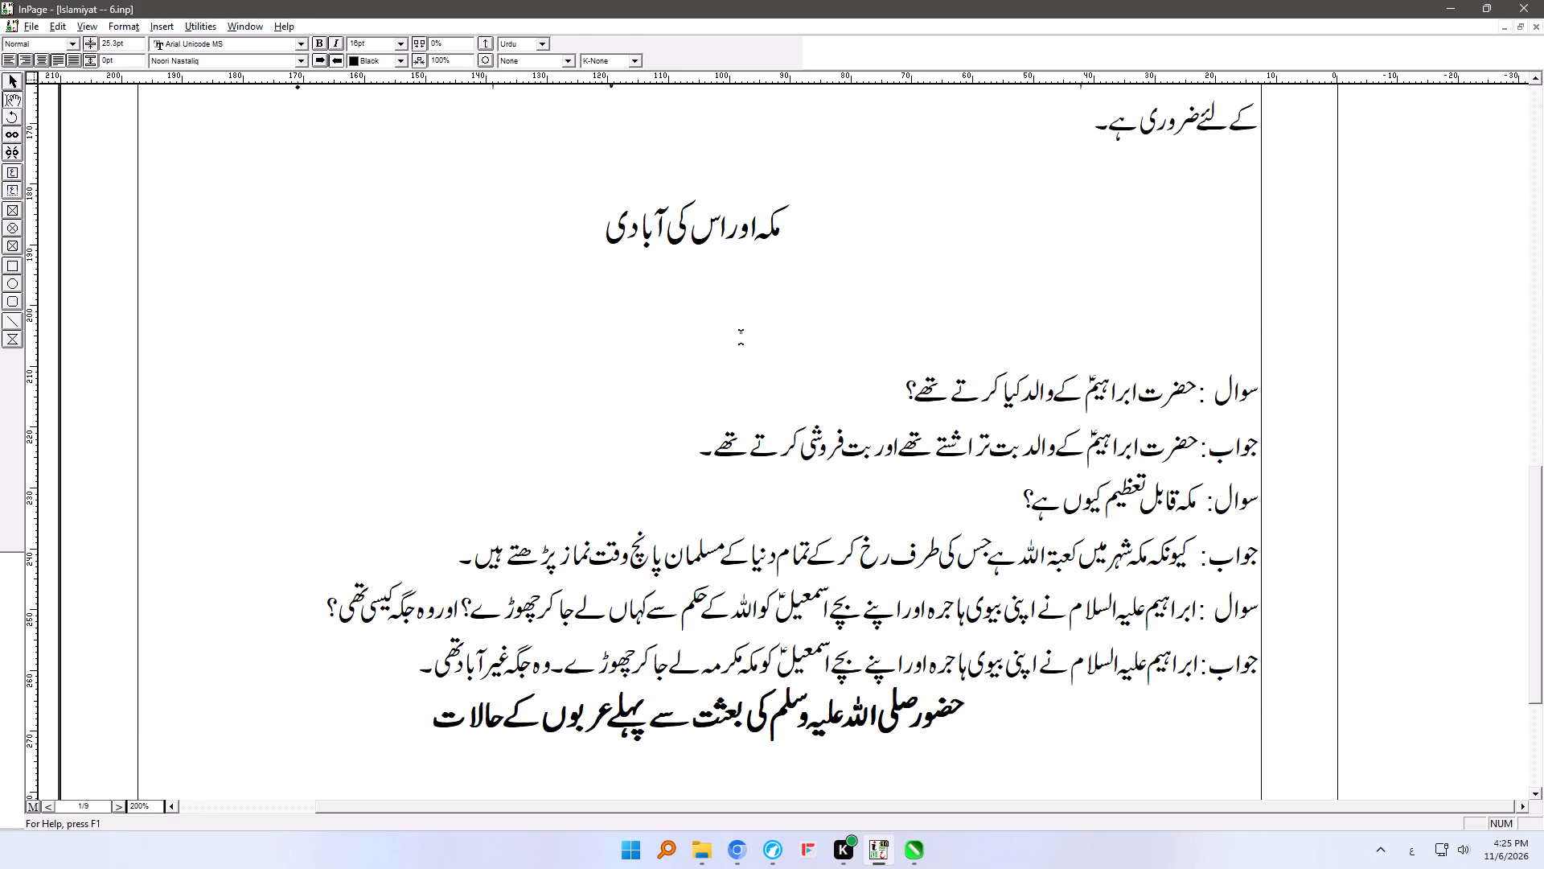
ctrl+right_drag(650, 341, 617, 671)
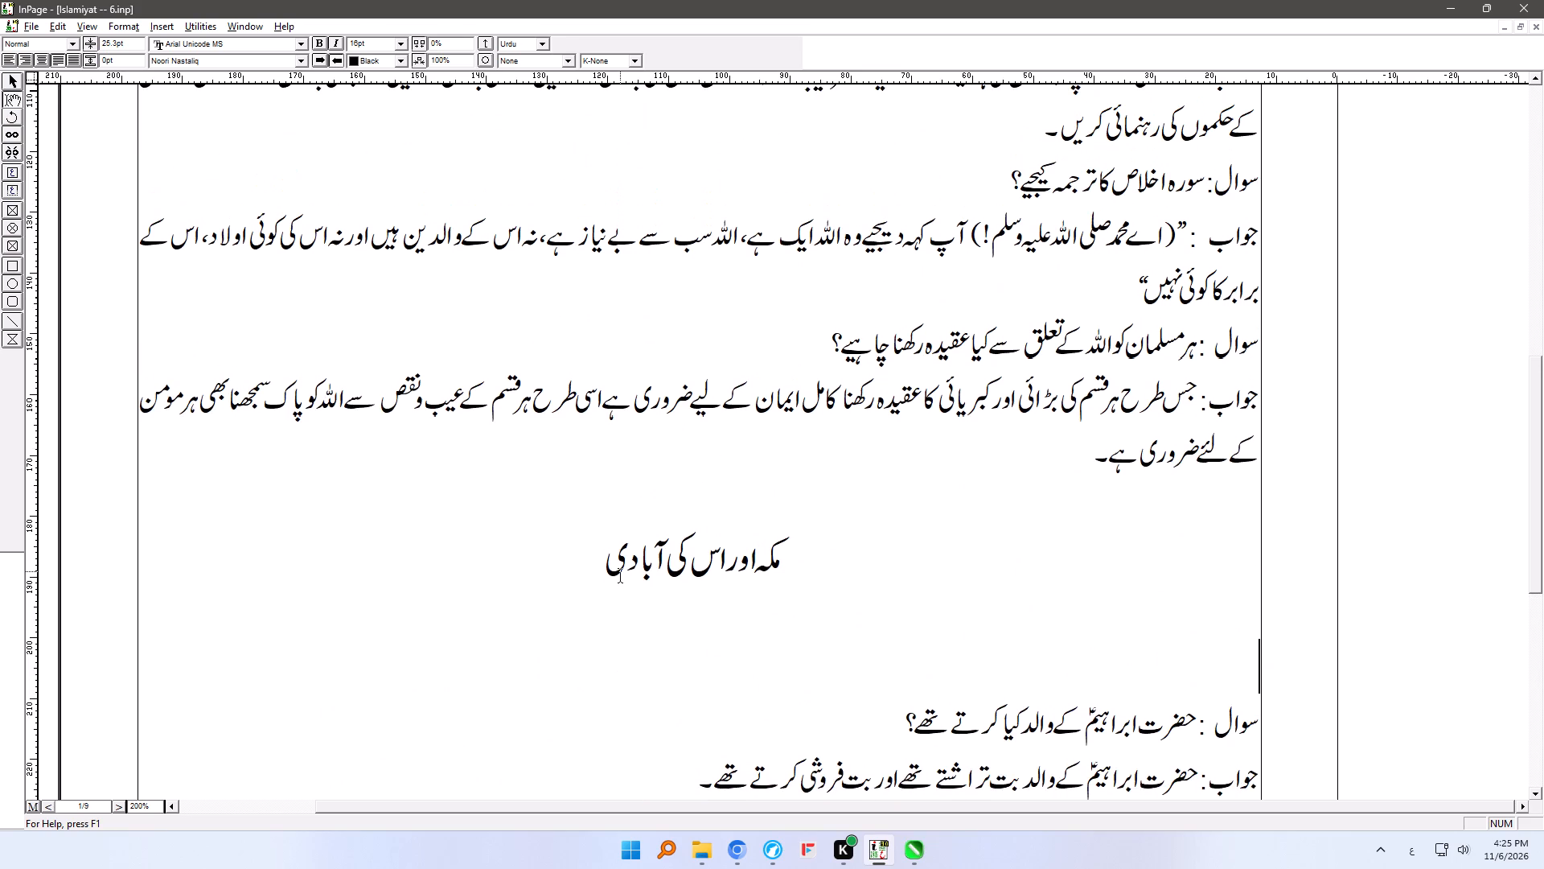
ctrl+right_drag(623, 441, 623, 730)
ctrl+right_drag(622, 468, 622, 690)
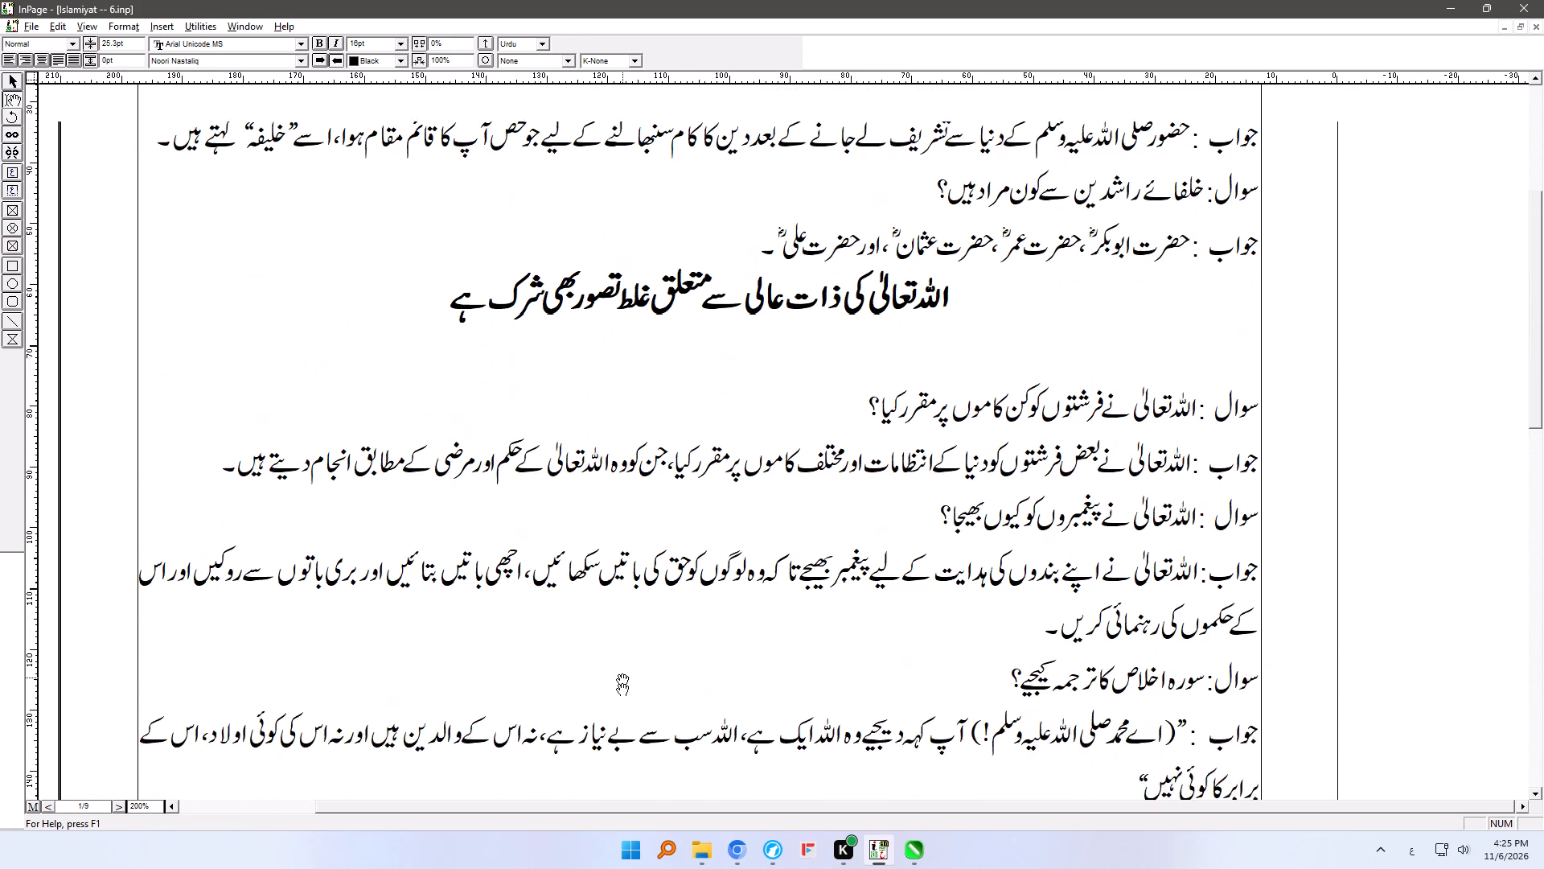
ctrl+right_drag(622, 690, 622, 783)
ctrl+right_drag(630, 510, 630, 494)
ctrl+right_drag(598, 672, 608, 318)
ctrl+right_drag(606, 632, 606, 364)
ctrl+right_drag(599, 632, 599, 485)
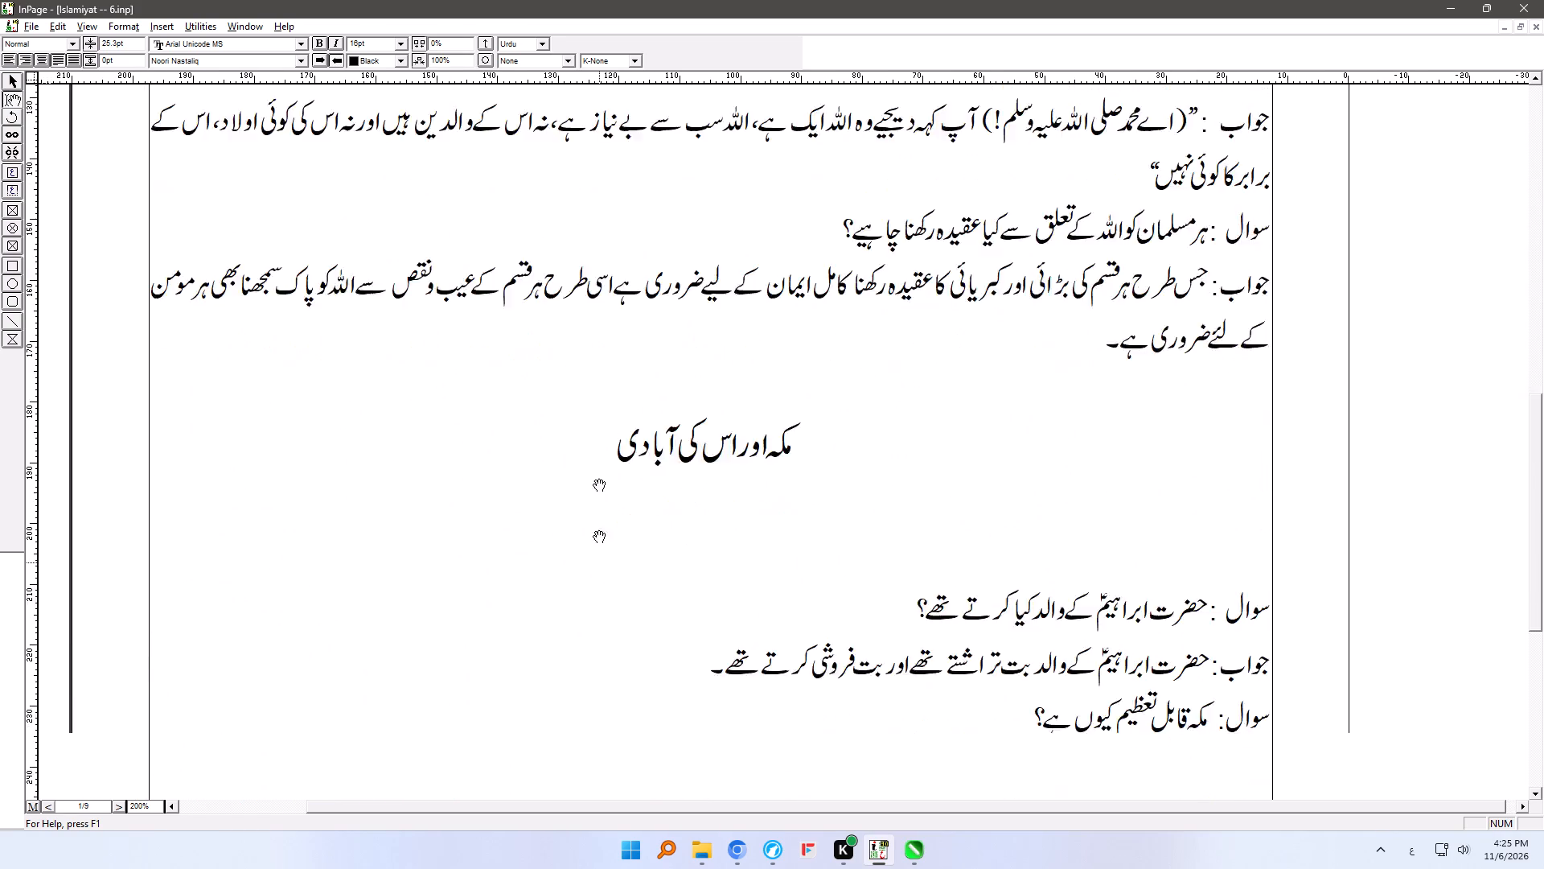
ctrl+right_drag(599, 485, 599, 355)
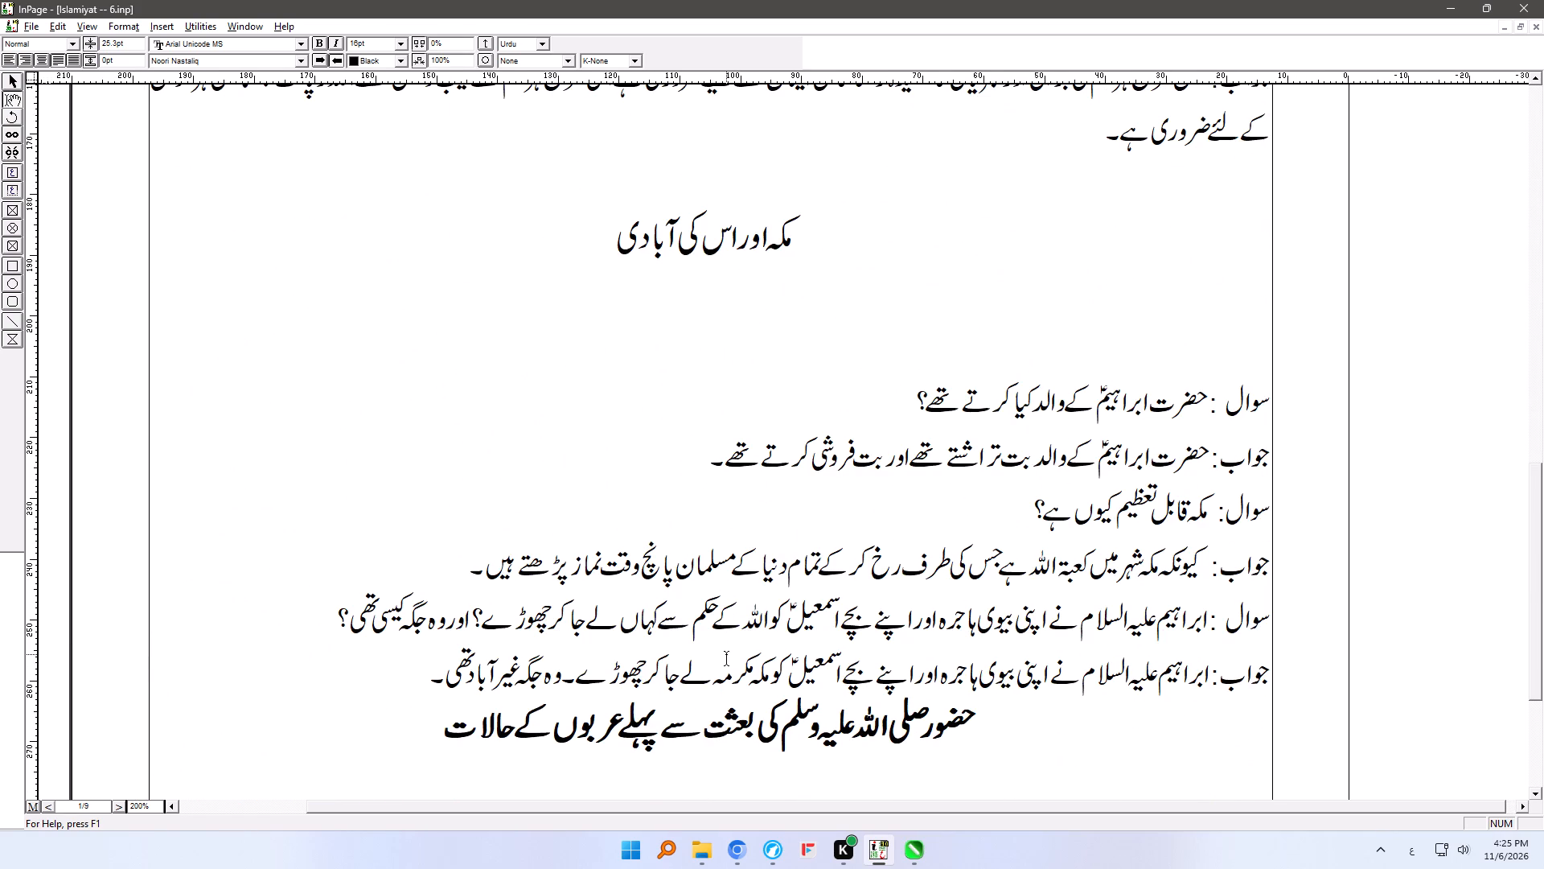
ctrl+right_drag(726, 653, 720, 396)
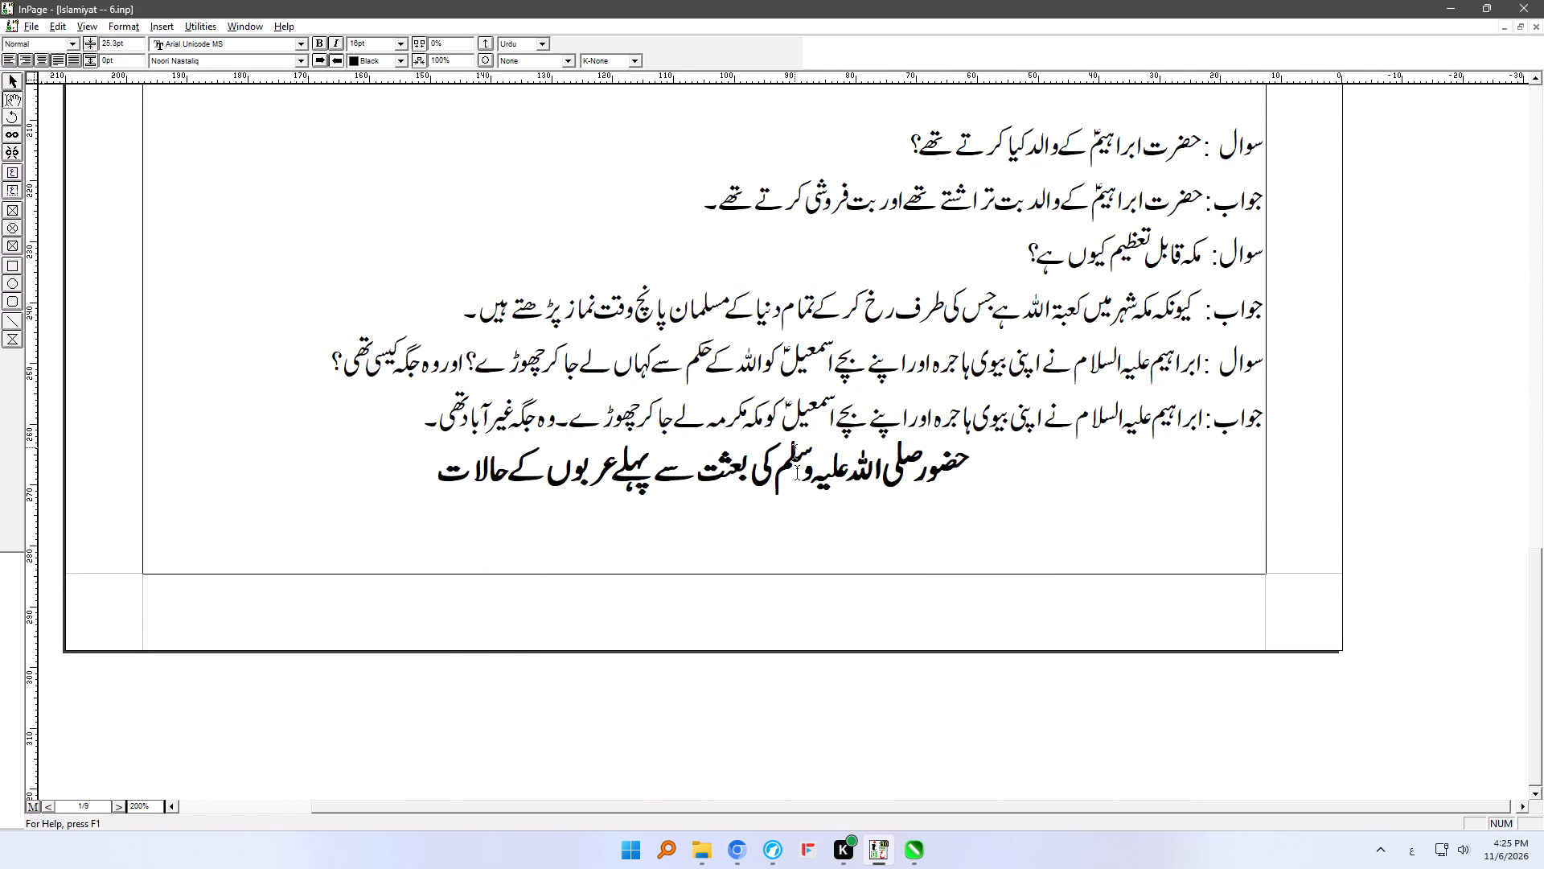
click(1035, 537)
key(Down)
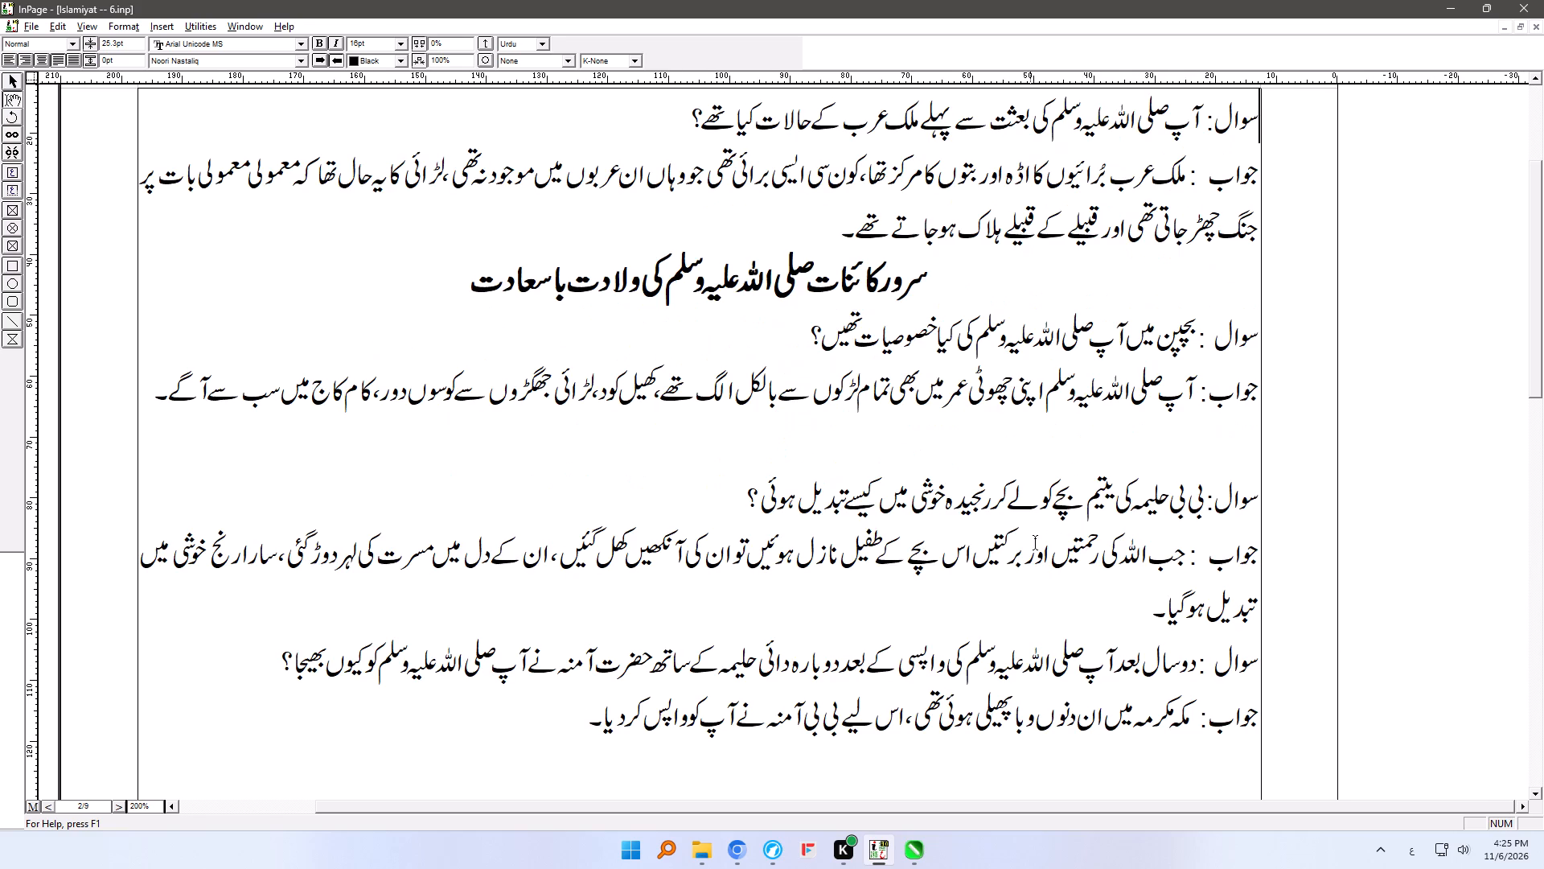
right_drag(986, 726, 988, 418)
click(857, 572)
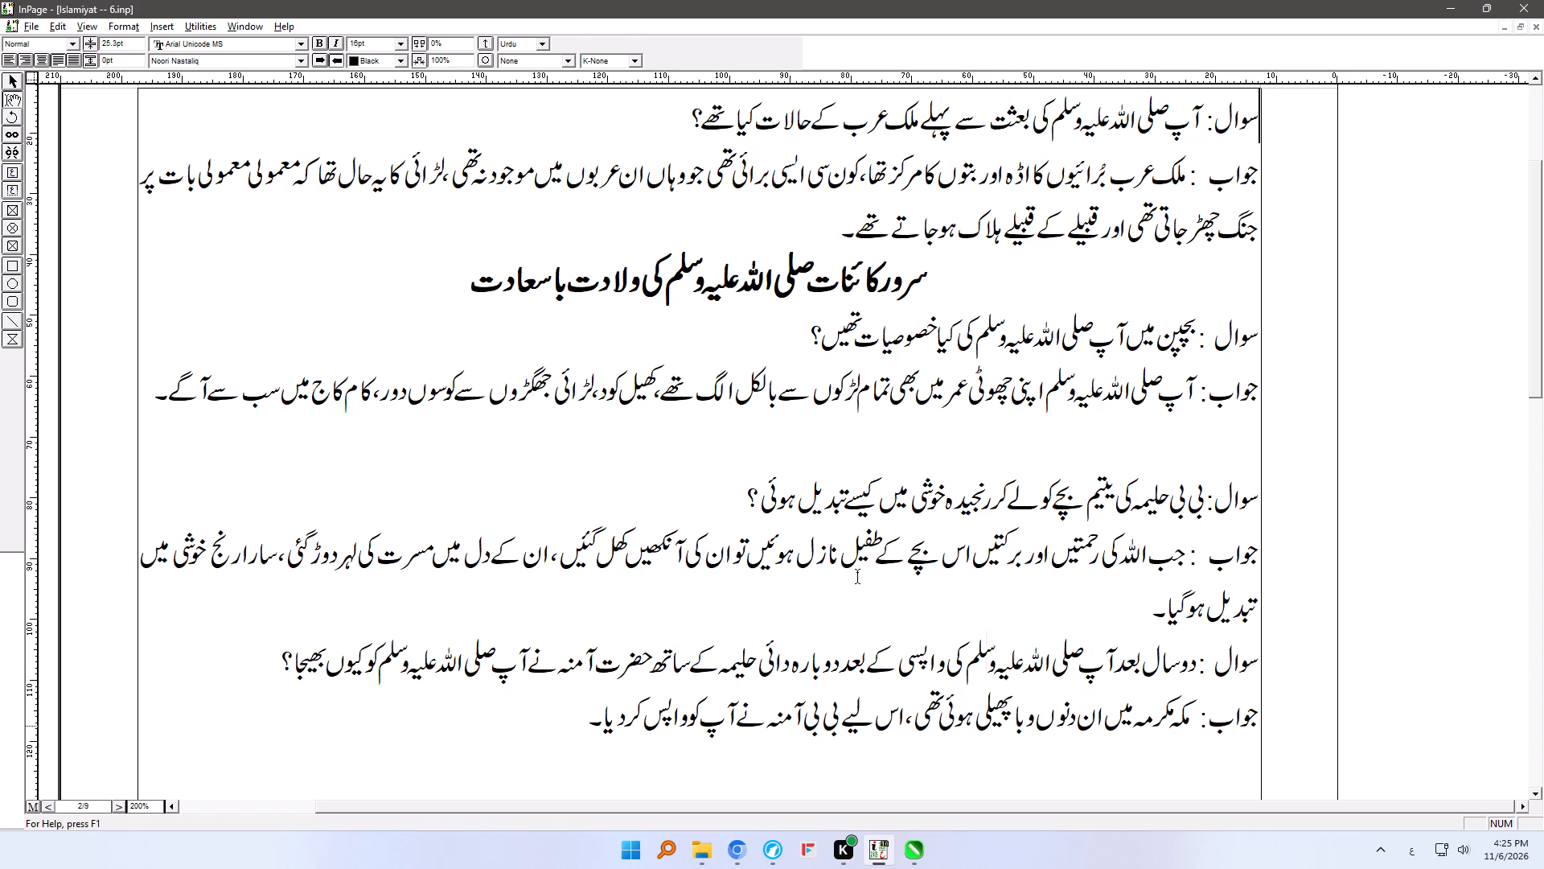
ctrl+right_drag(869, 649, 841, 370)
ctrl+right_drag(807, 621, 815, 224)
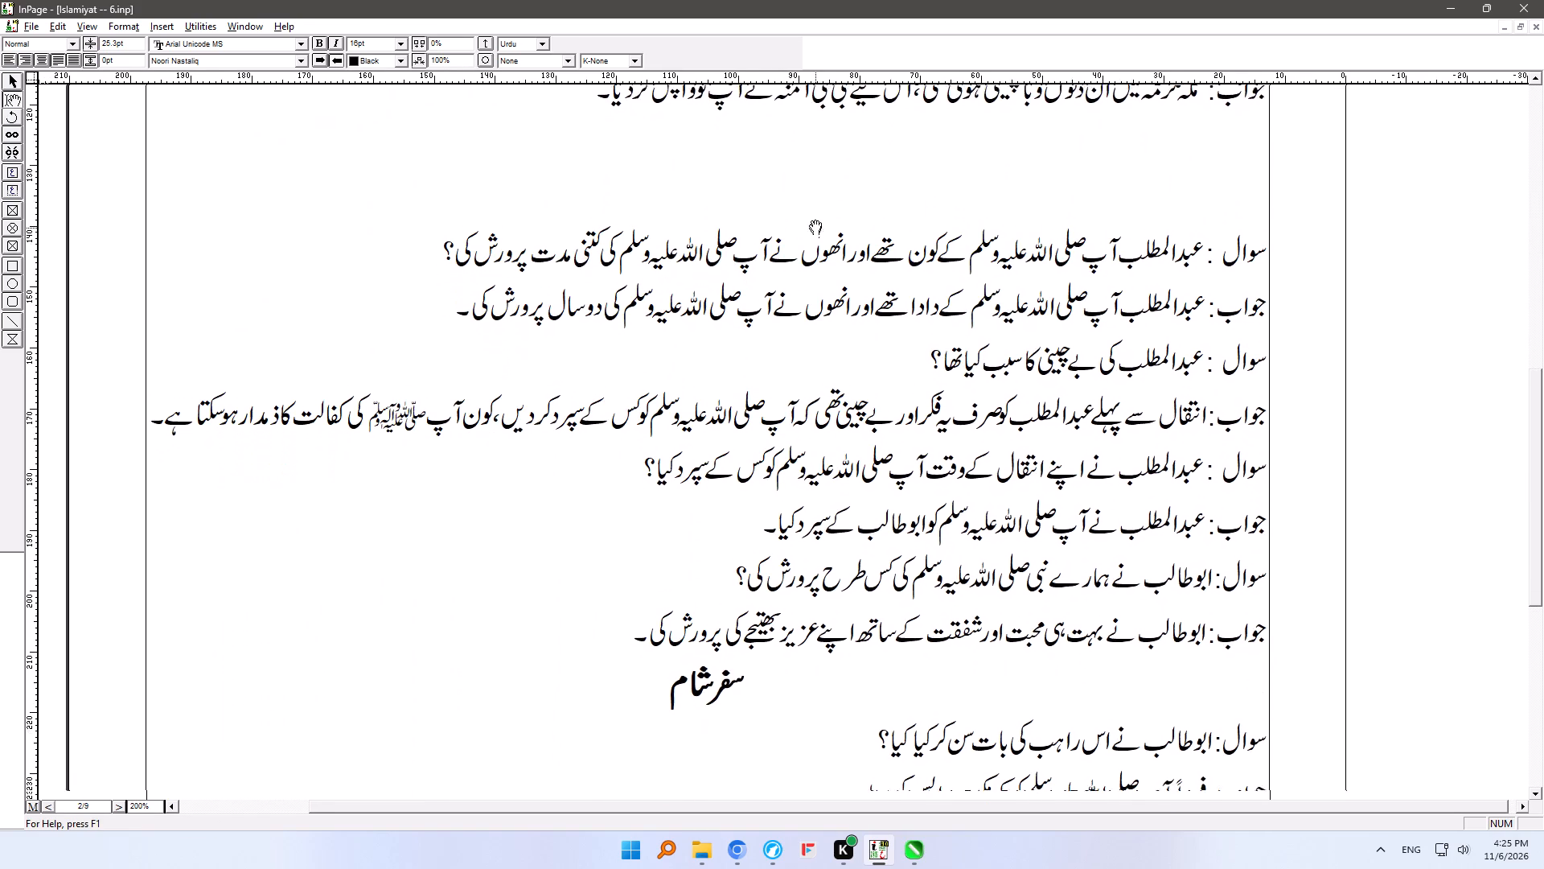
ctrl+right_drag(815, 224, 817, 214)
ctrl+right_drag(839, 612, 838, 254)
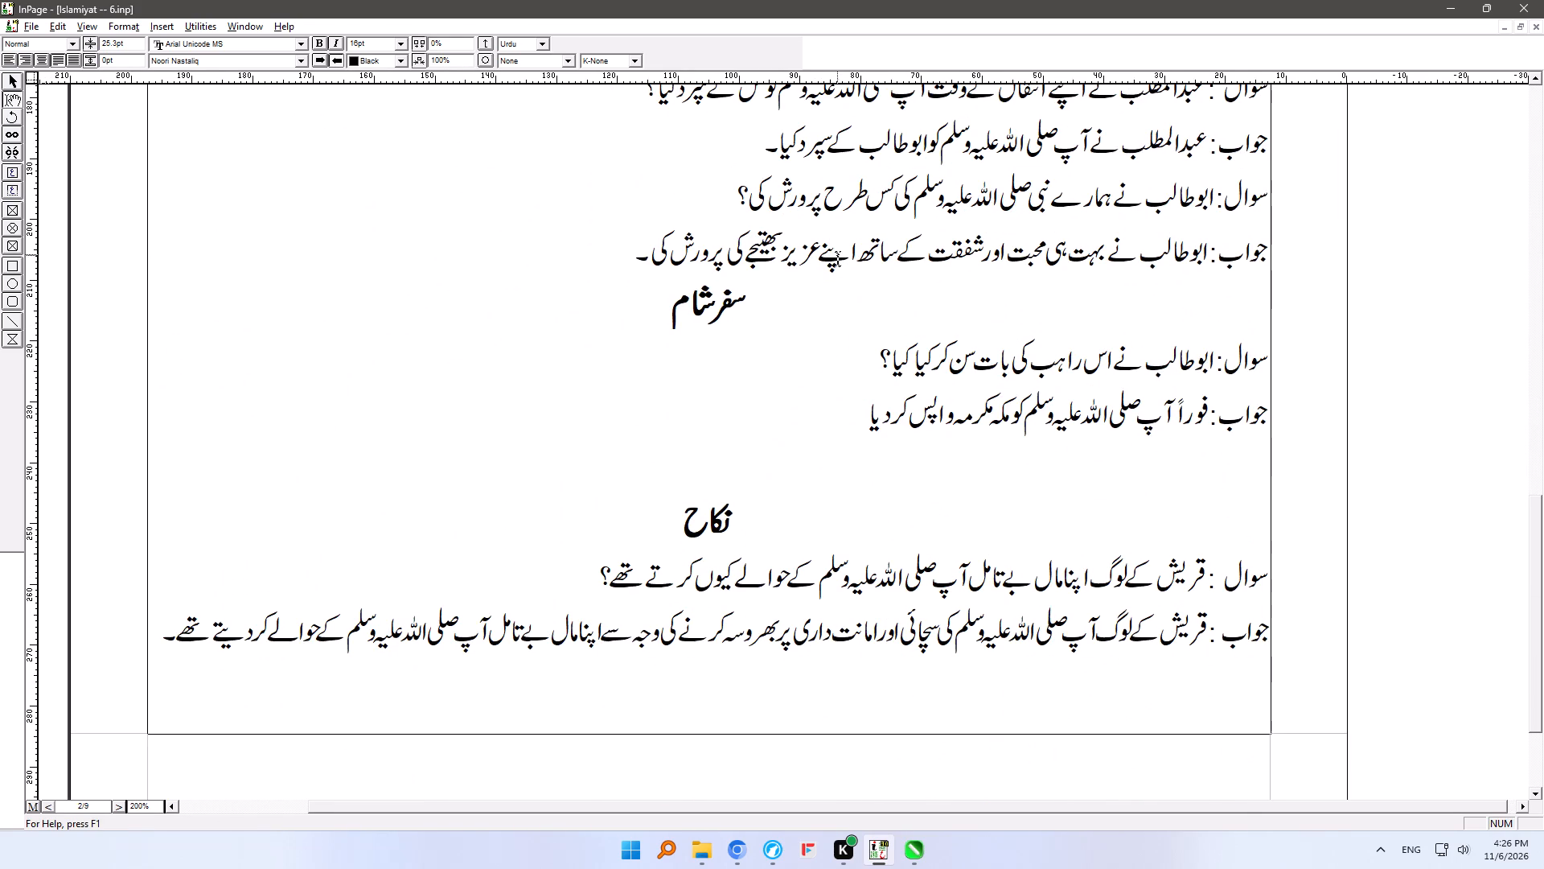
click(845, 632)
key(Down)
key(Down)
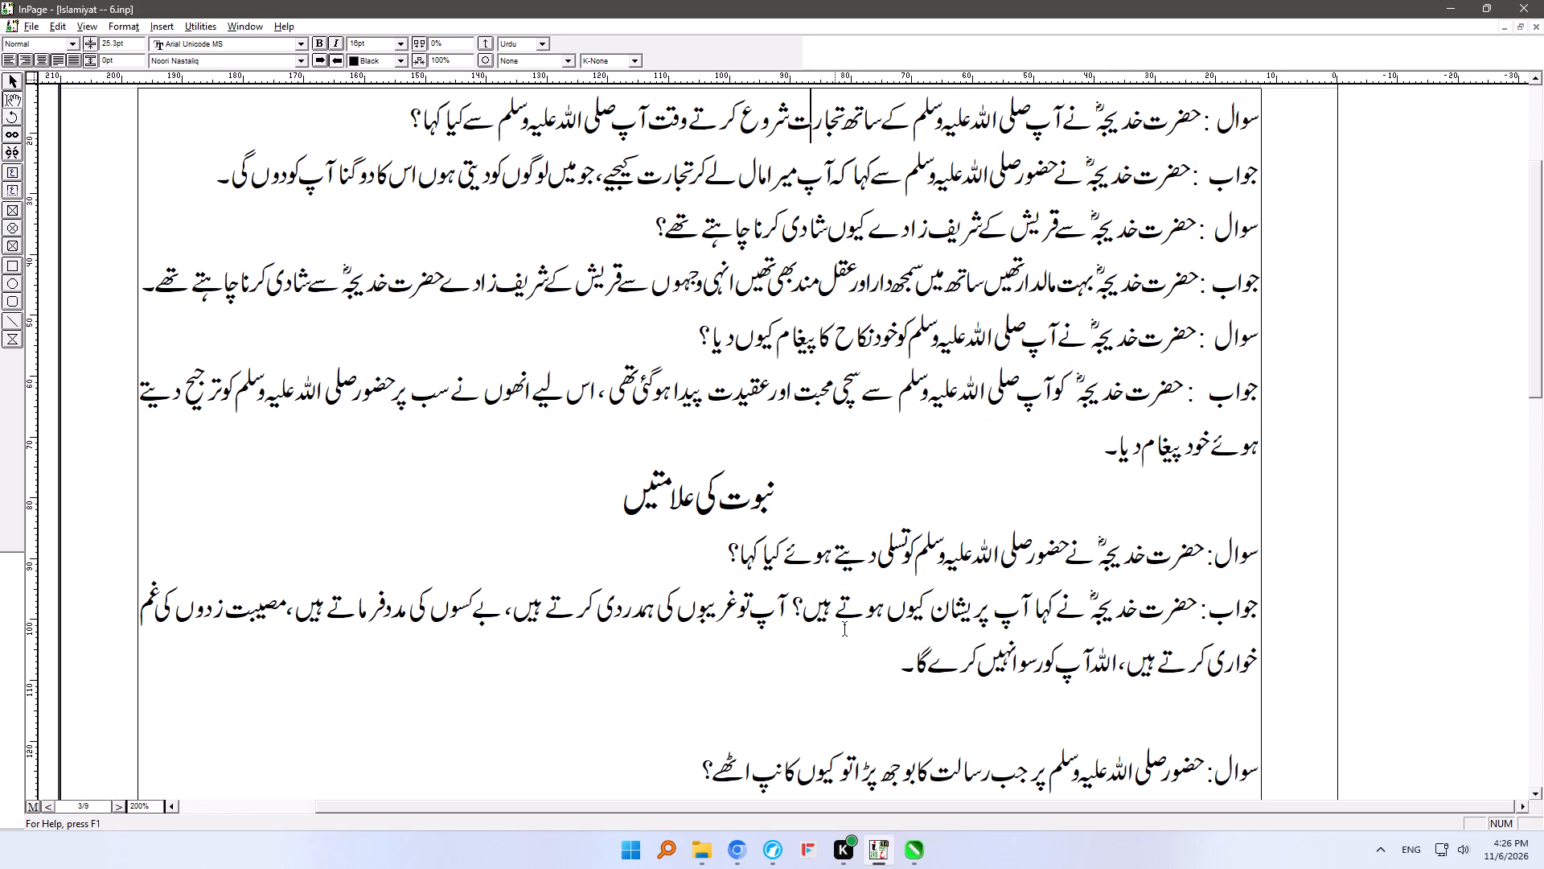
Move the question about حضرت خدیجہؓ consoling (تسلی دیتے ہوئے کیا کہا؟) with its answer from Islamiyat -- 6 to page 16 of Islamiyat -- 5 Pre Desing.
drag(888, 665, 1039, 629)
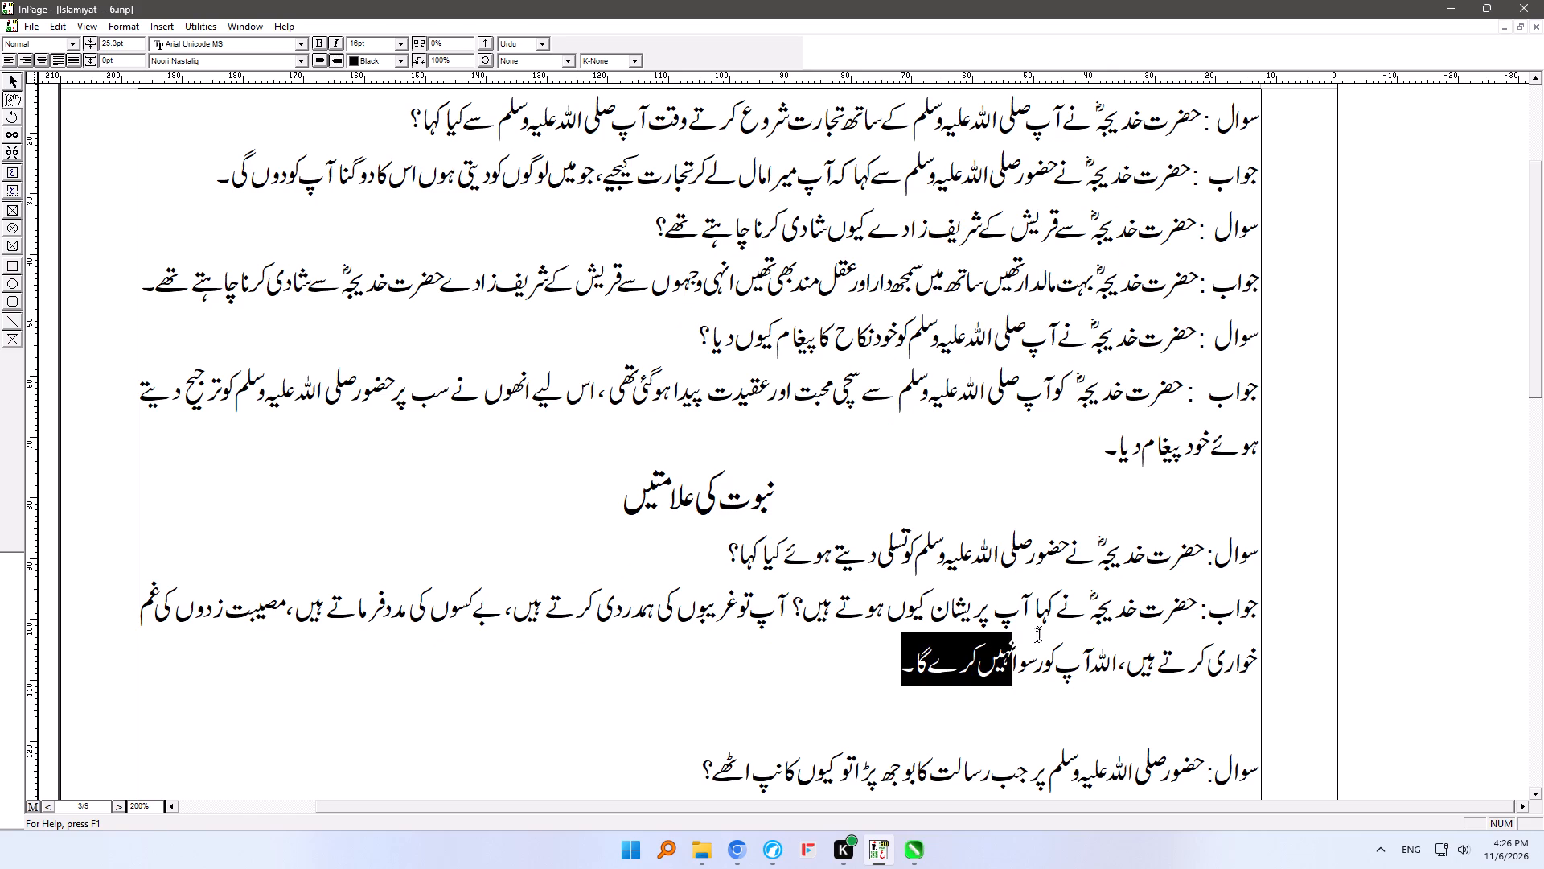
drag(1039, 629, 1277, 566)
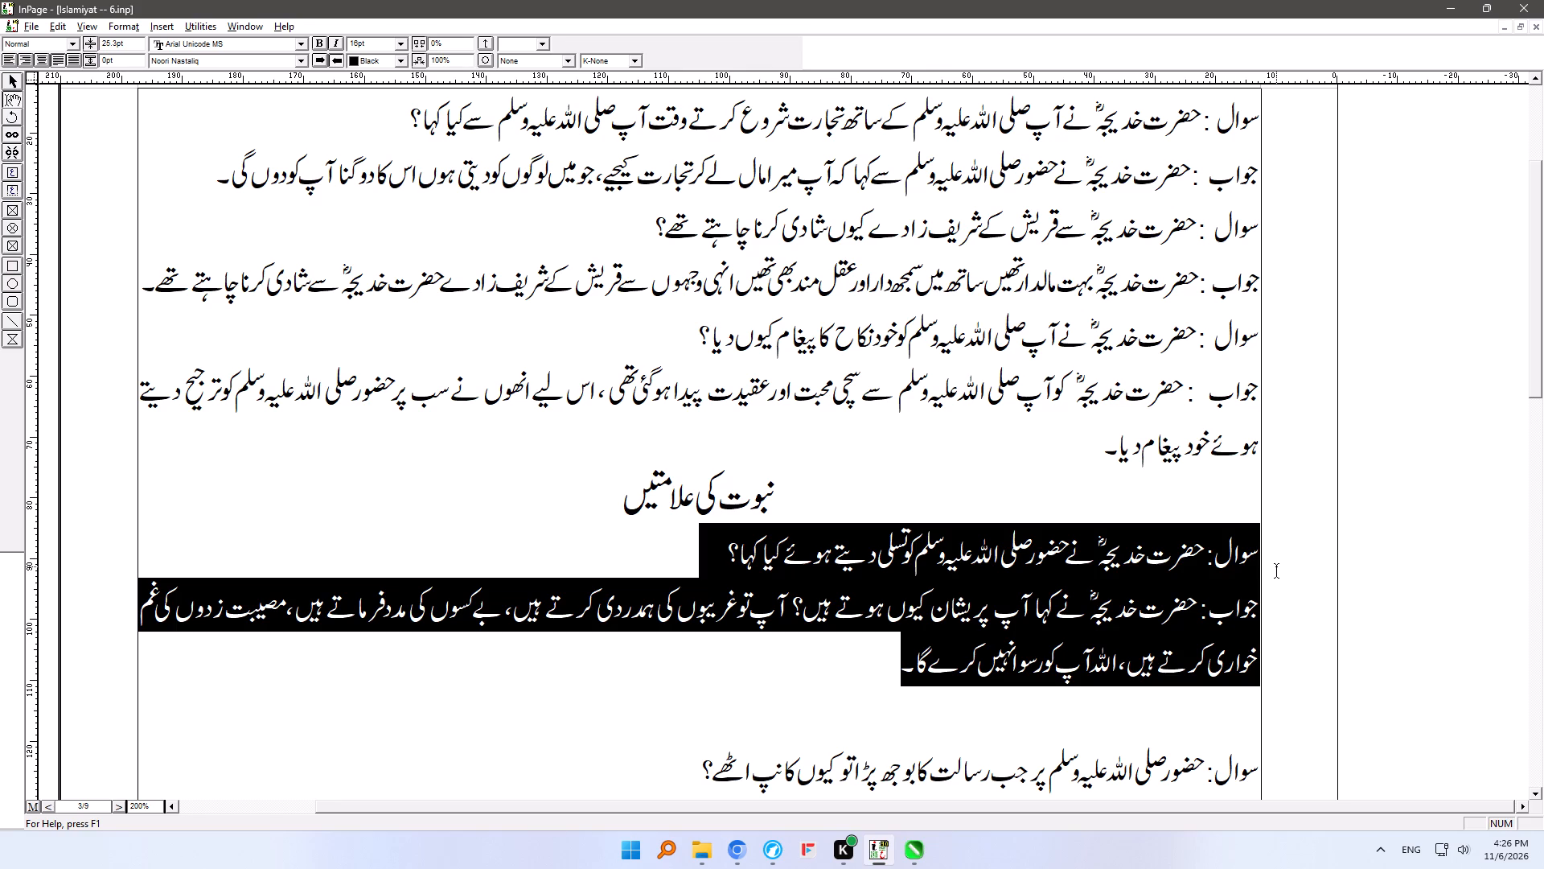
key(ctrl+x)
key(ctrl+shift+Tab)
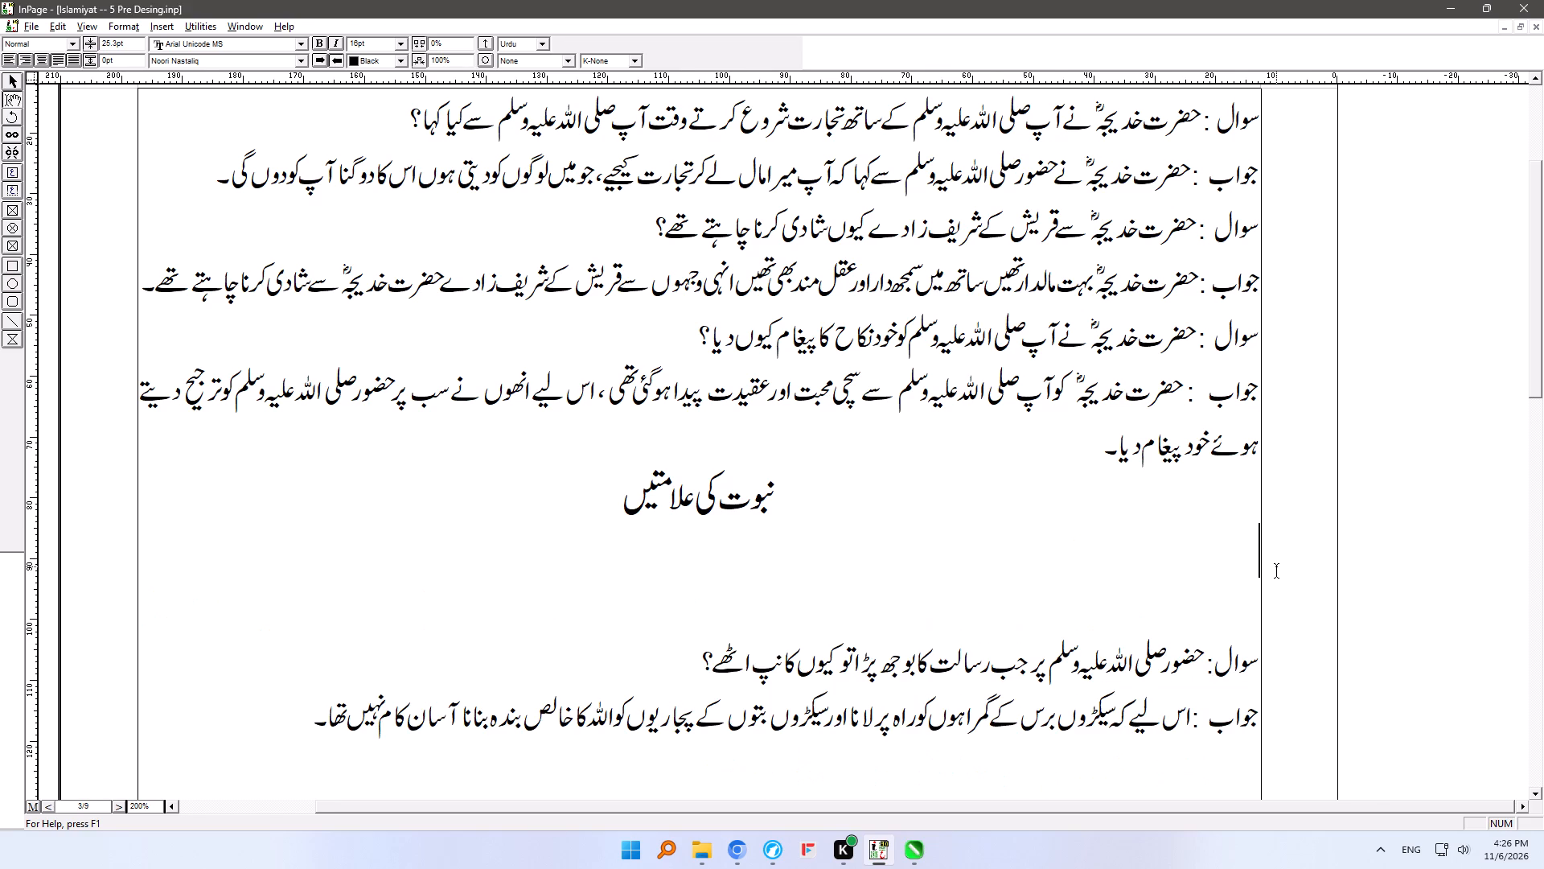
key(ctrl+v)
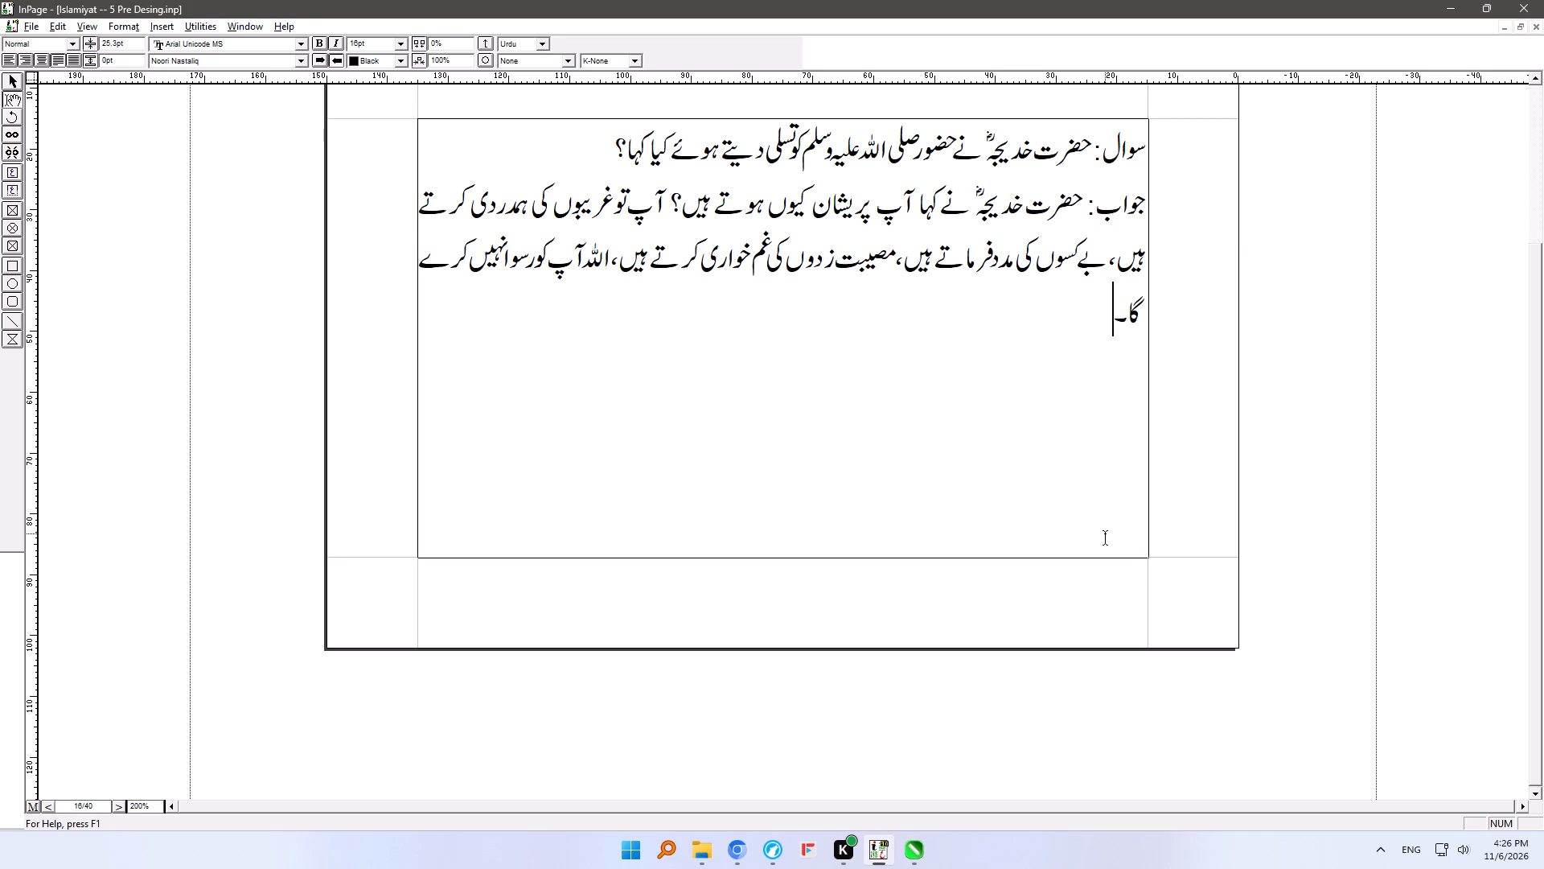
key(Return)
Move the question بعثت سے پہلے ملک عرب کے حالات کیا تھے؟ with its answer from page 2 of Islamiyat -- 6 to below the حضرت خدیجہؓ answer.
key(ctrl+shift+Tab)
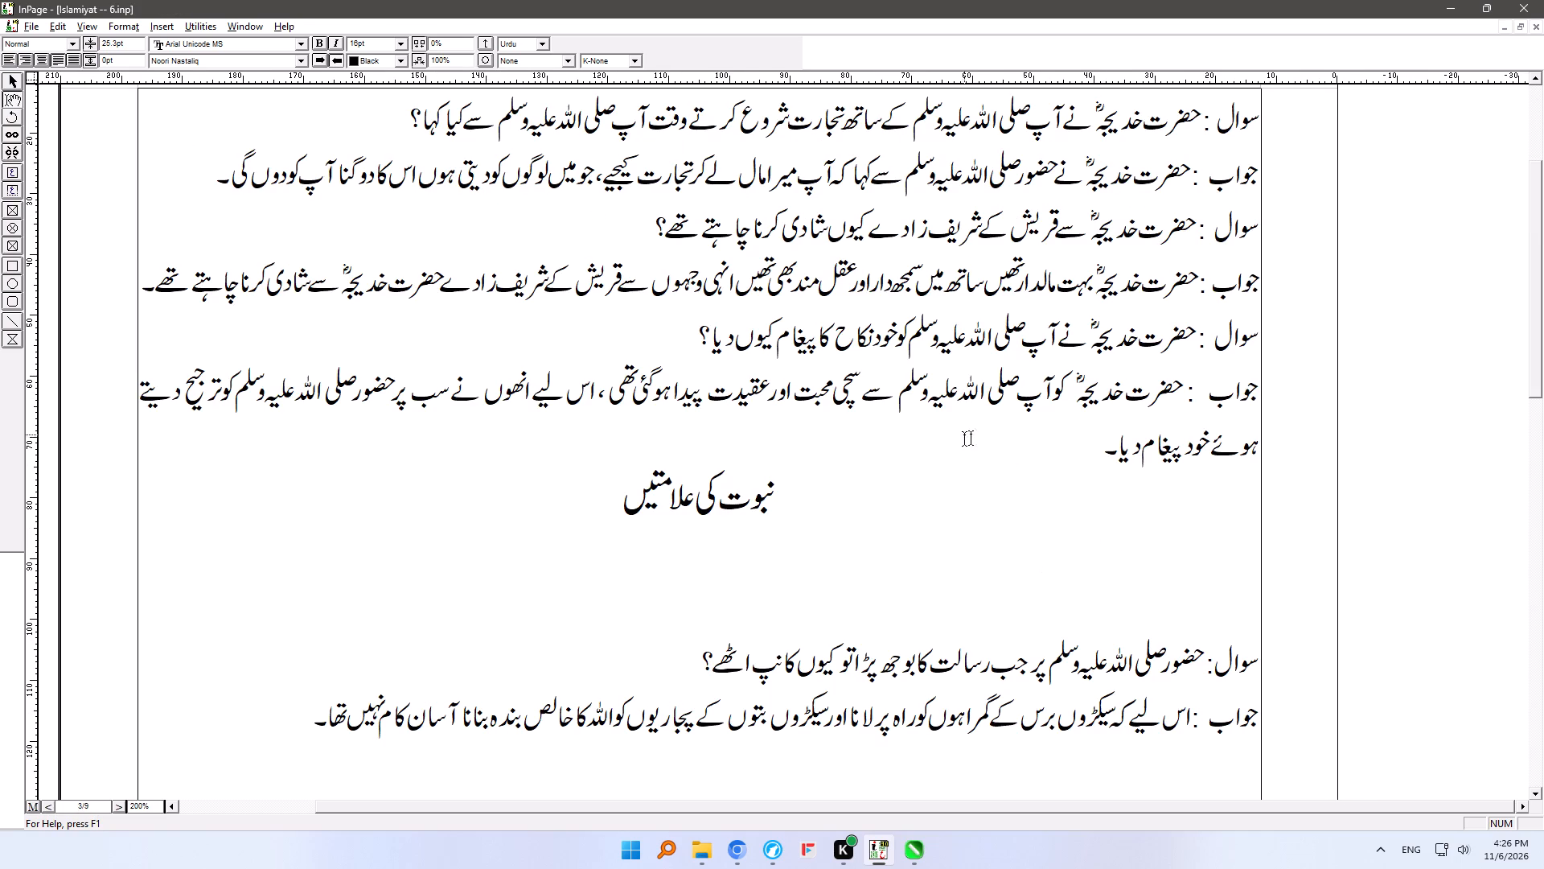
click(119, 805)
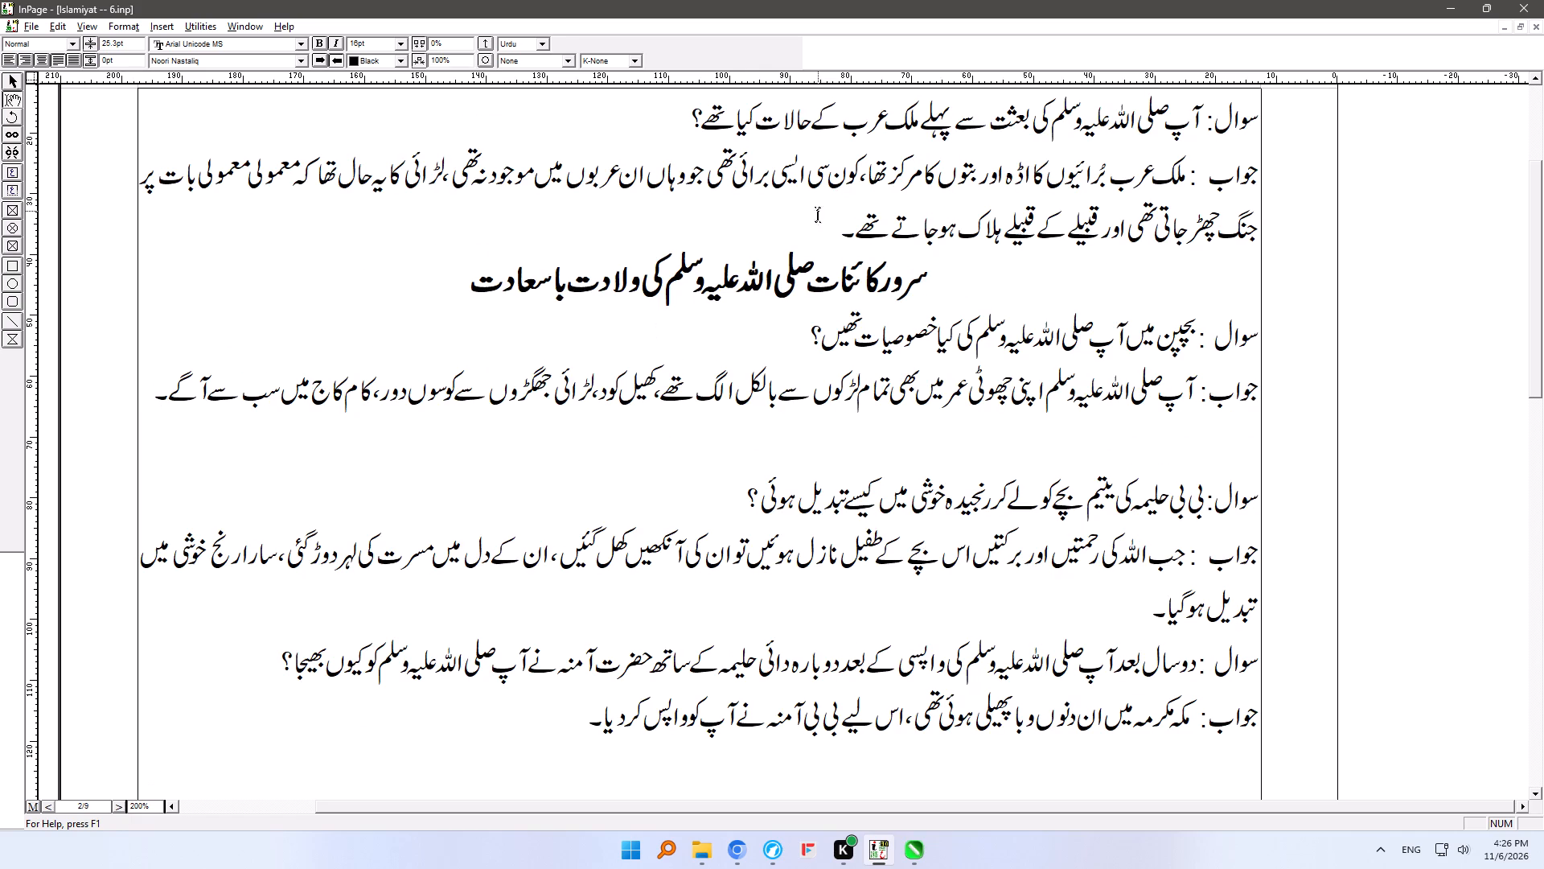
drag(828, 225, 1269, 121)
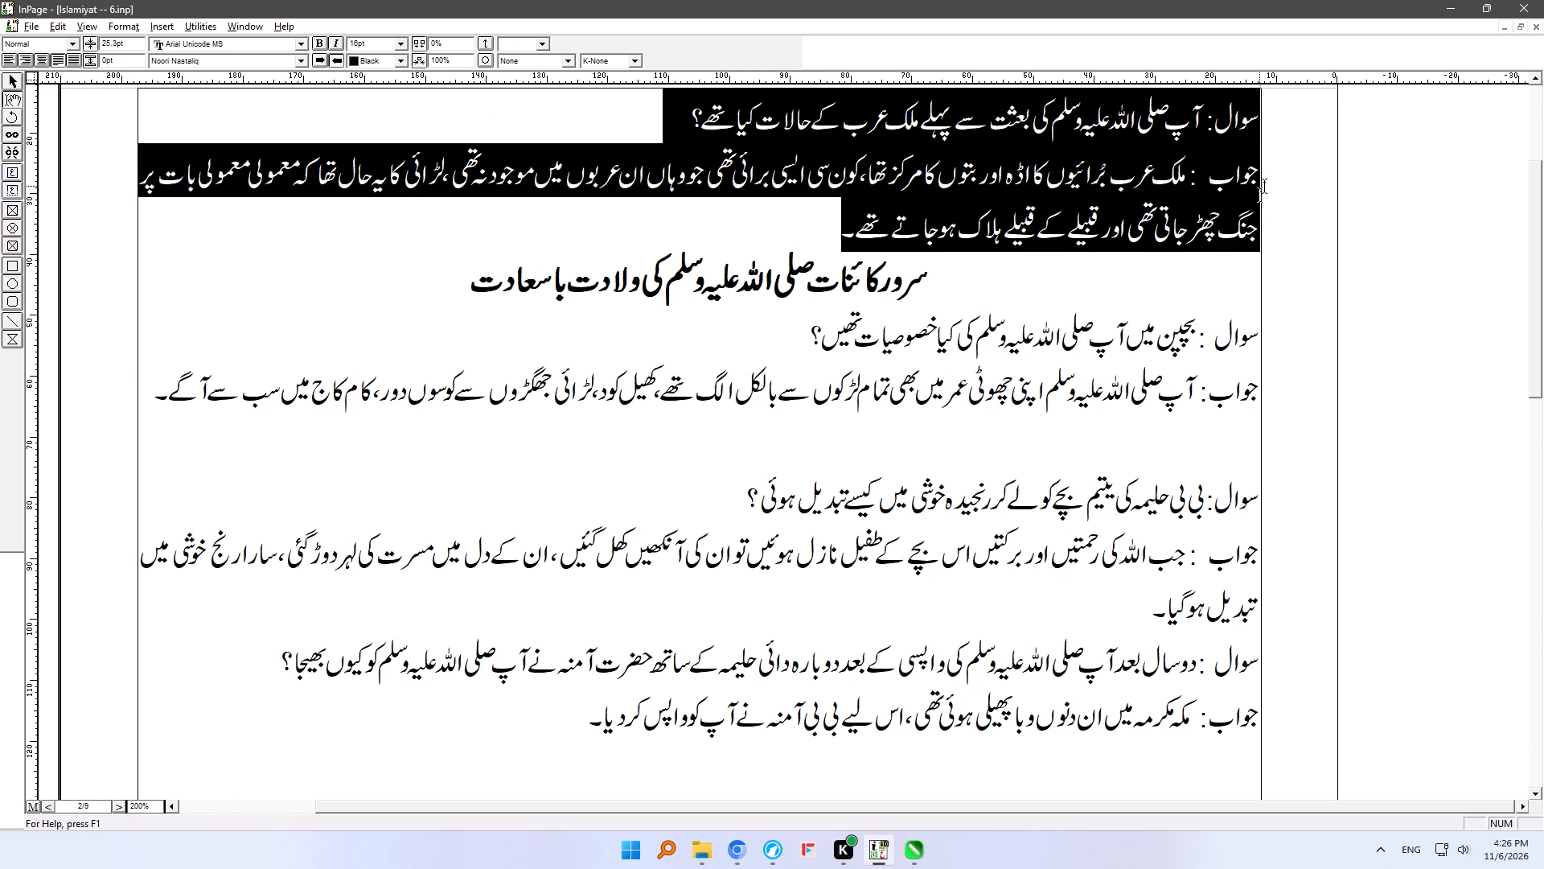
key(ctrl+x)
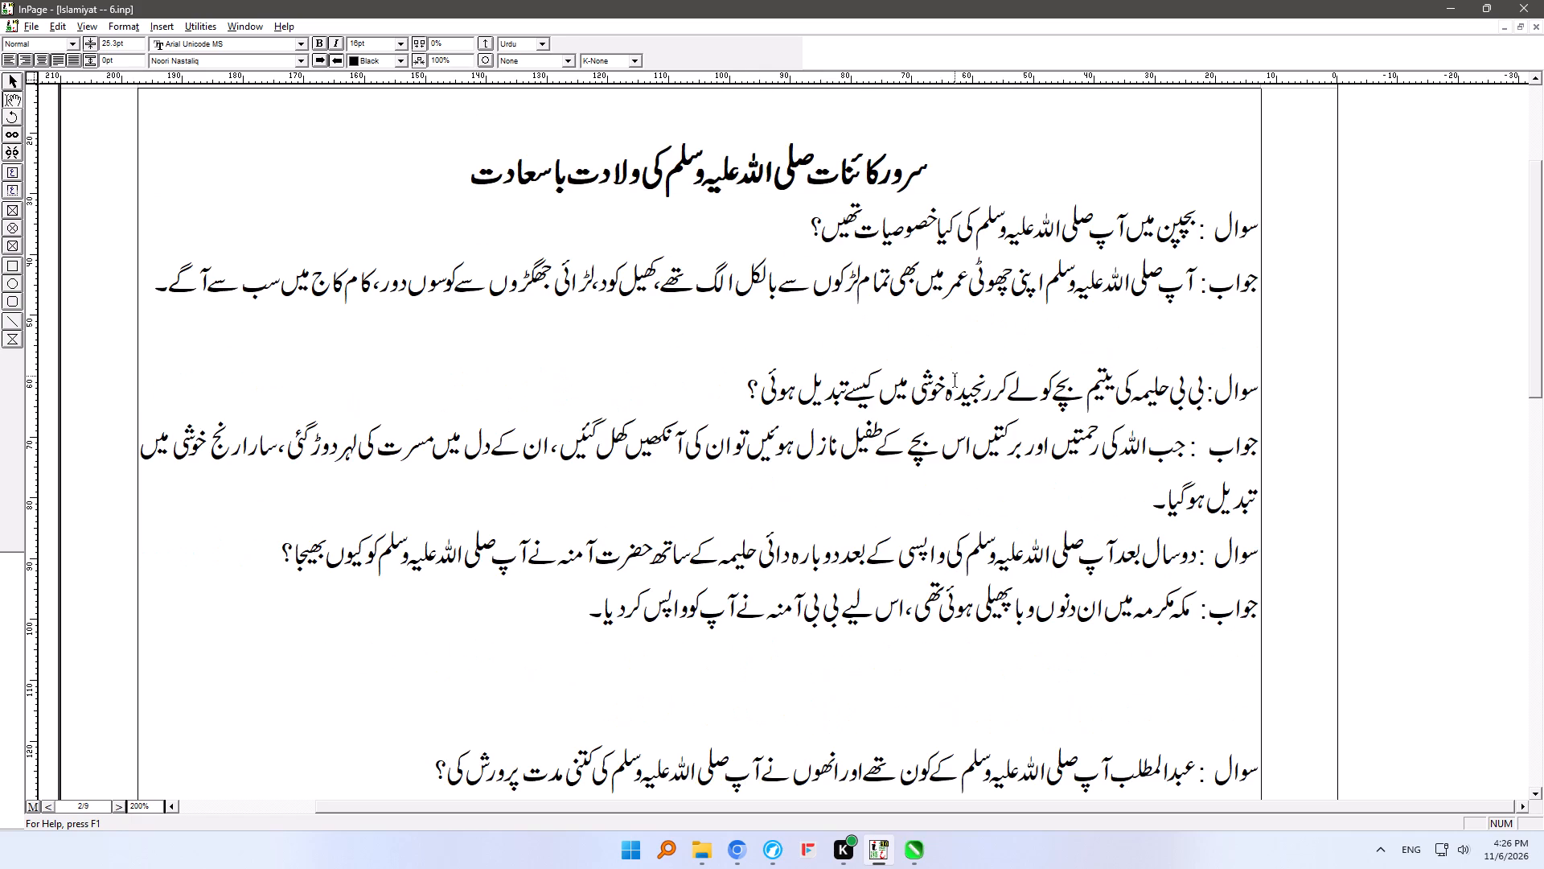
key(ctrl+shift+grave)
key(ctrl+shift+Tab)
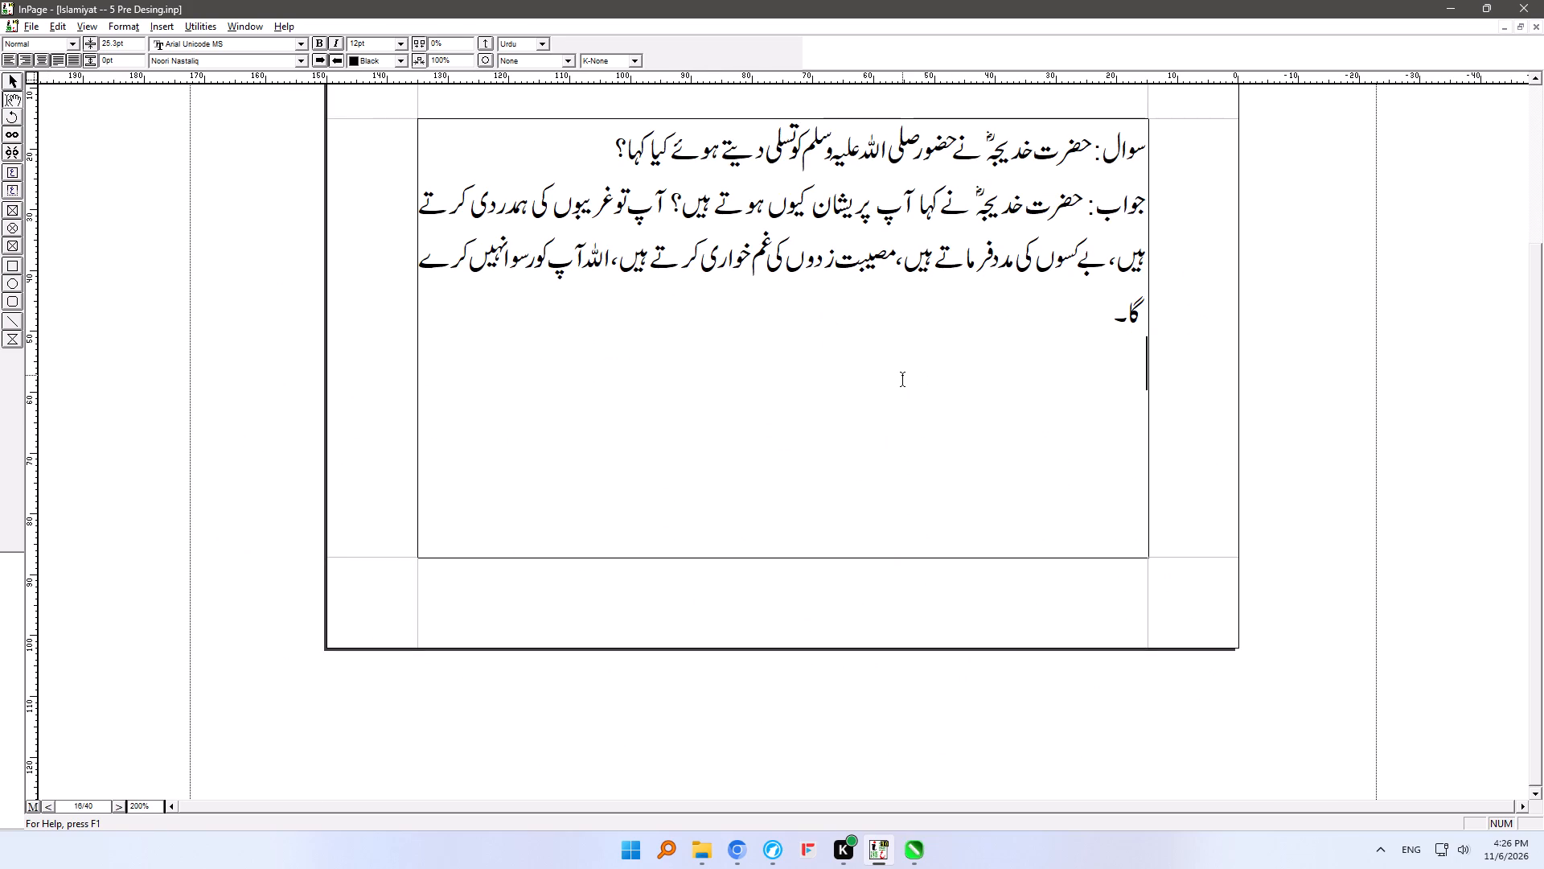
key(ctrl+v)
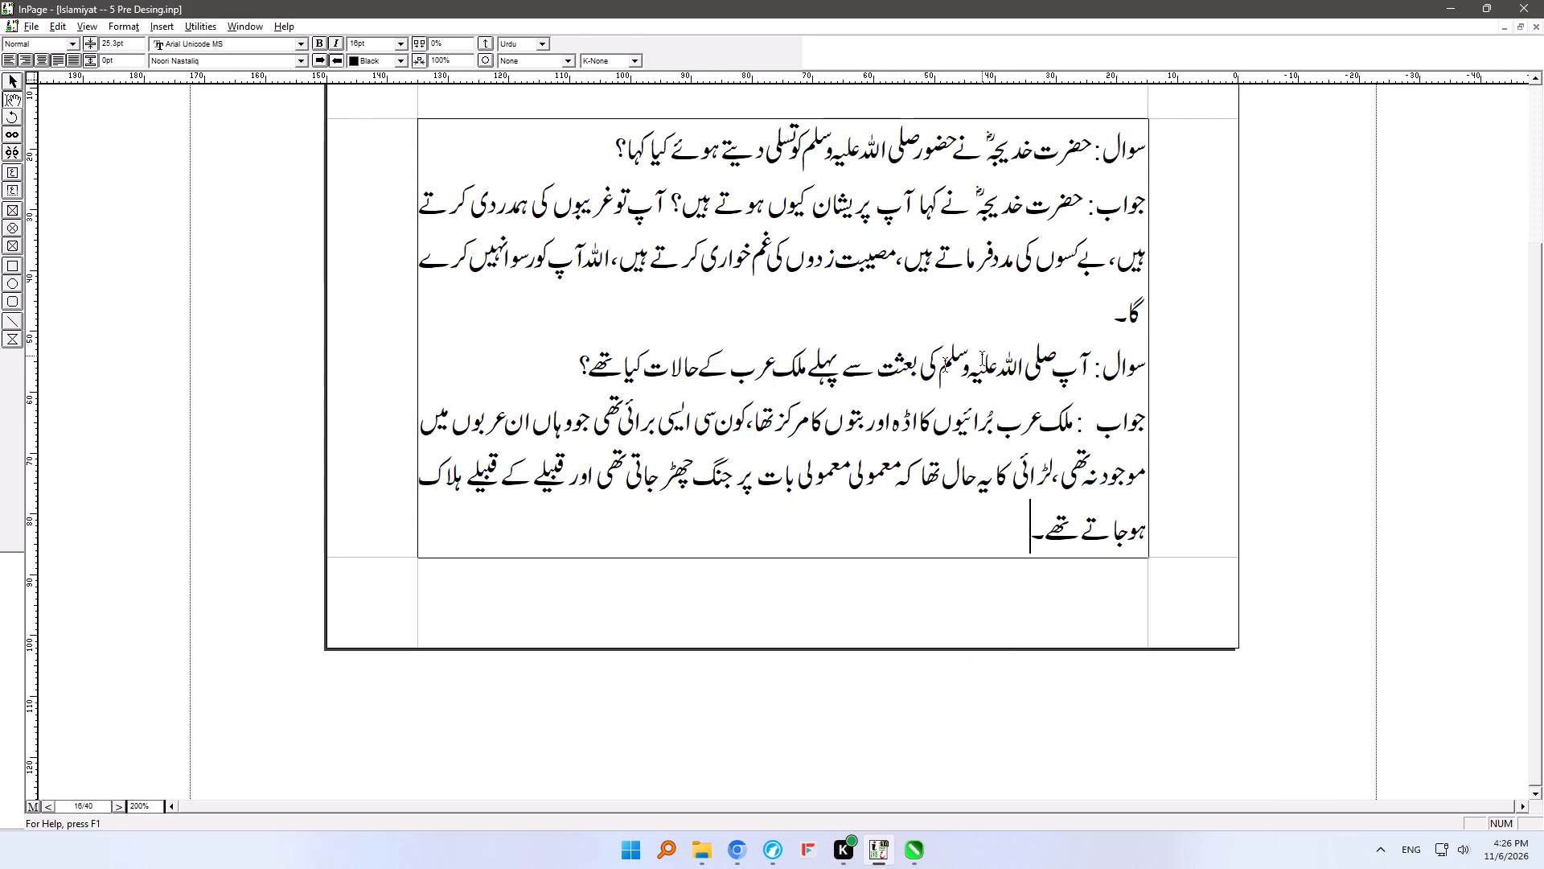
click(1074, 310)
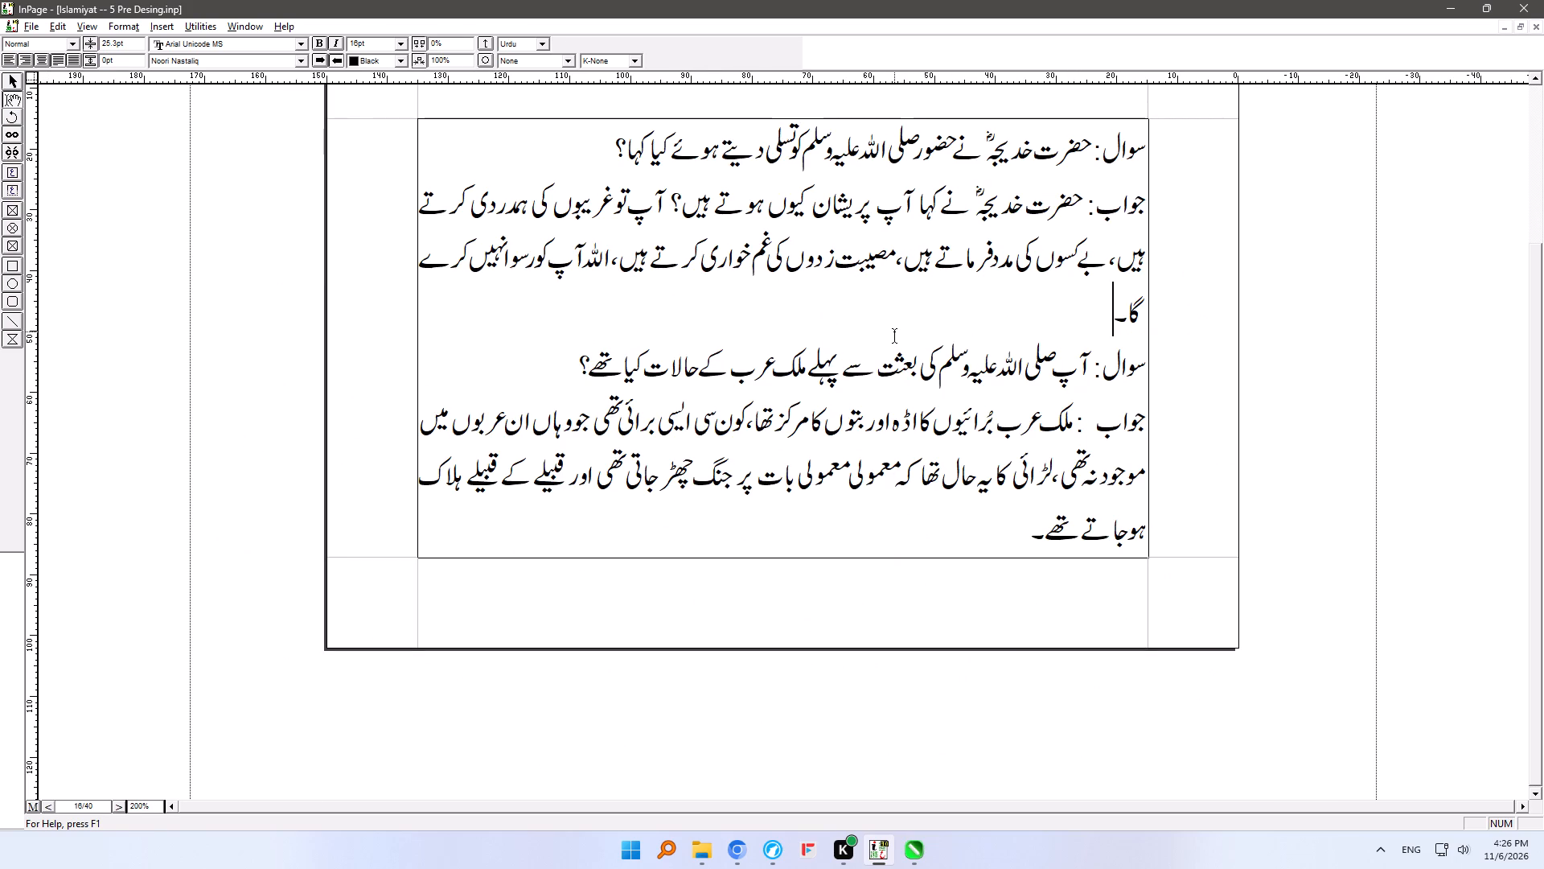
click(954, 537)
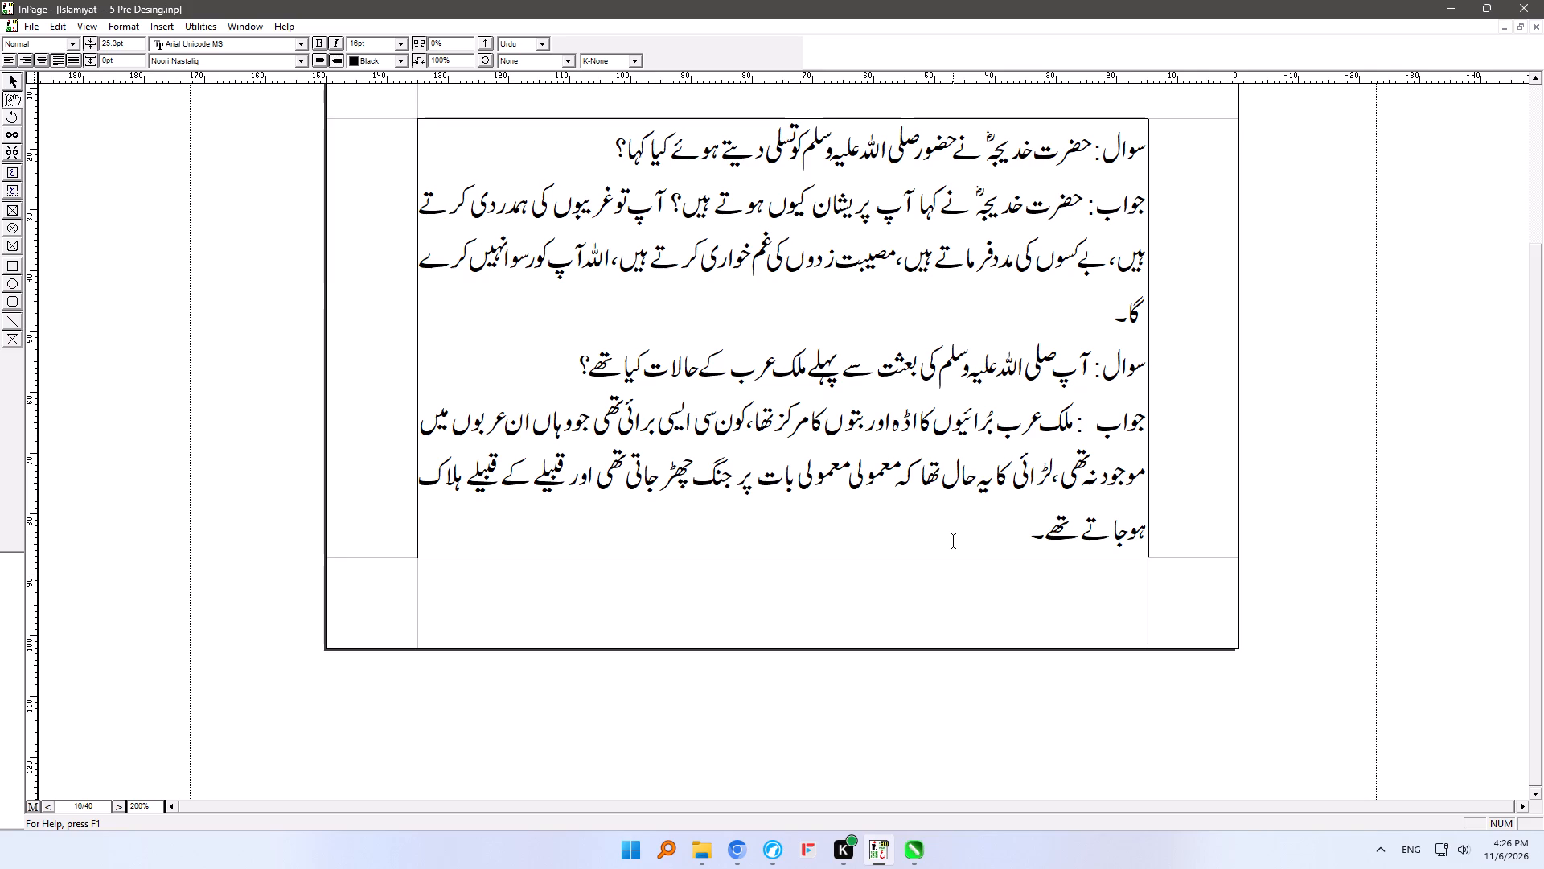
key(Return)
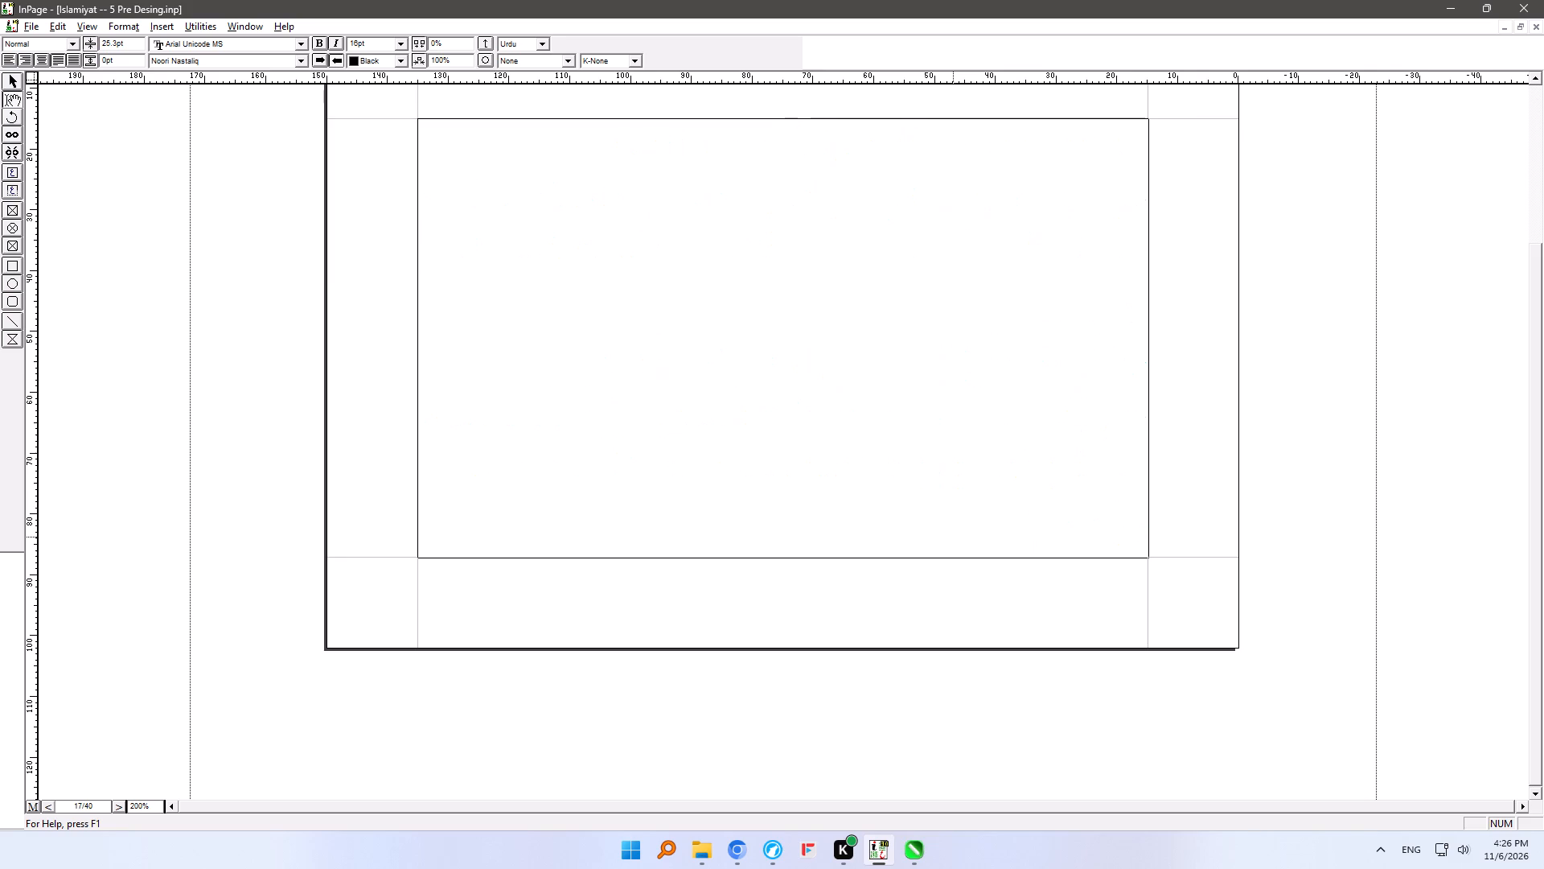
Return to Islamiyat -- 6, review pages 2 and 3, and place the text cursor at the end of the حضرت جبریل علیہ السلام answer.
key(ctrl+shift+Tab)
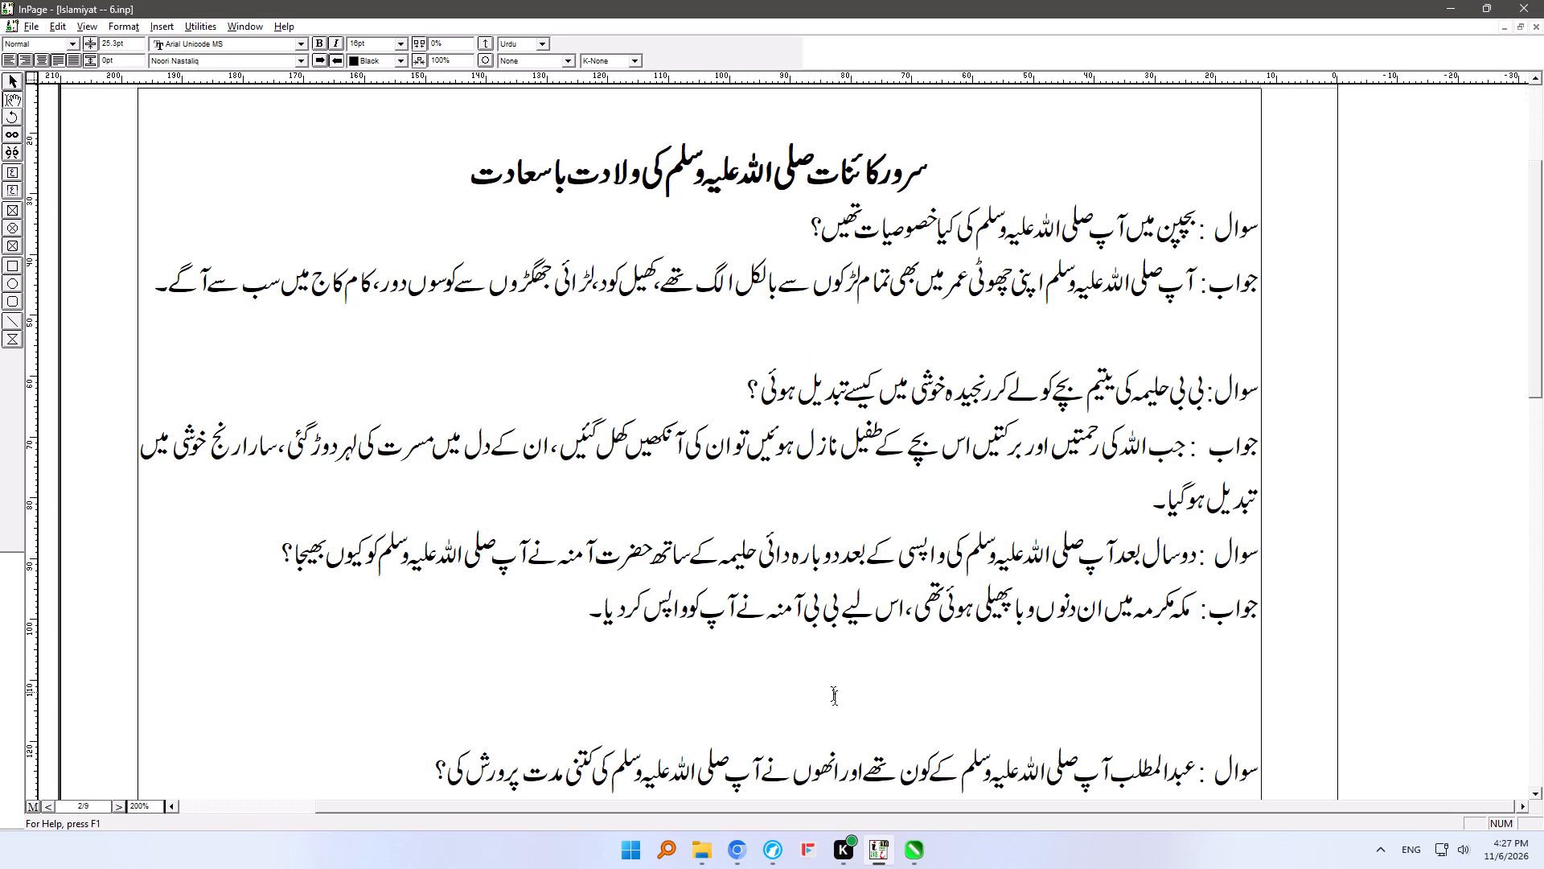
ctrl+right_drag(836, 689, 836, 344)
ctrl+right_drag(838, 592, 838, 308)
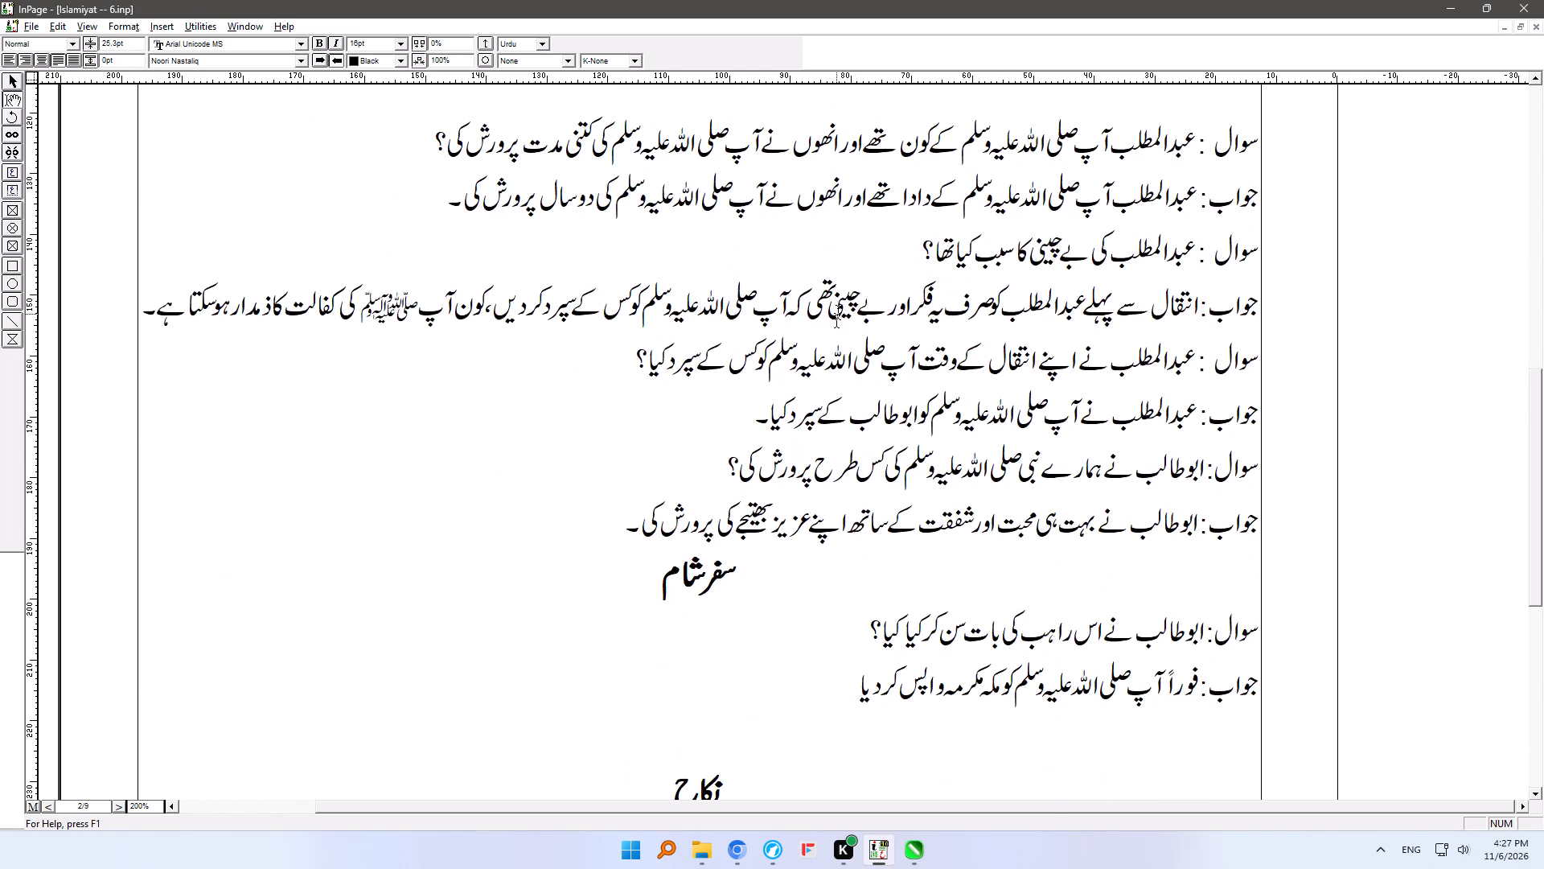
ctrl+right_drag(843, 579, 835, 275)
ctrl+right_drag(836, 623, 831, 300)
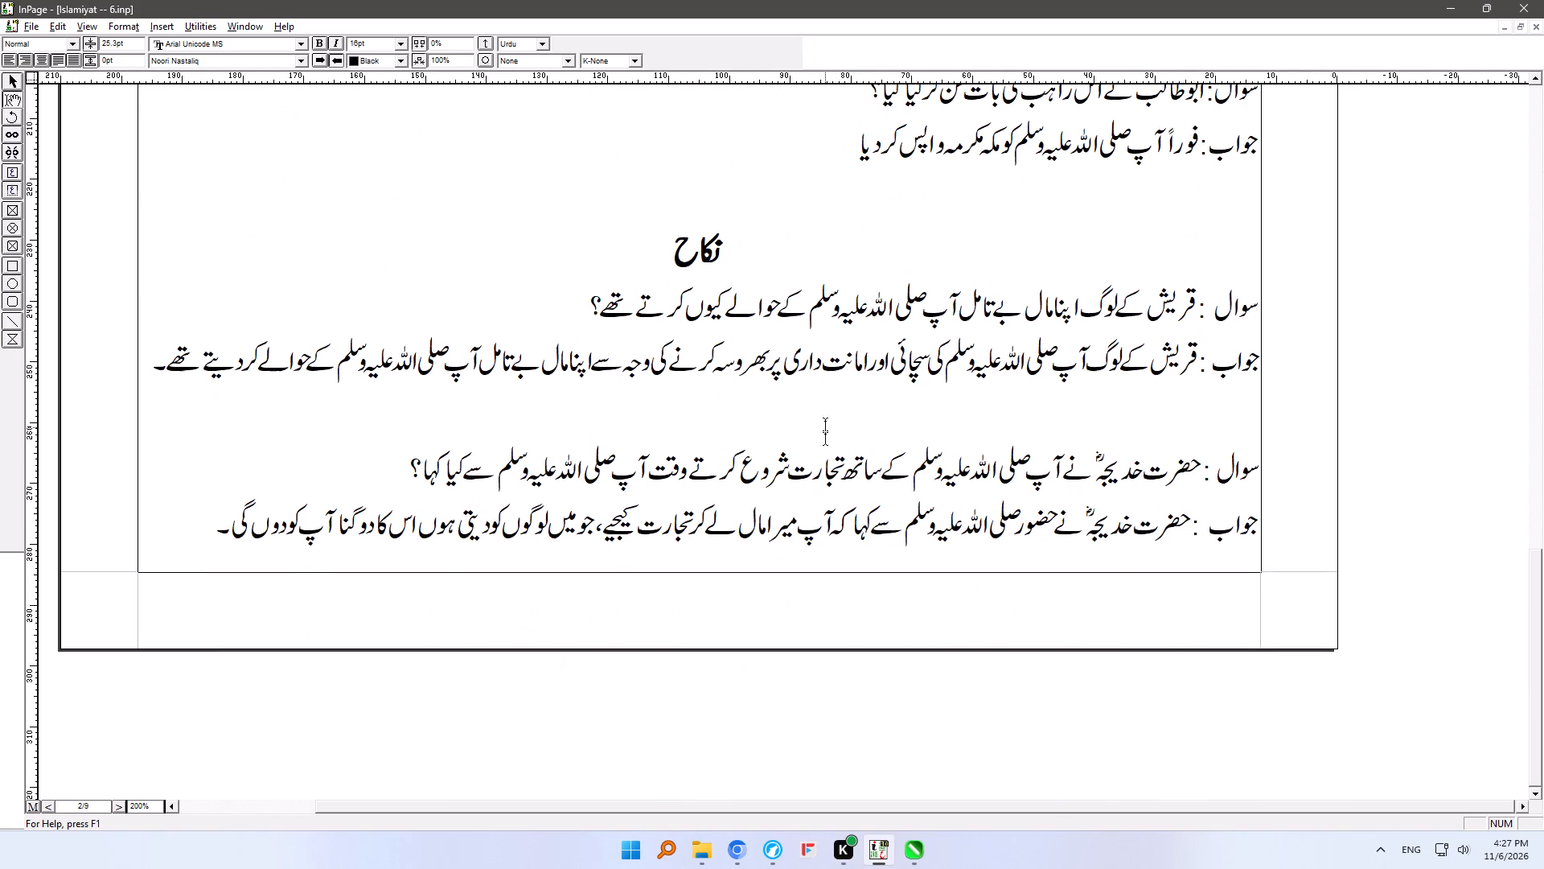
click(832, 527)
key(Down)
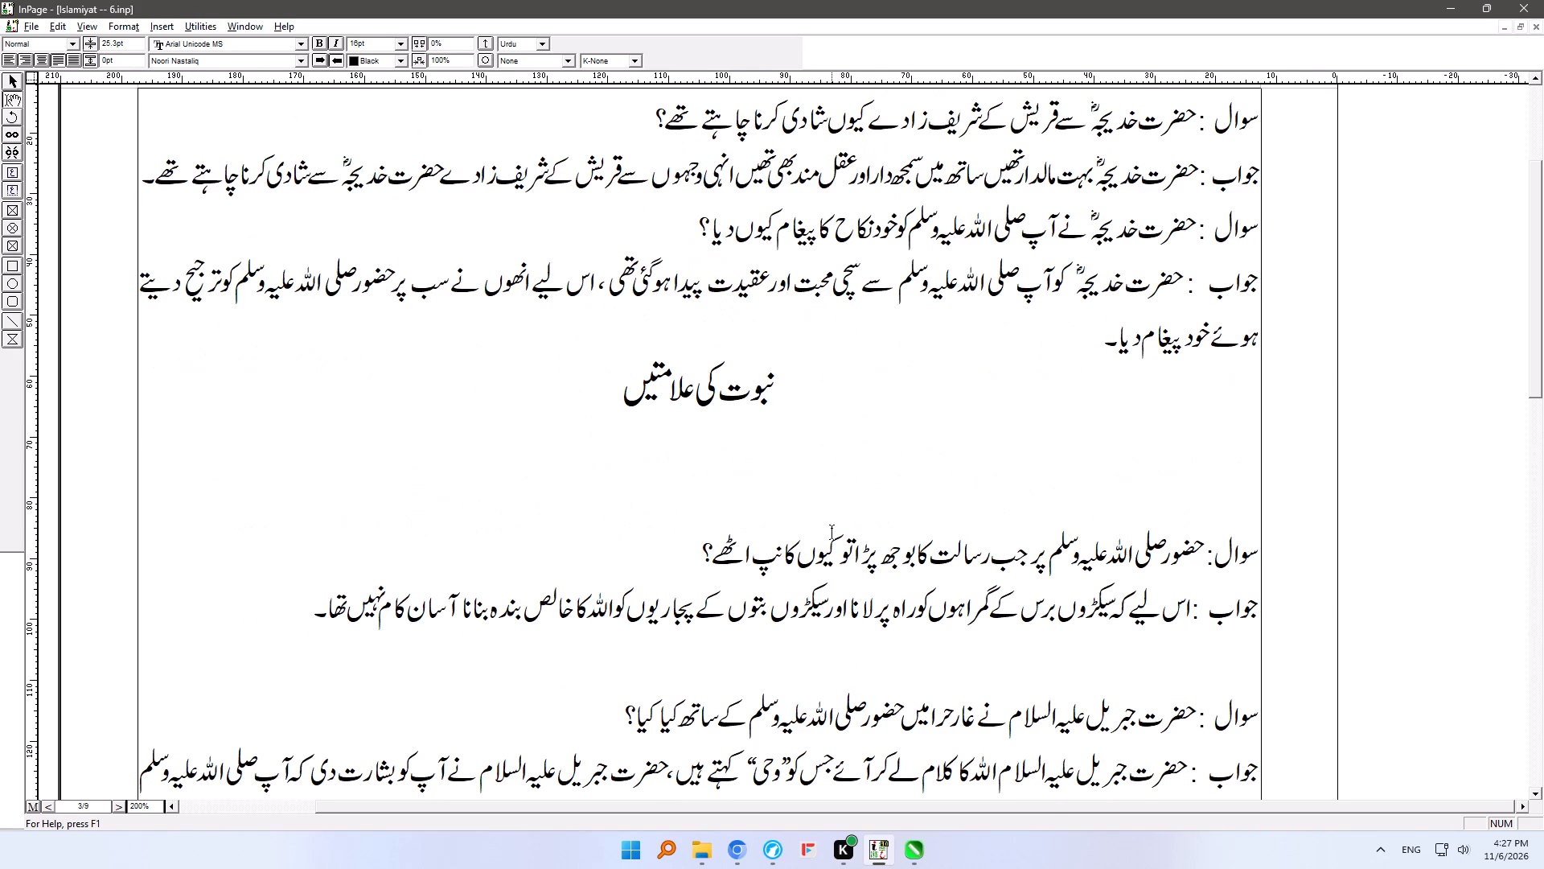
ctrl+right_drag(852, 673, 852, 344)
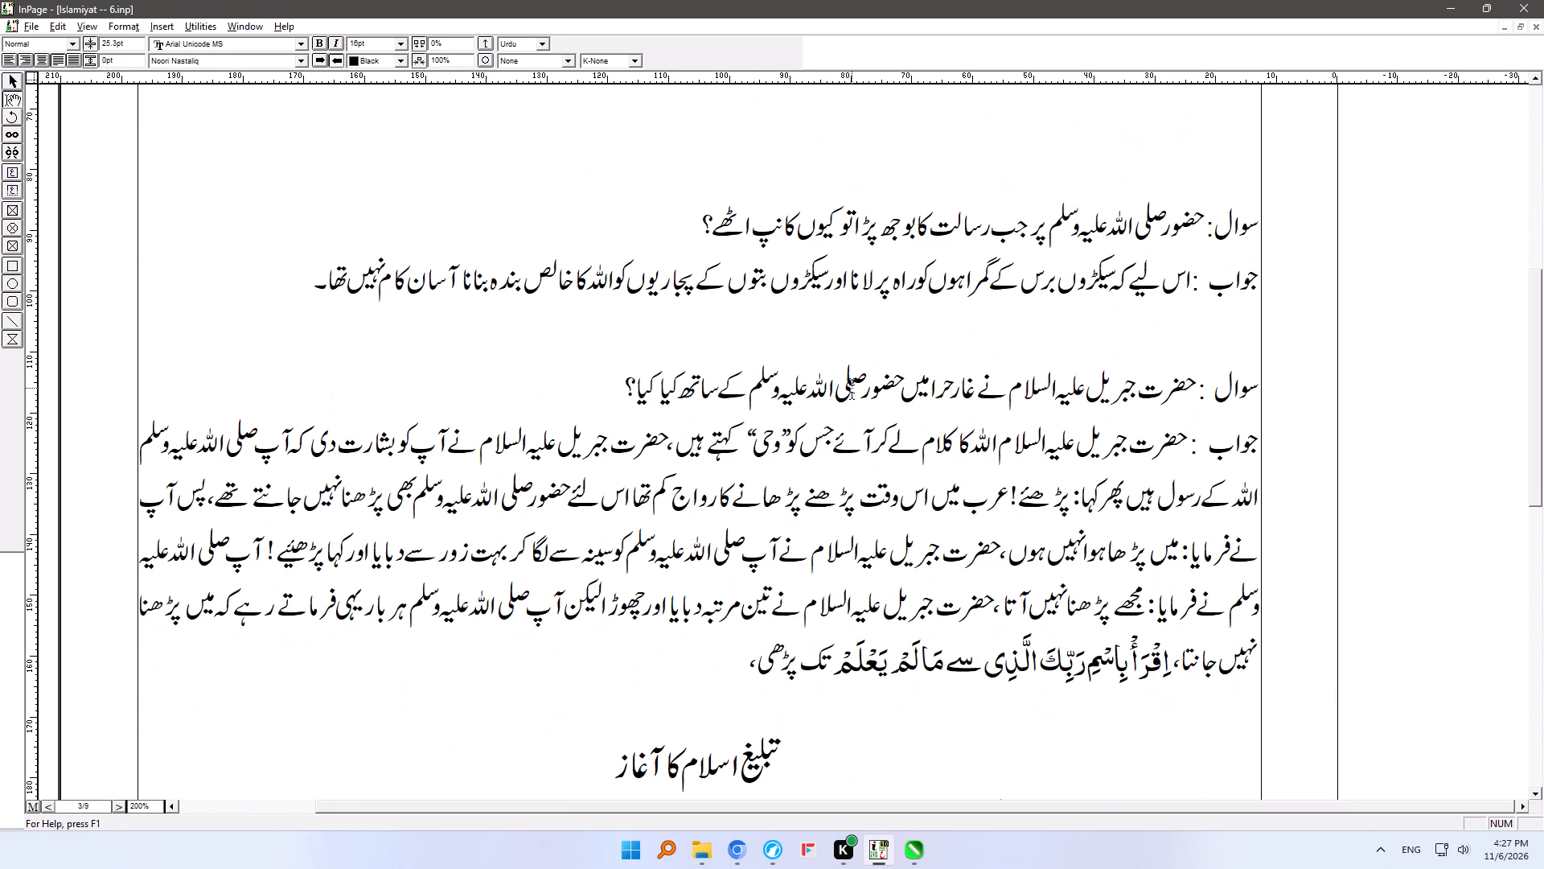
ctrl+right_drag(852, 563, 852, 393)
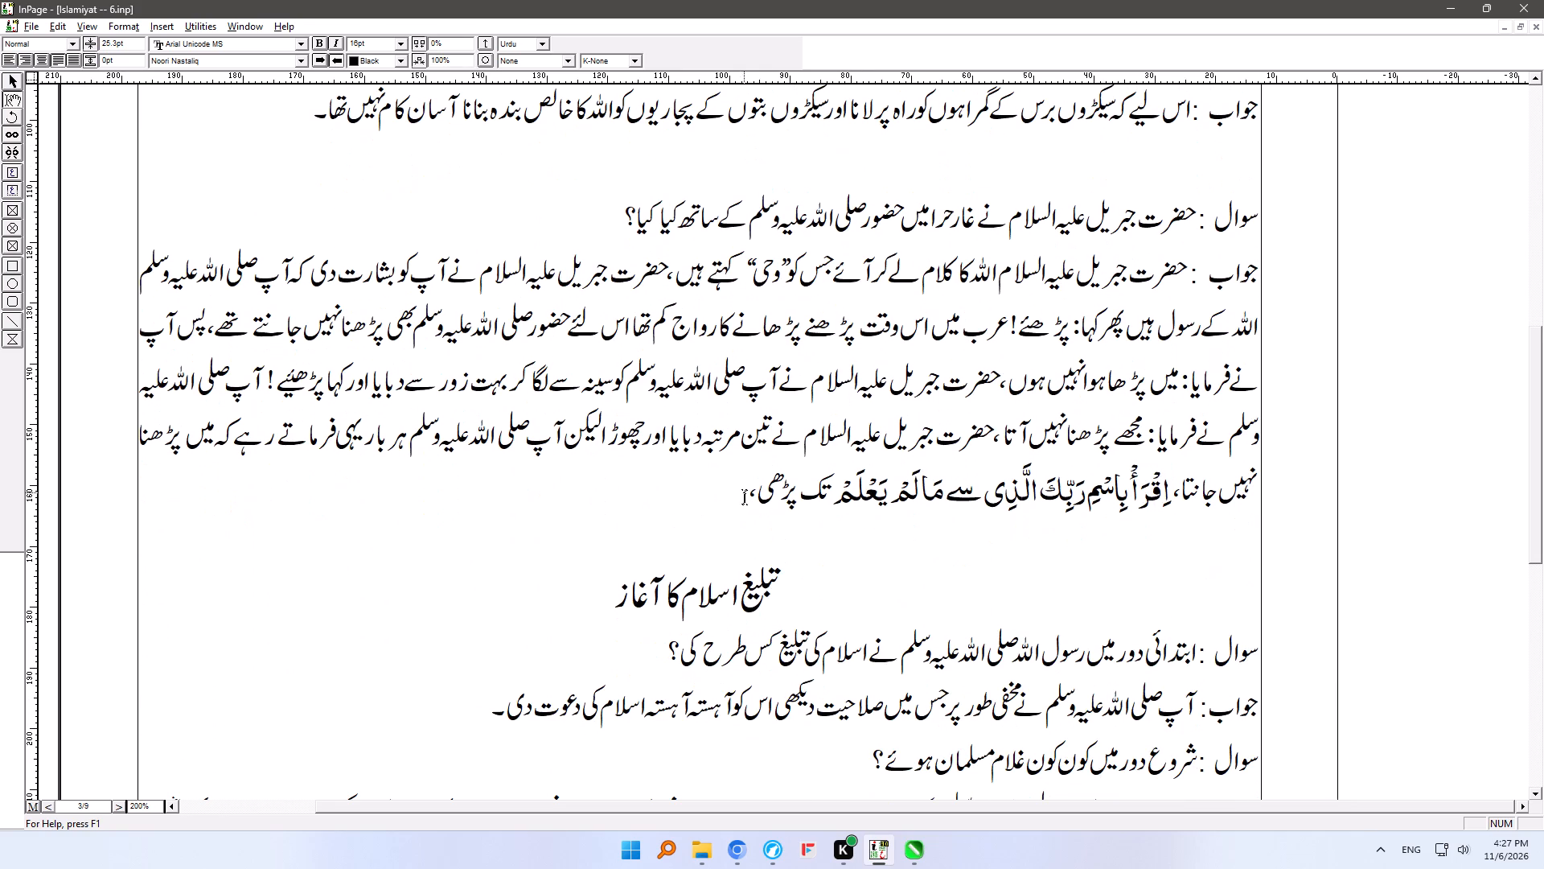
click(740, 488)
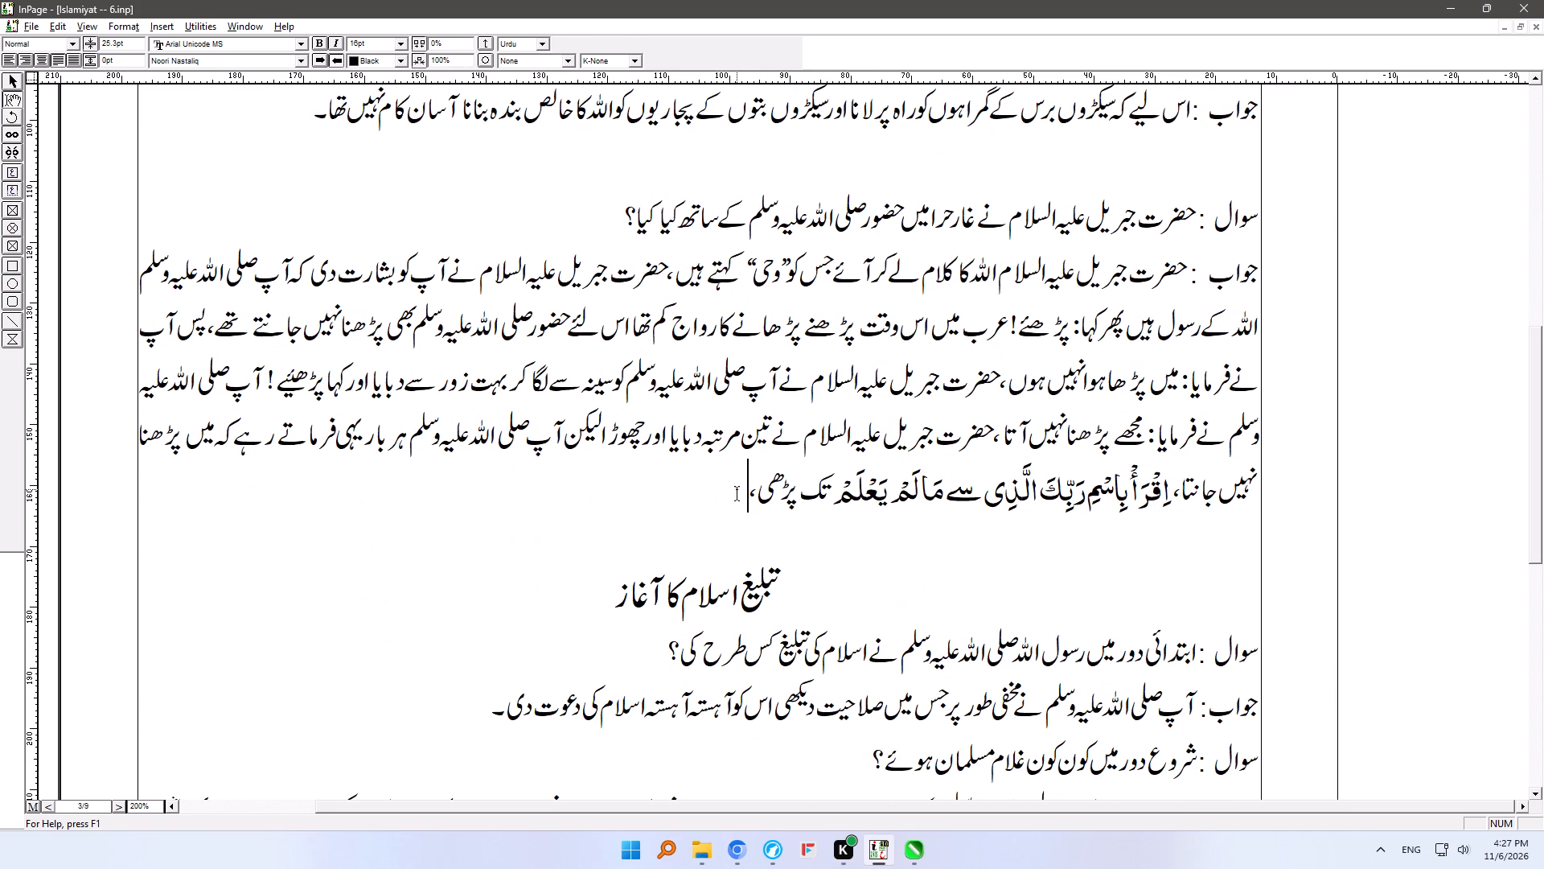
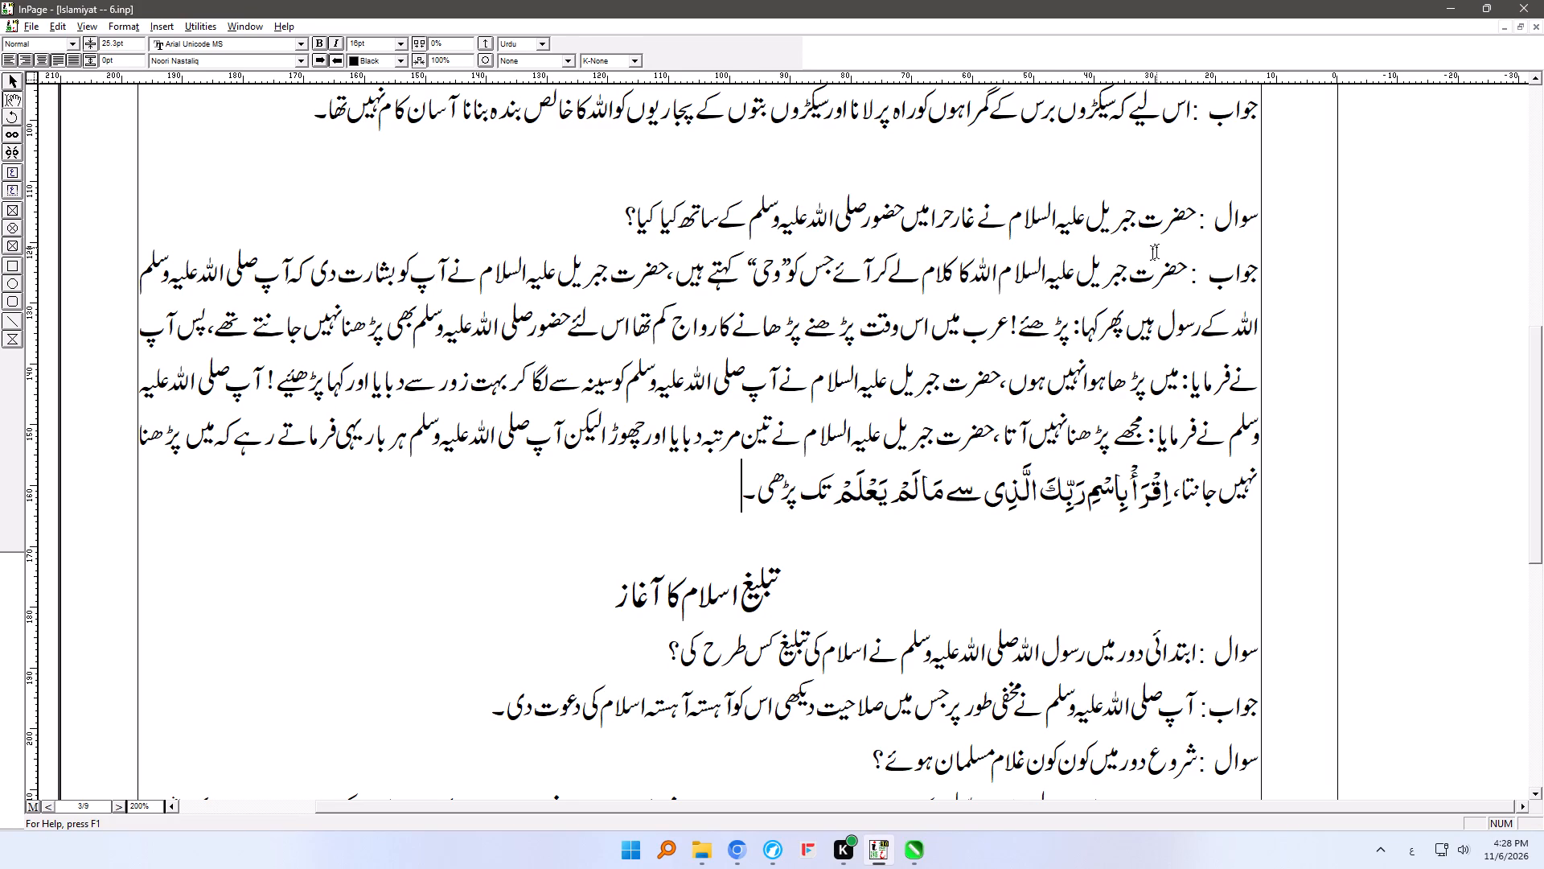
Move the question about حضرت جبریل علیہ السلام in غار حرا with its answer from Islamiyat -- 6 to page 17 of Islamiyat -- 5 Pre Desing.
shift+click(1258, 220)
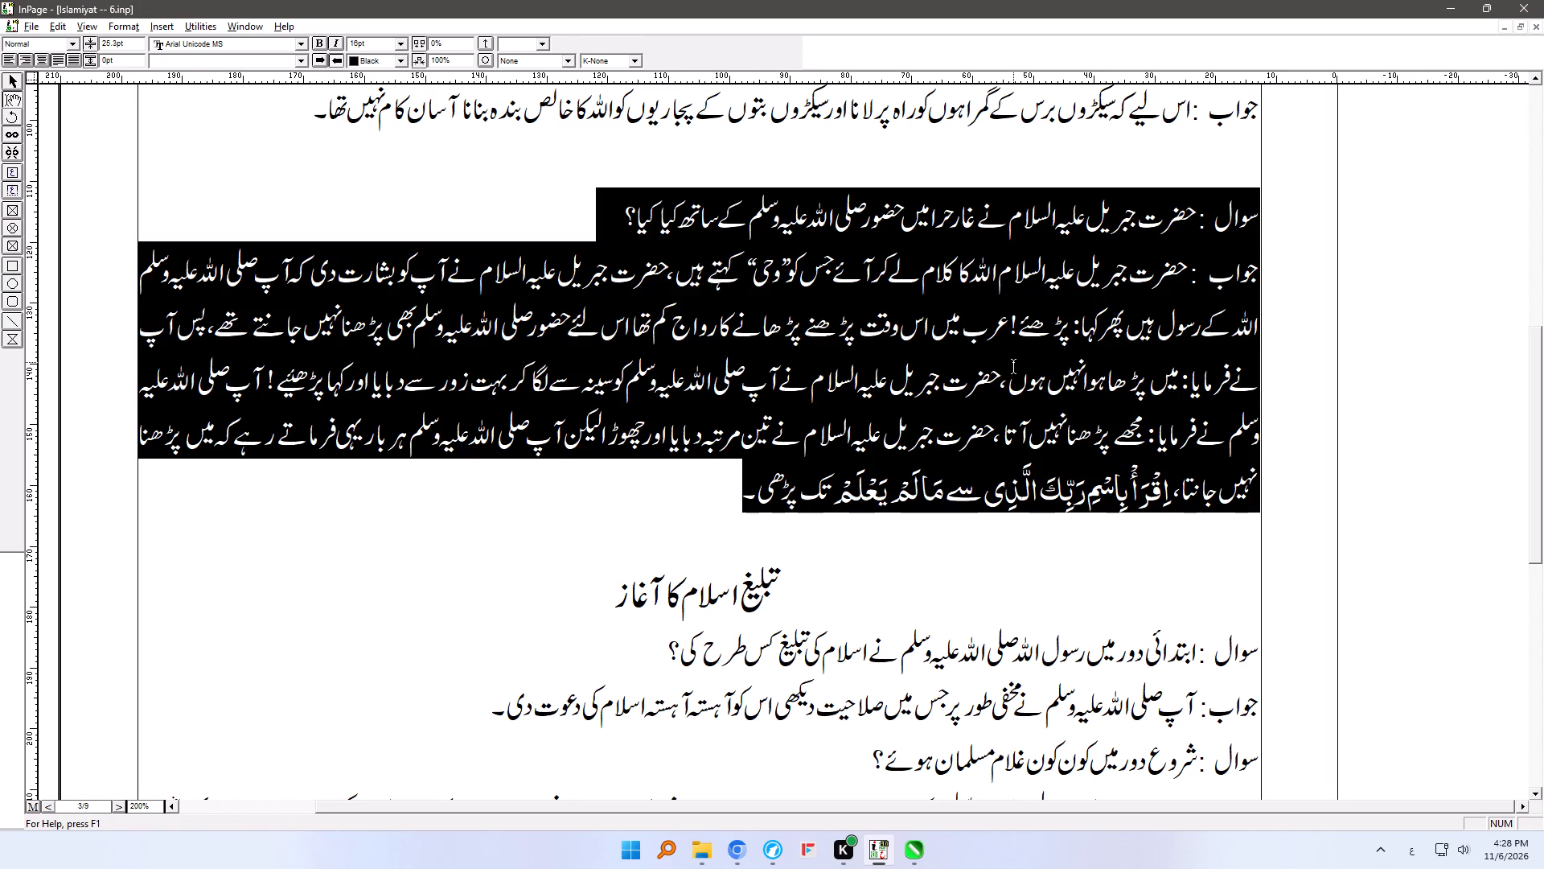
key(ctrl+c)
key(ctrl+shift+Tab)
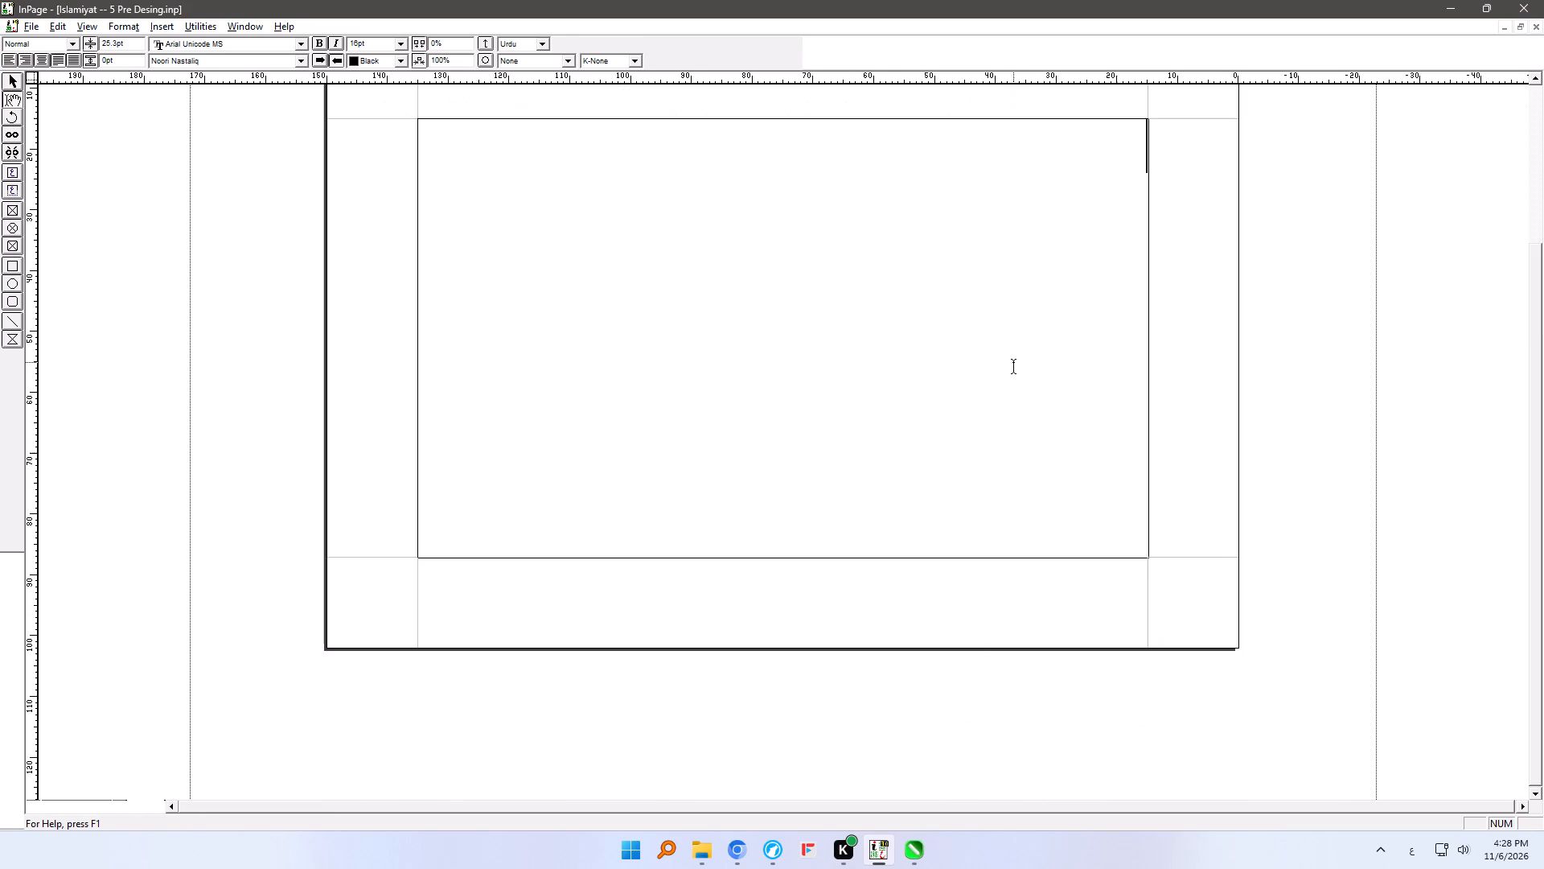
key(ctrl+v)
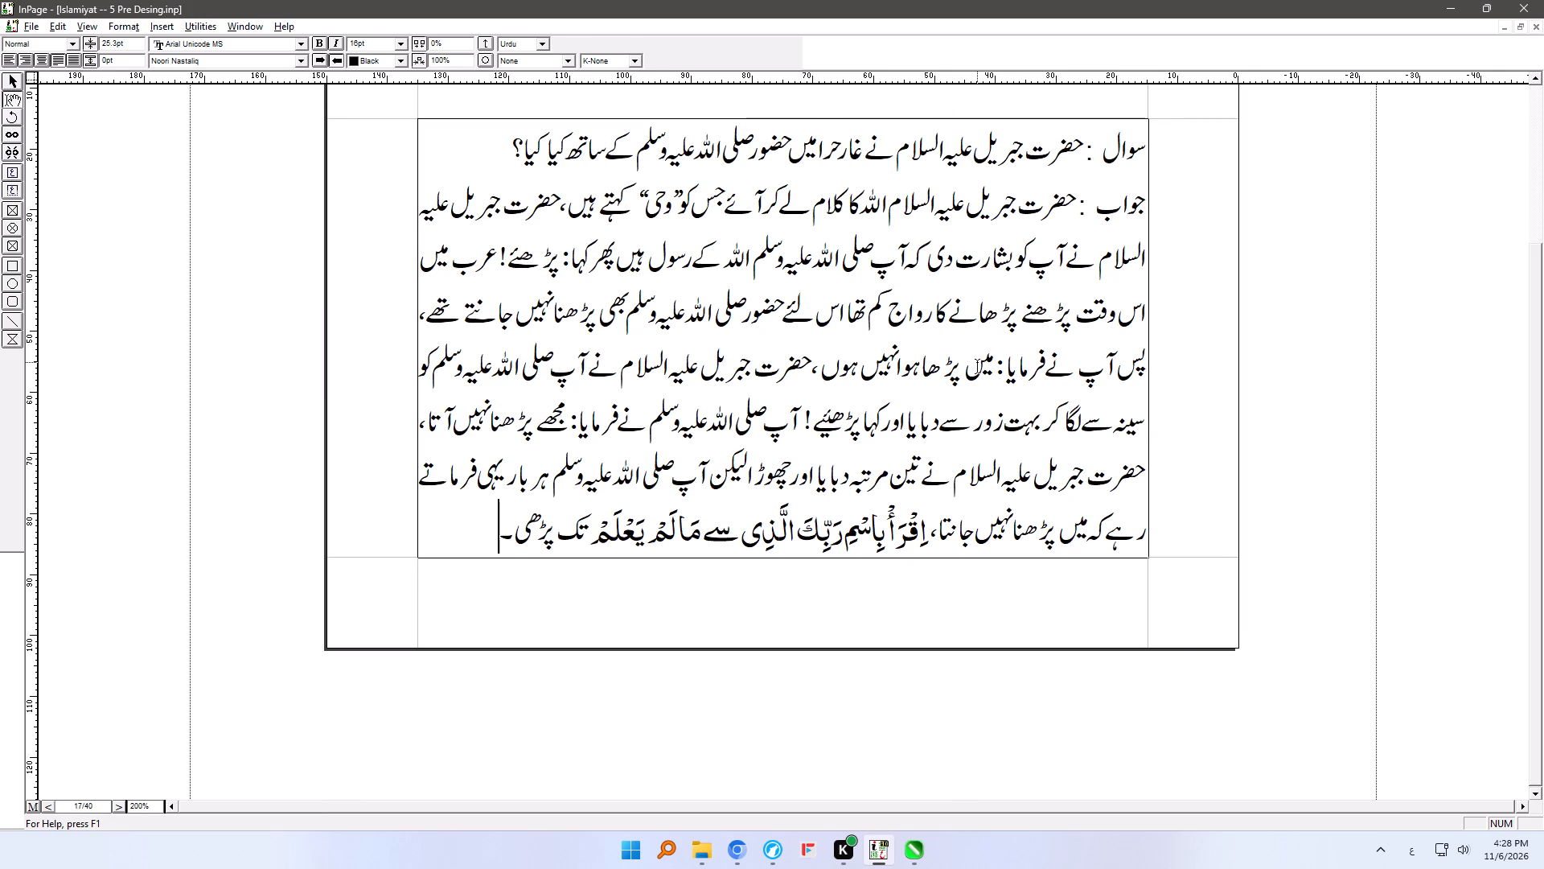
key(Return)
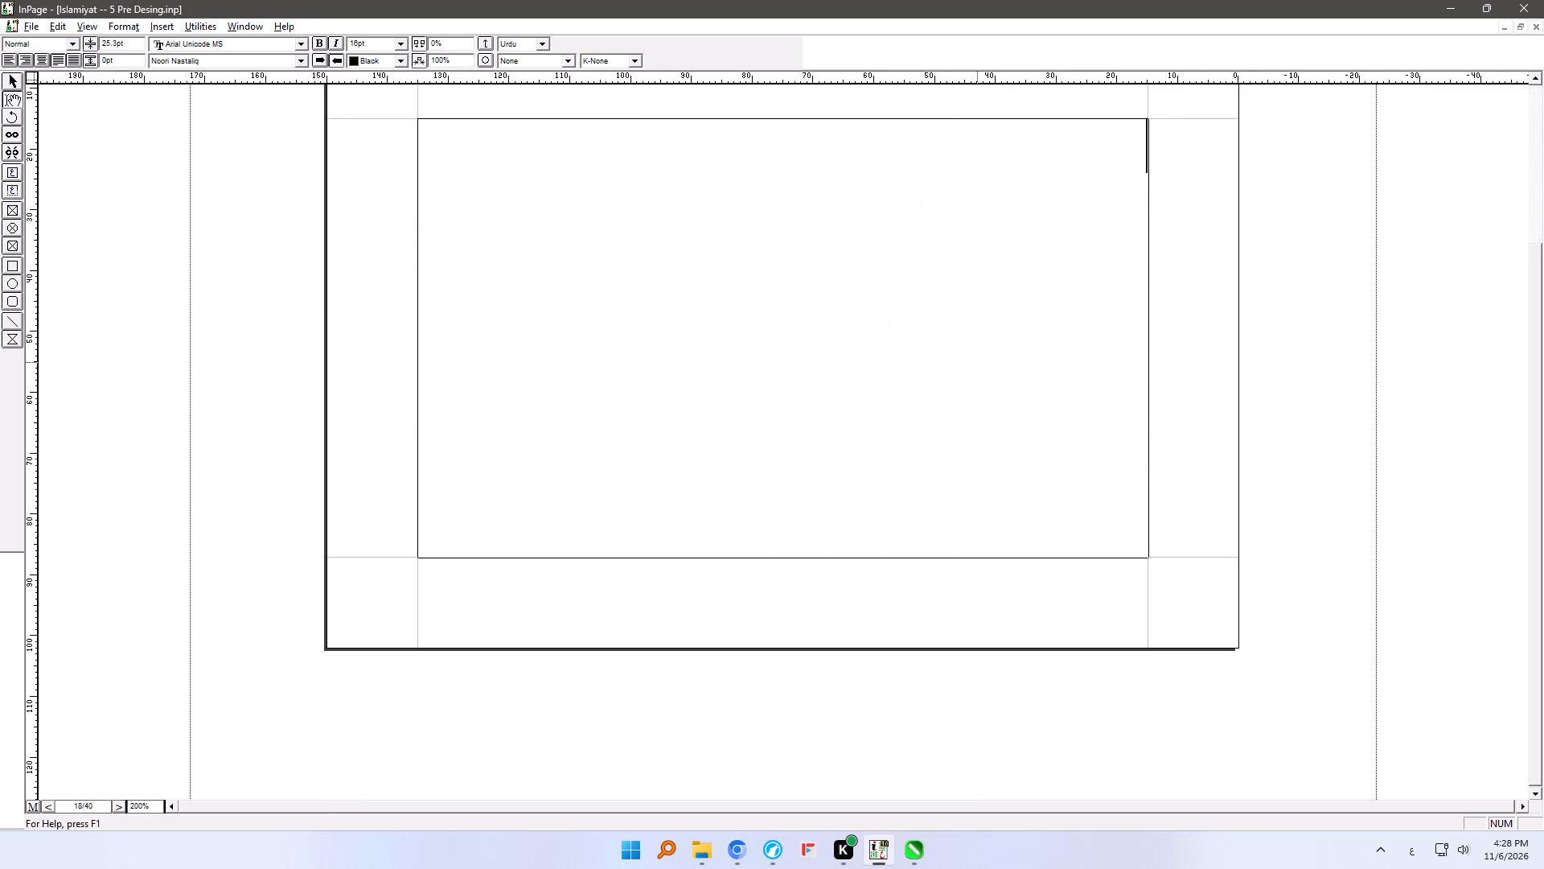
key(ctrl+shift+Tab)
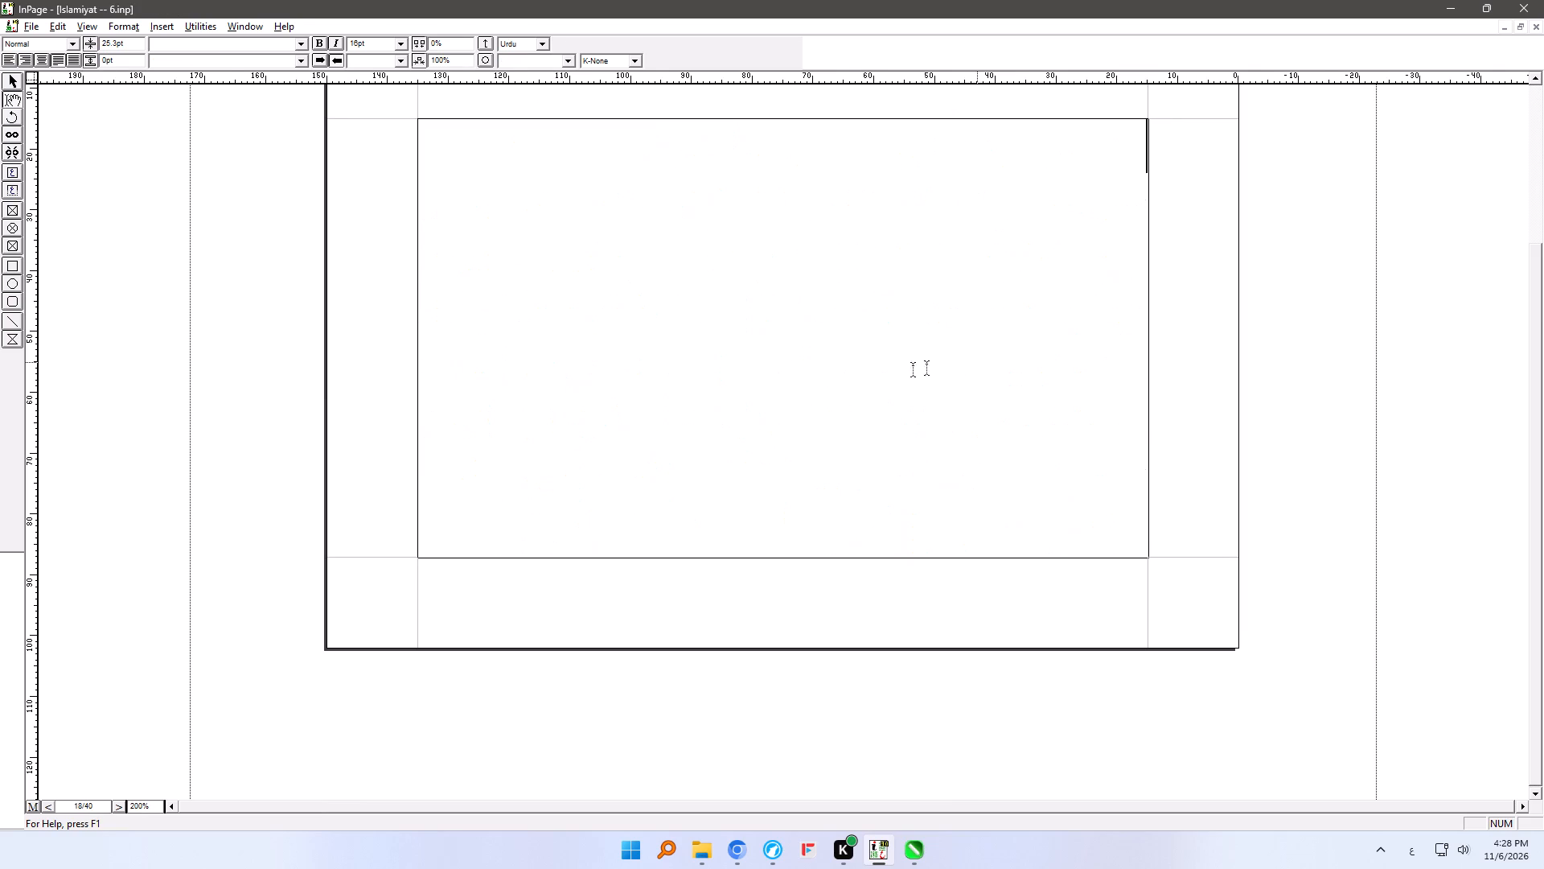
key(Delete)
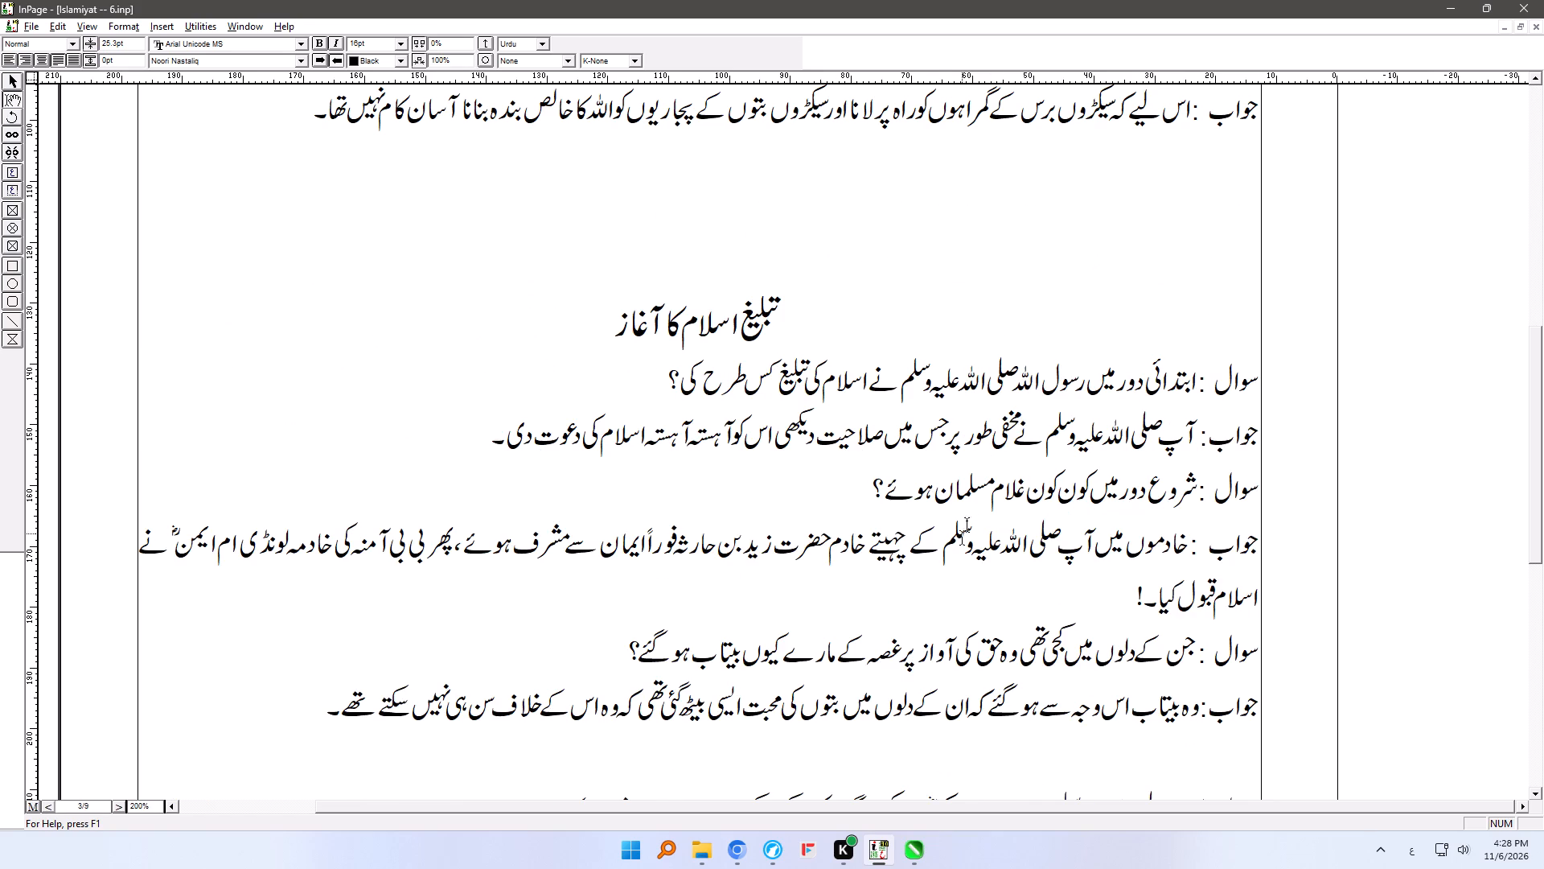
Read through the rest of page 3 and page 4 of Islamiyat -- 6 for the next question to transfer.
ctrl+right_drag(947, 550, 927, 257)
ctrl+right_drag(926, 507, 918, 225)
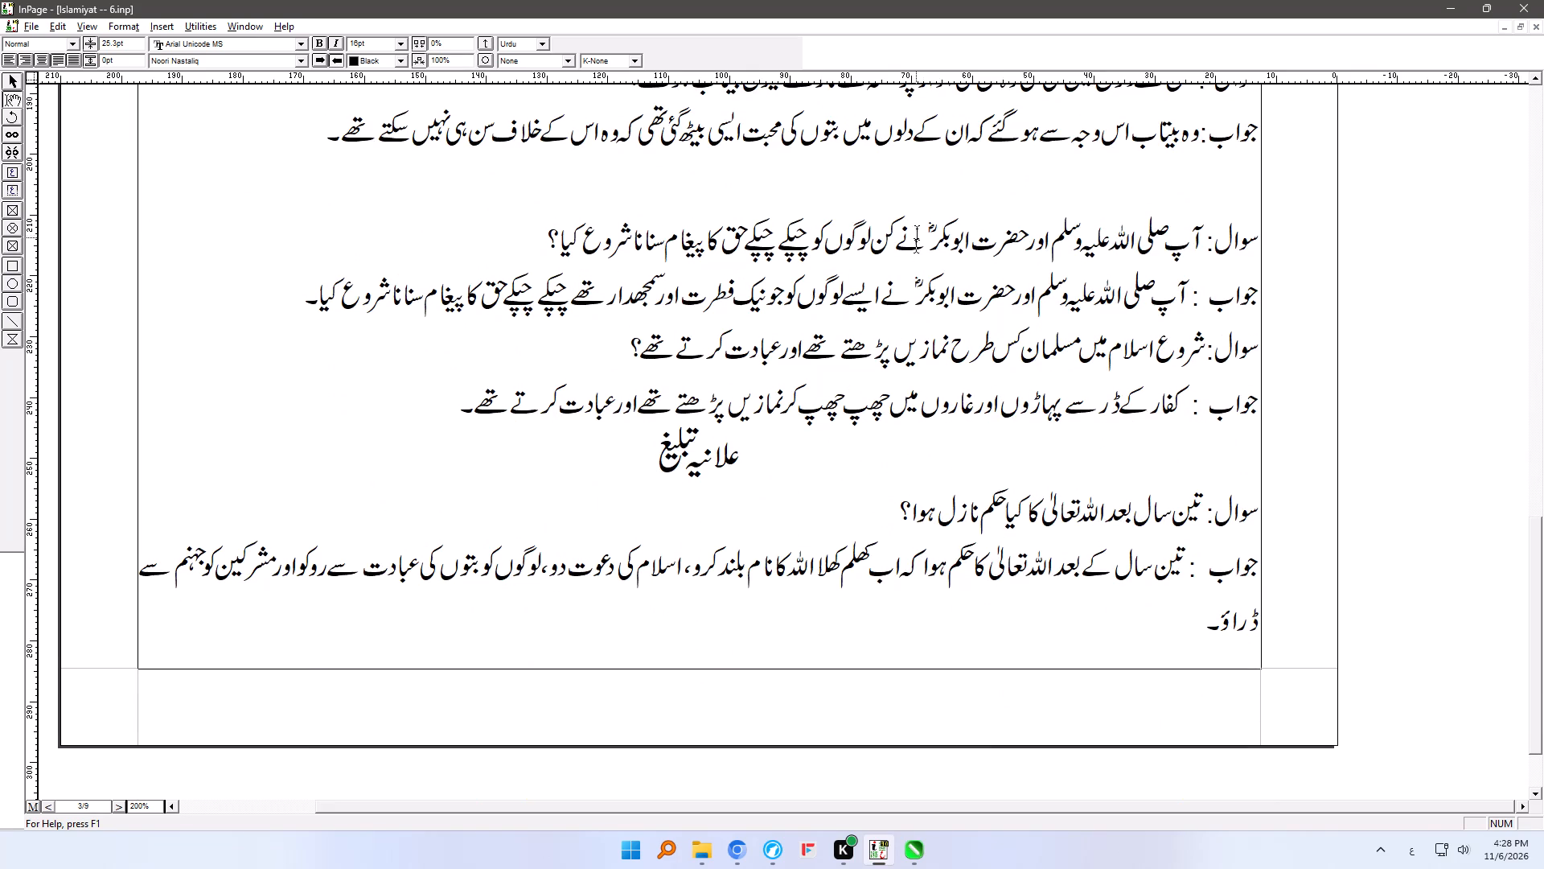
click(1007, 607)
key(Down)
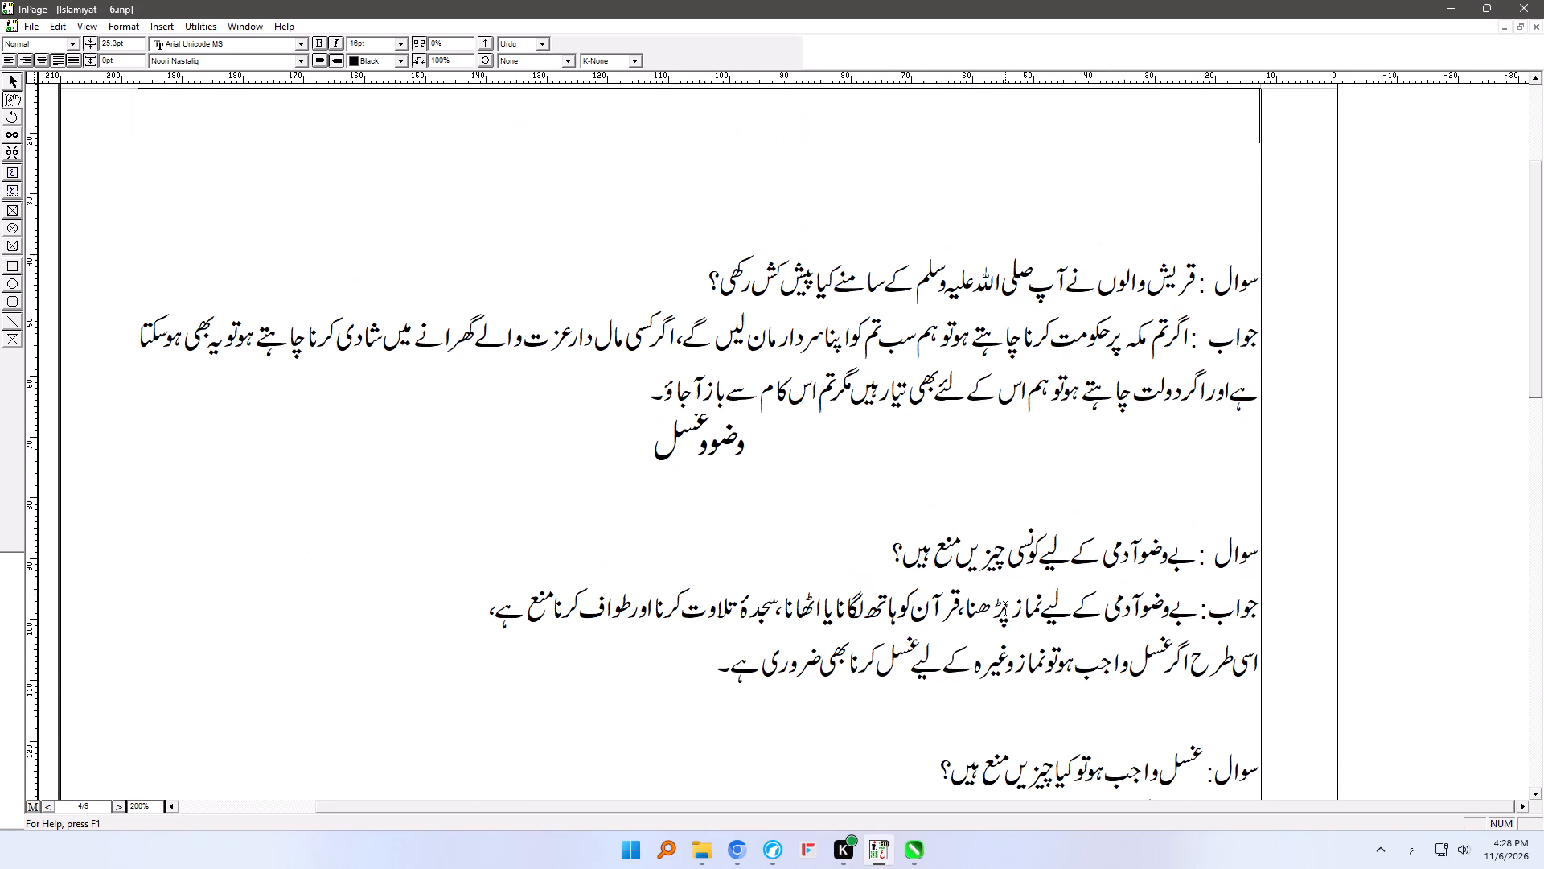
key(Down)
key(Down)
key(Down)
key(Down)
key(Down)
key(Down)
key(Down)
key(Down)
key(Down)
key(Down)
key(Down)
key(Down)
key(Down)
key(Down)
key(Down)
key(Down)
key(Down)
key(Down)
key(Down)
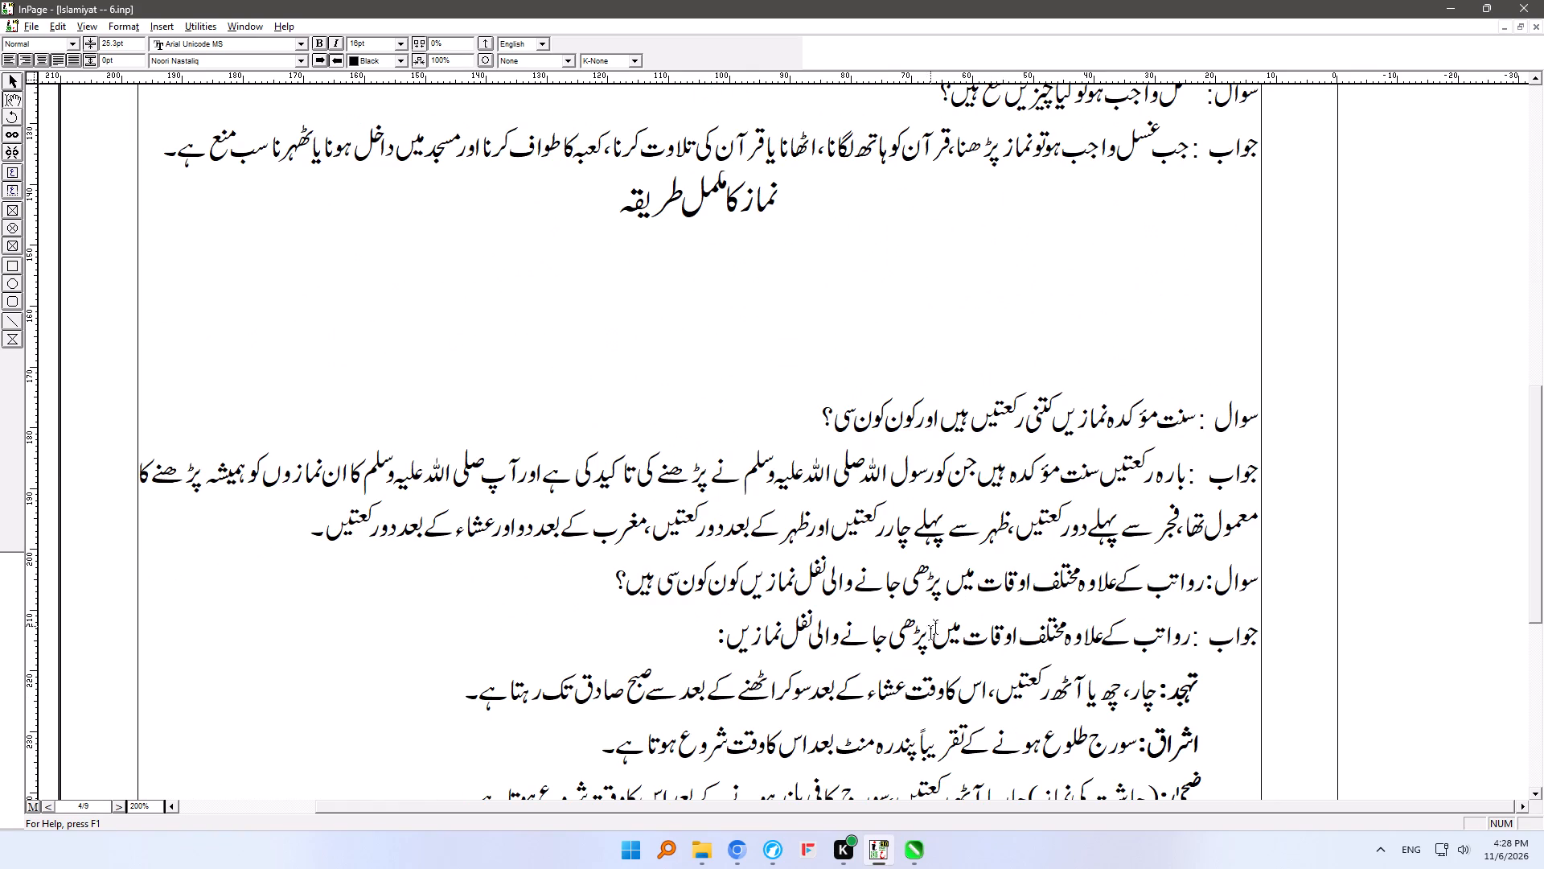
ctrl+right_drag(922, 636, 925, 282)
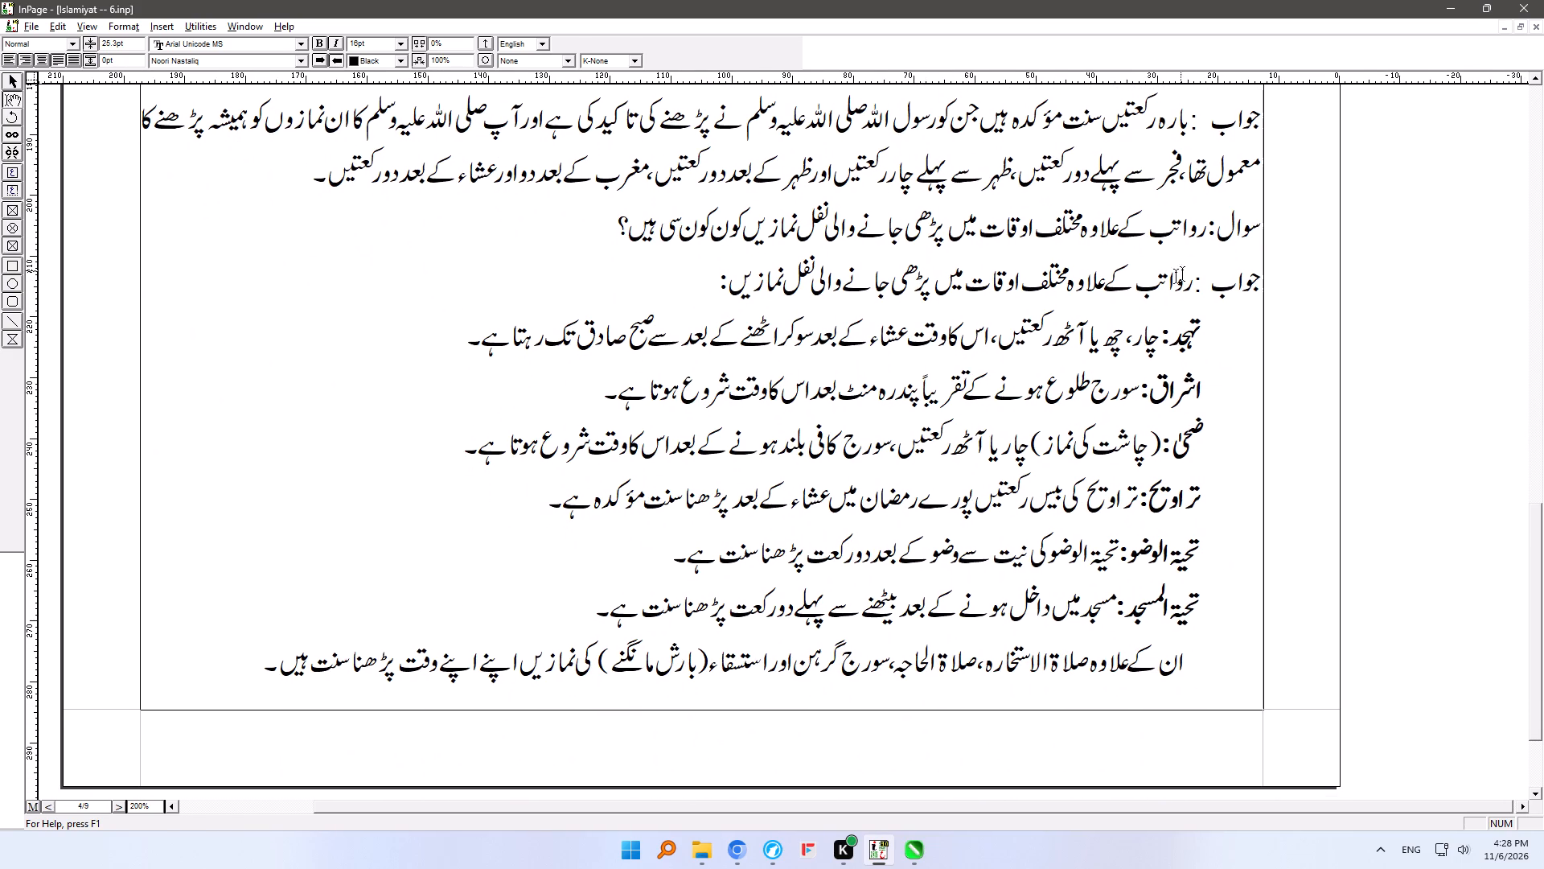
Move the question رواتب کے علاوہ about نفل نمازیں with its full answer from Islamiyat -- 6 to page 18 of Islamiyat -- 5 Pre Desing.
click(1262, 231)
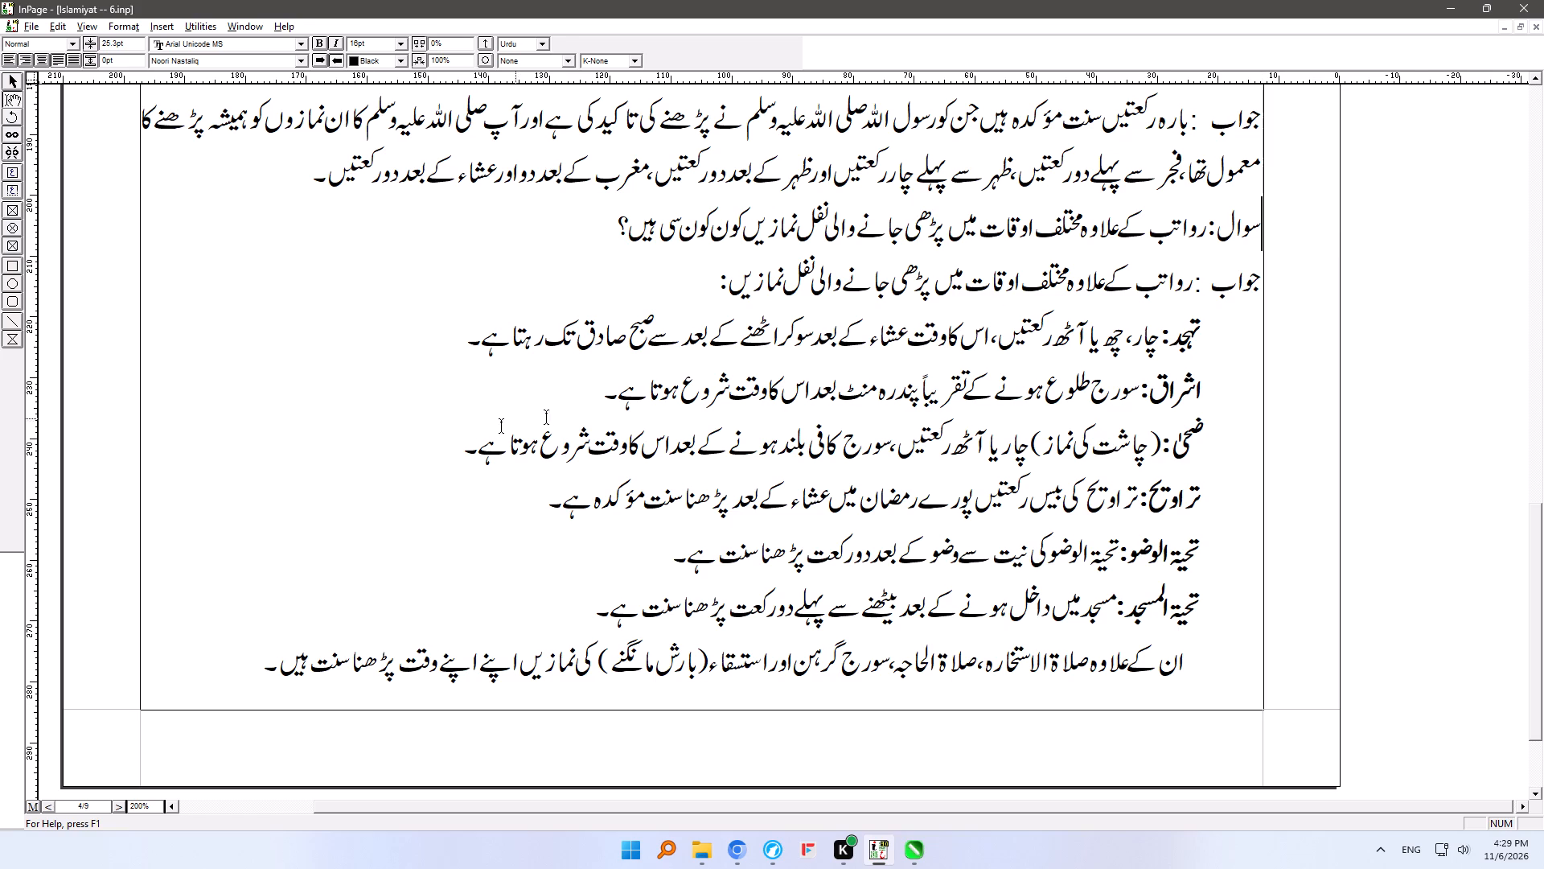
click(264, 661)
key(Down)
key(Up)
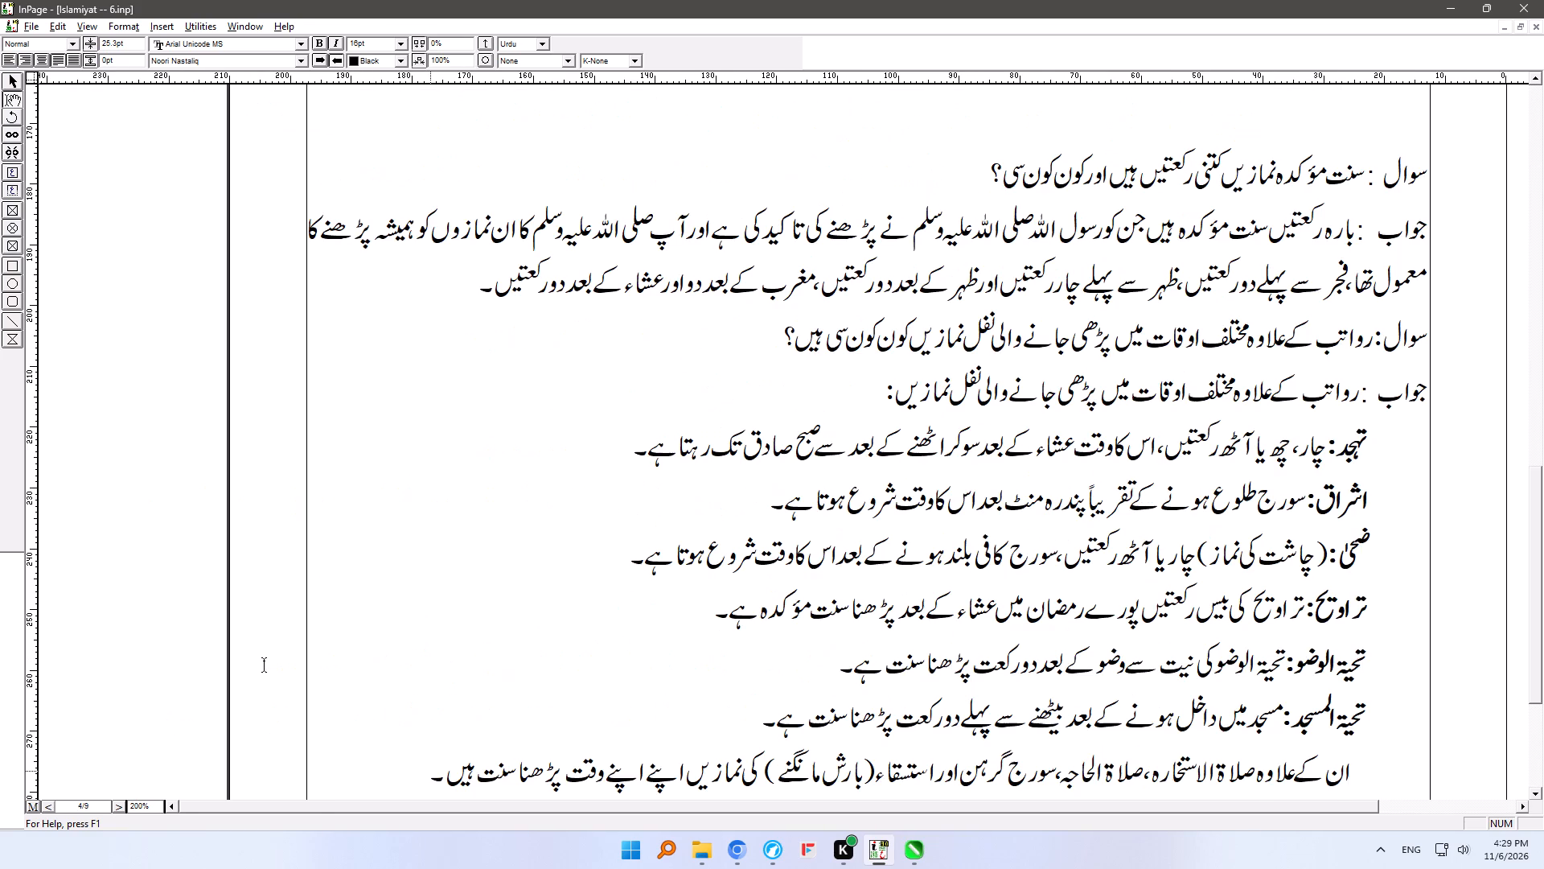
click(1424, 340)
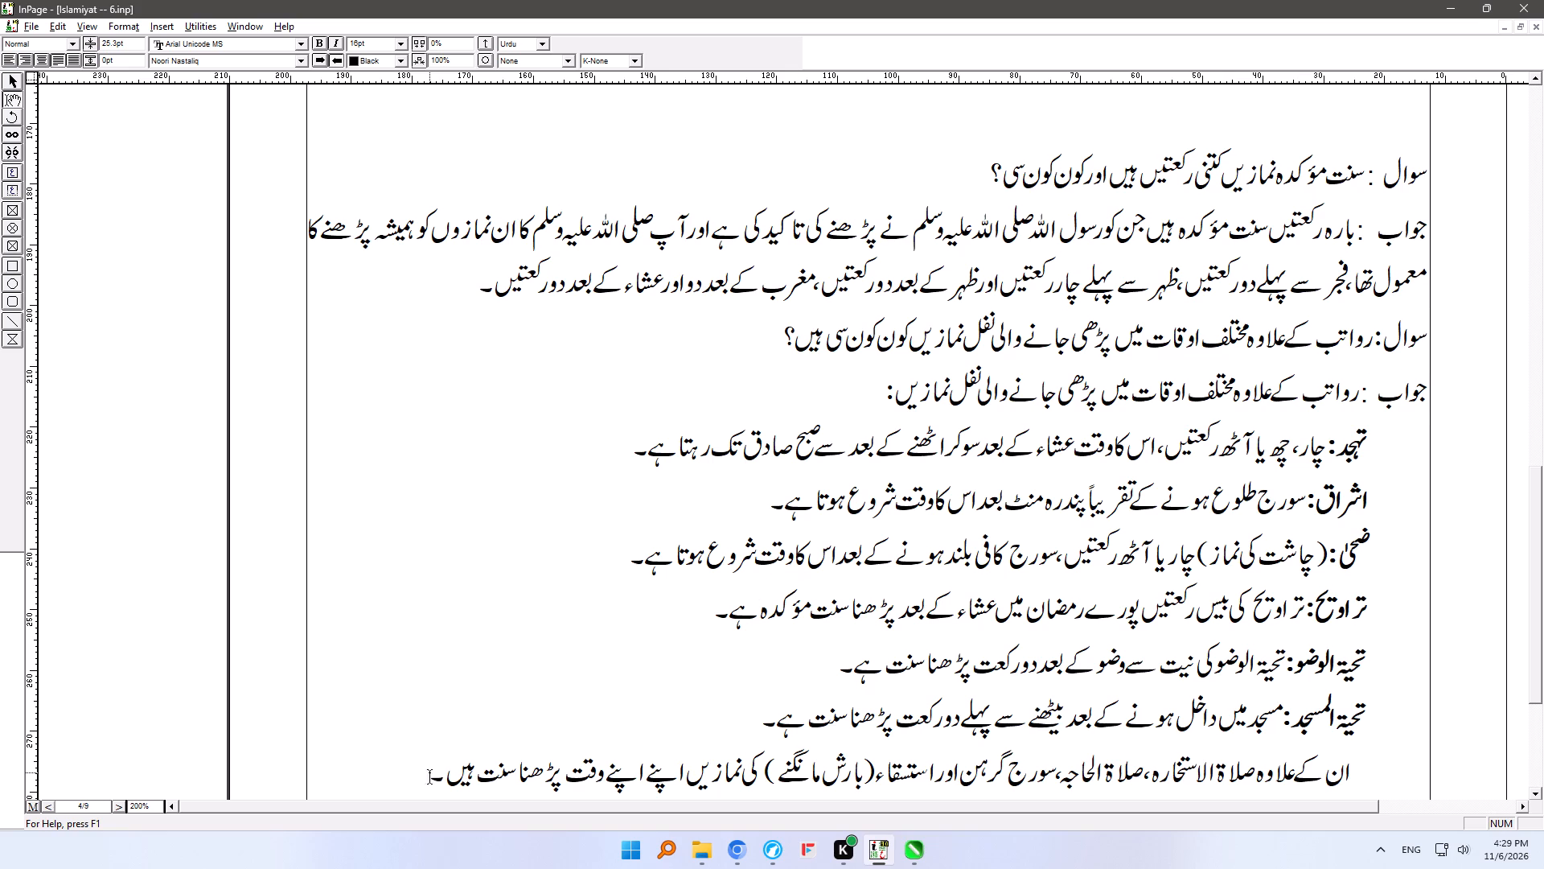
shift+click(428, 772)
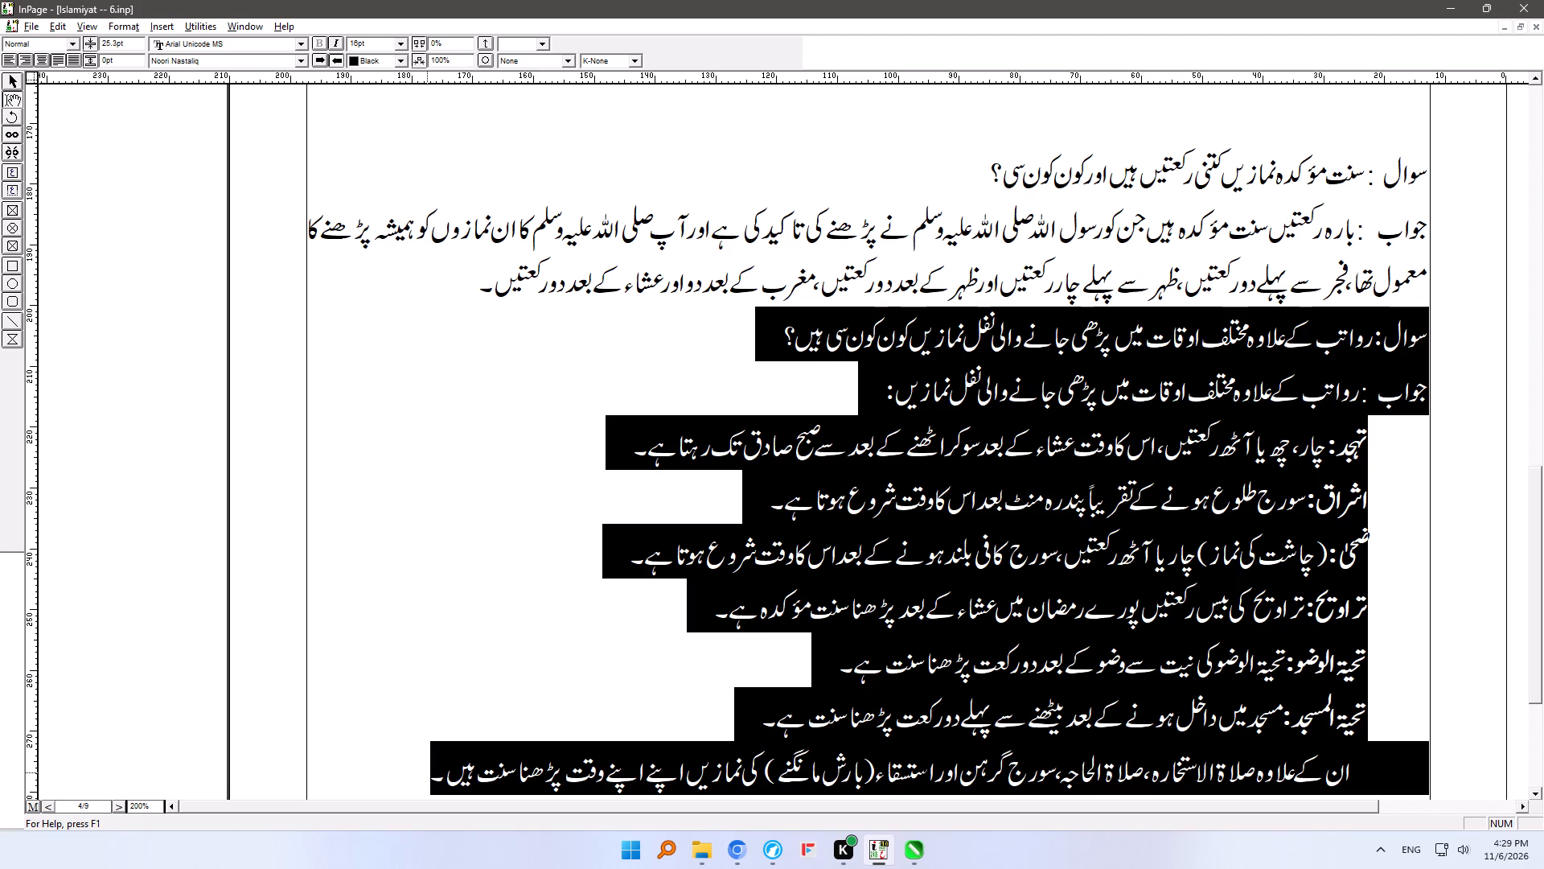
key(ctrl+x)
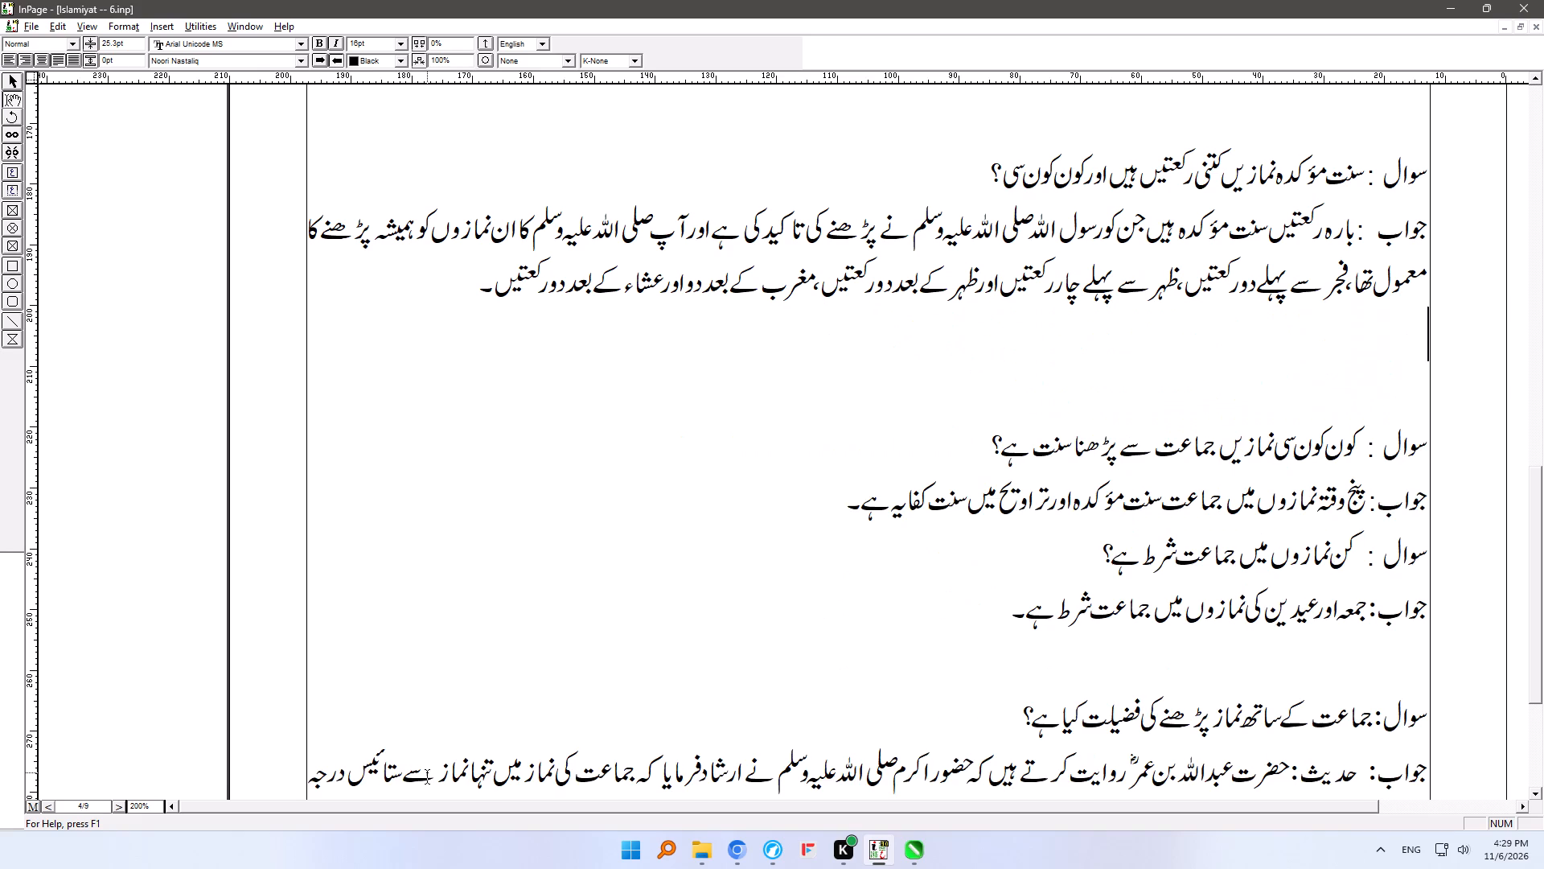
key(ctrl+shift+Tab)
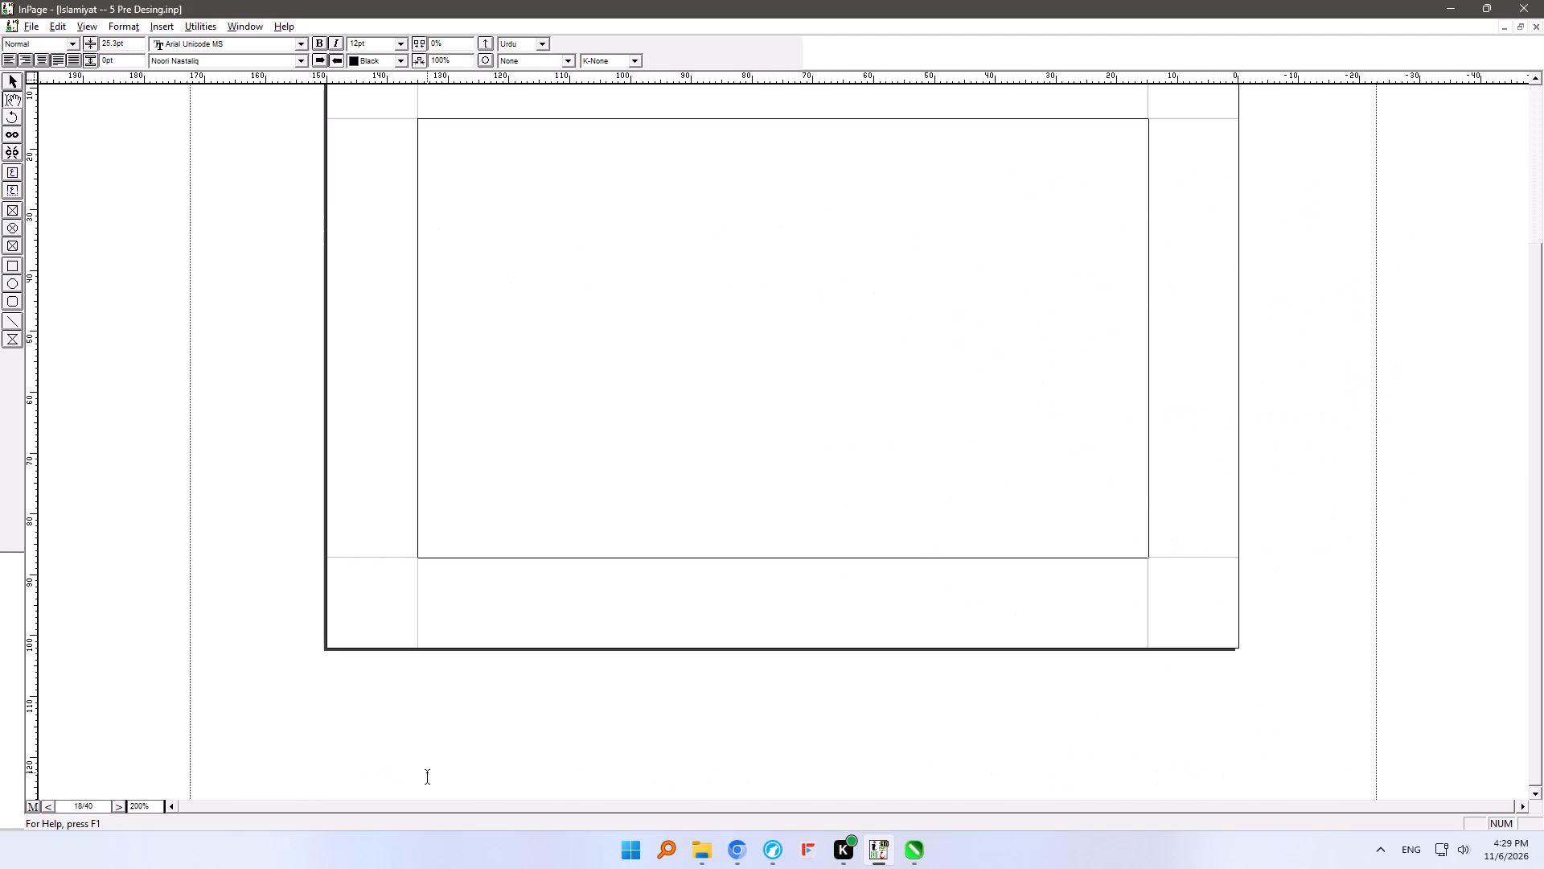
key(ctrl+v)
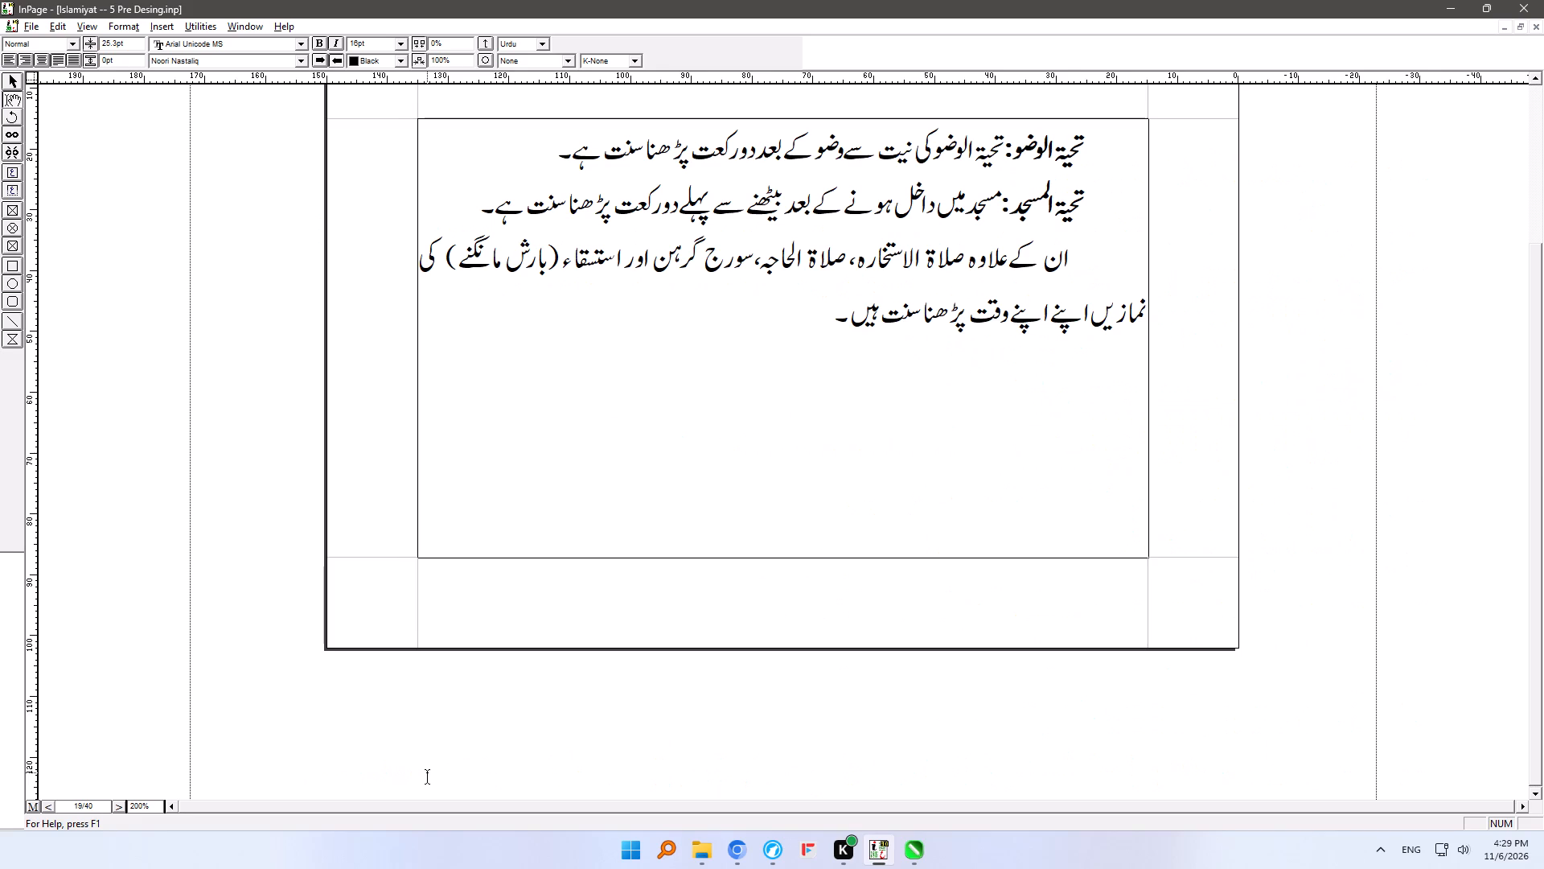
key(Return)
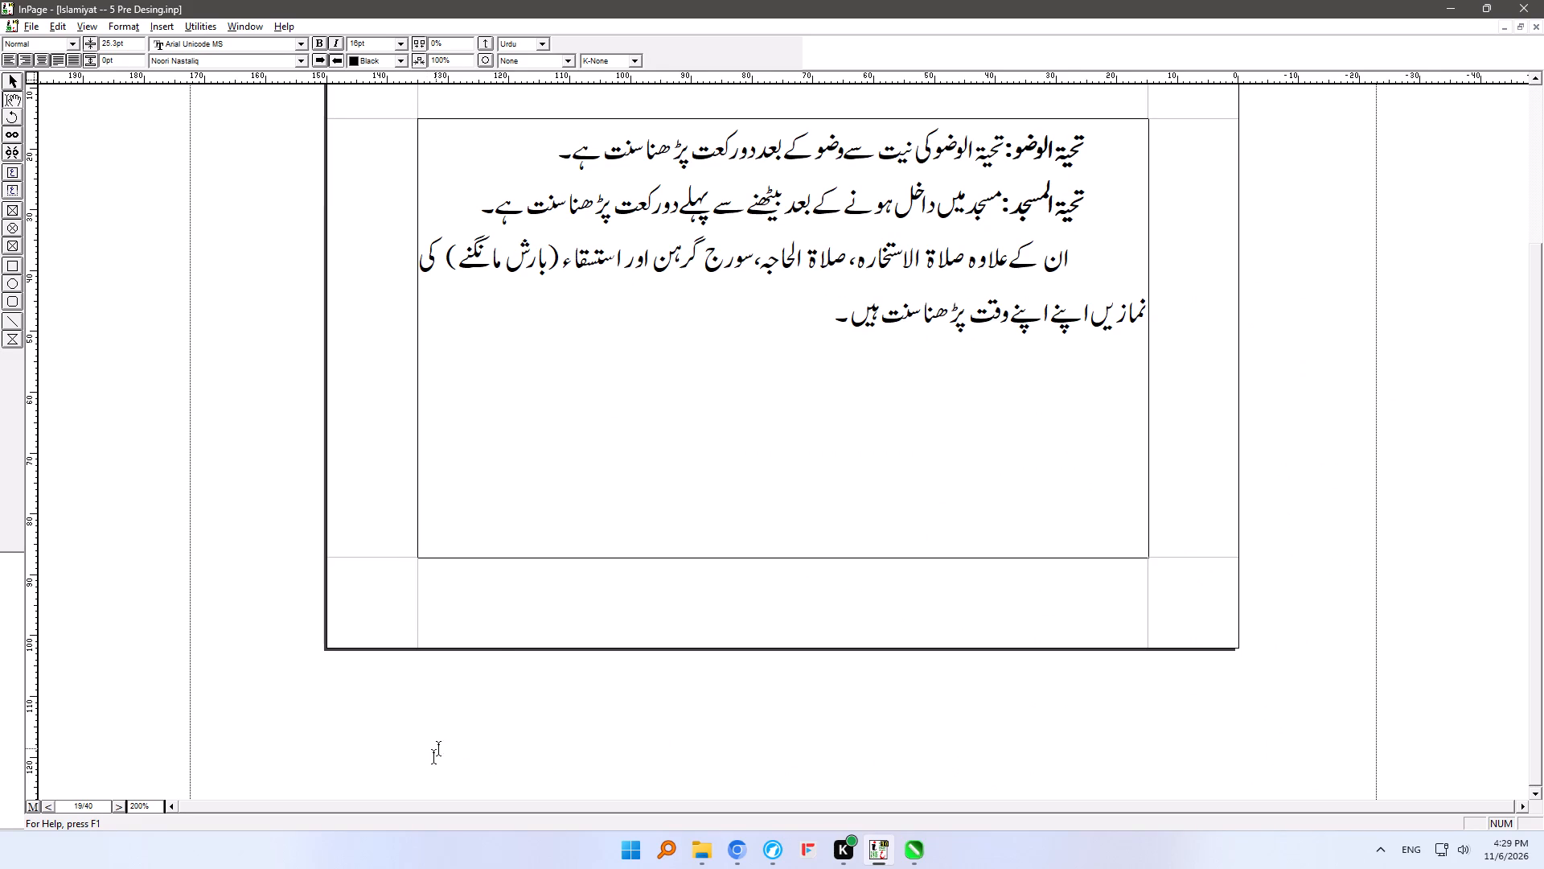
click(819, 318)
Set the beginning indent of the نفل نمازیں list paragraphs, from تہجد through تحیۃ المسجد, to 0.
click(122, 809)
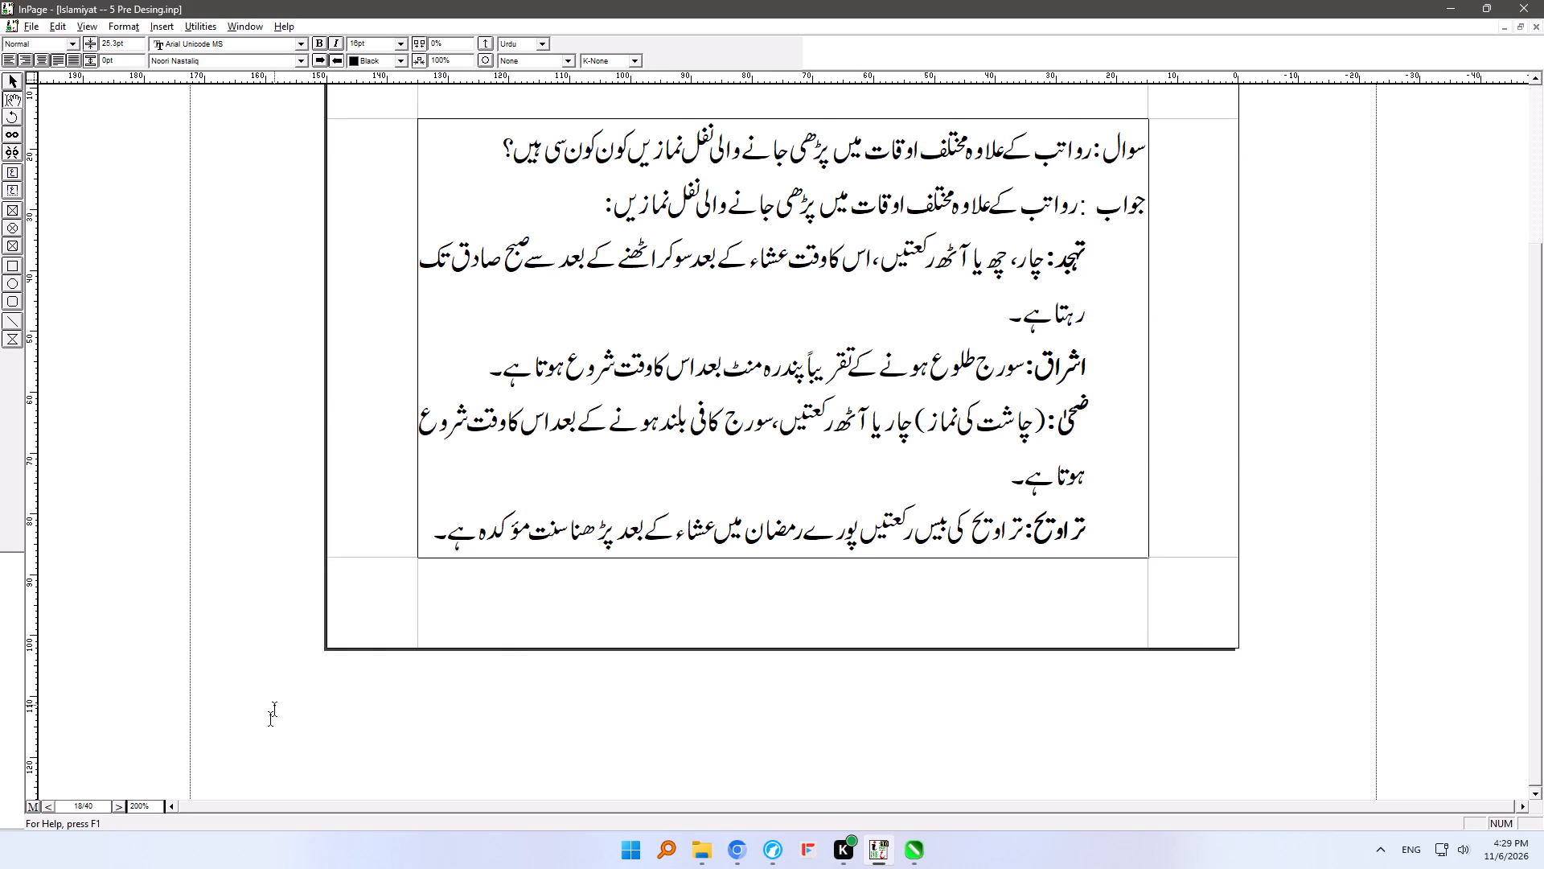
shift+click(1106, 251)
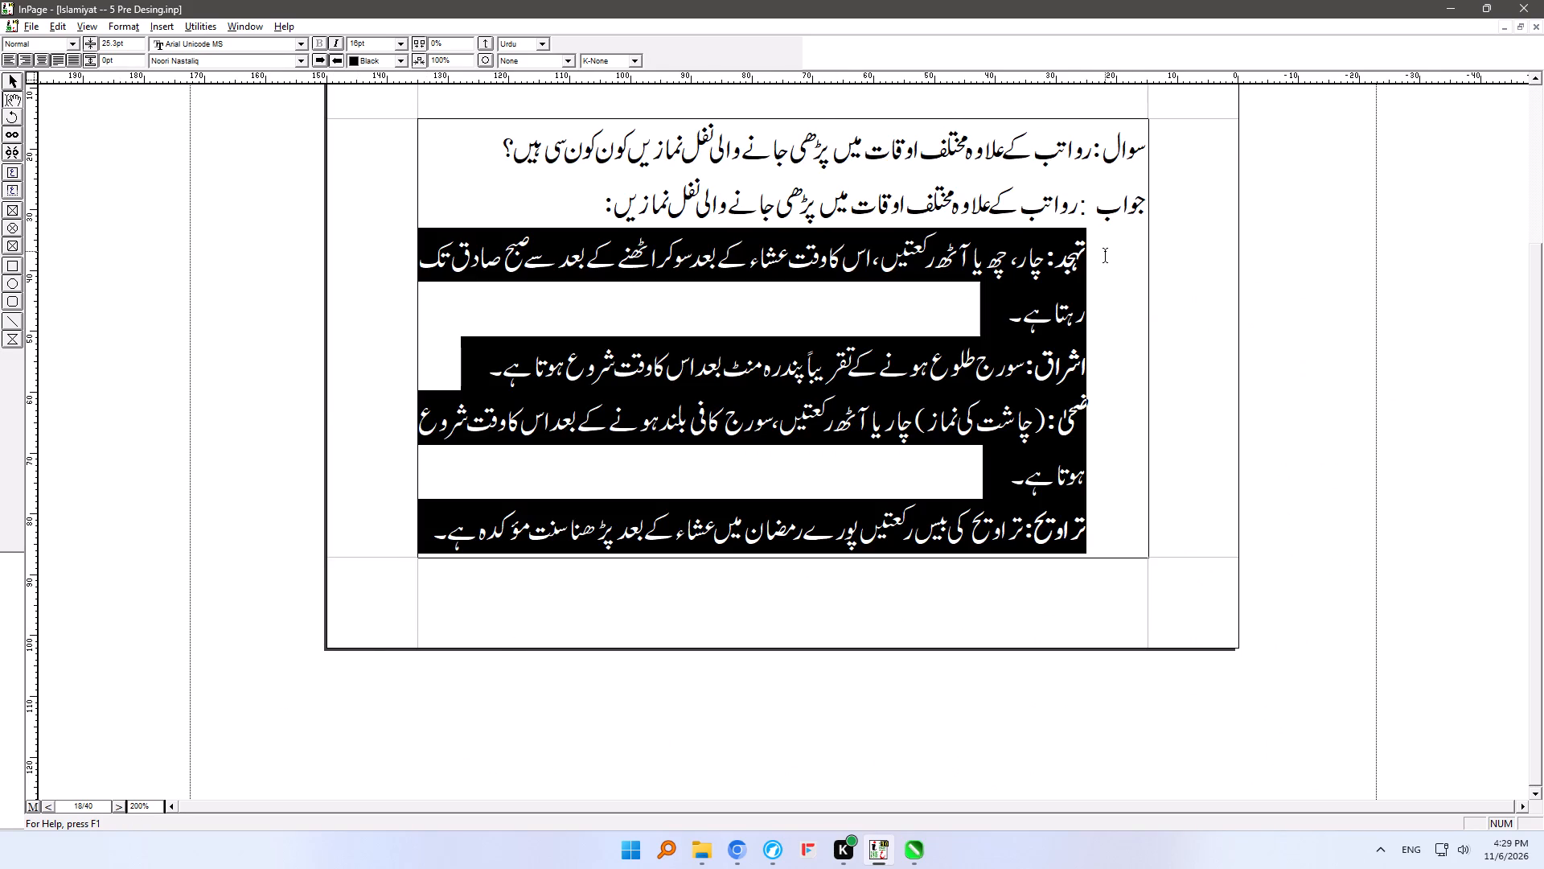
key(ctrl+g)
key(Tab)
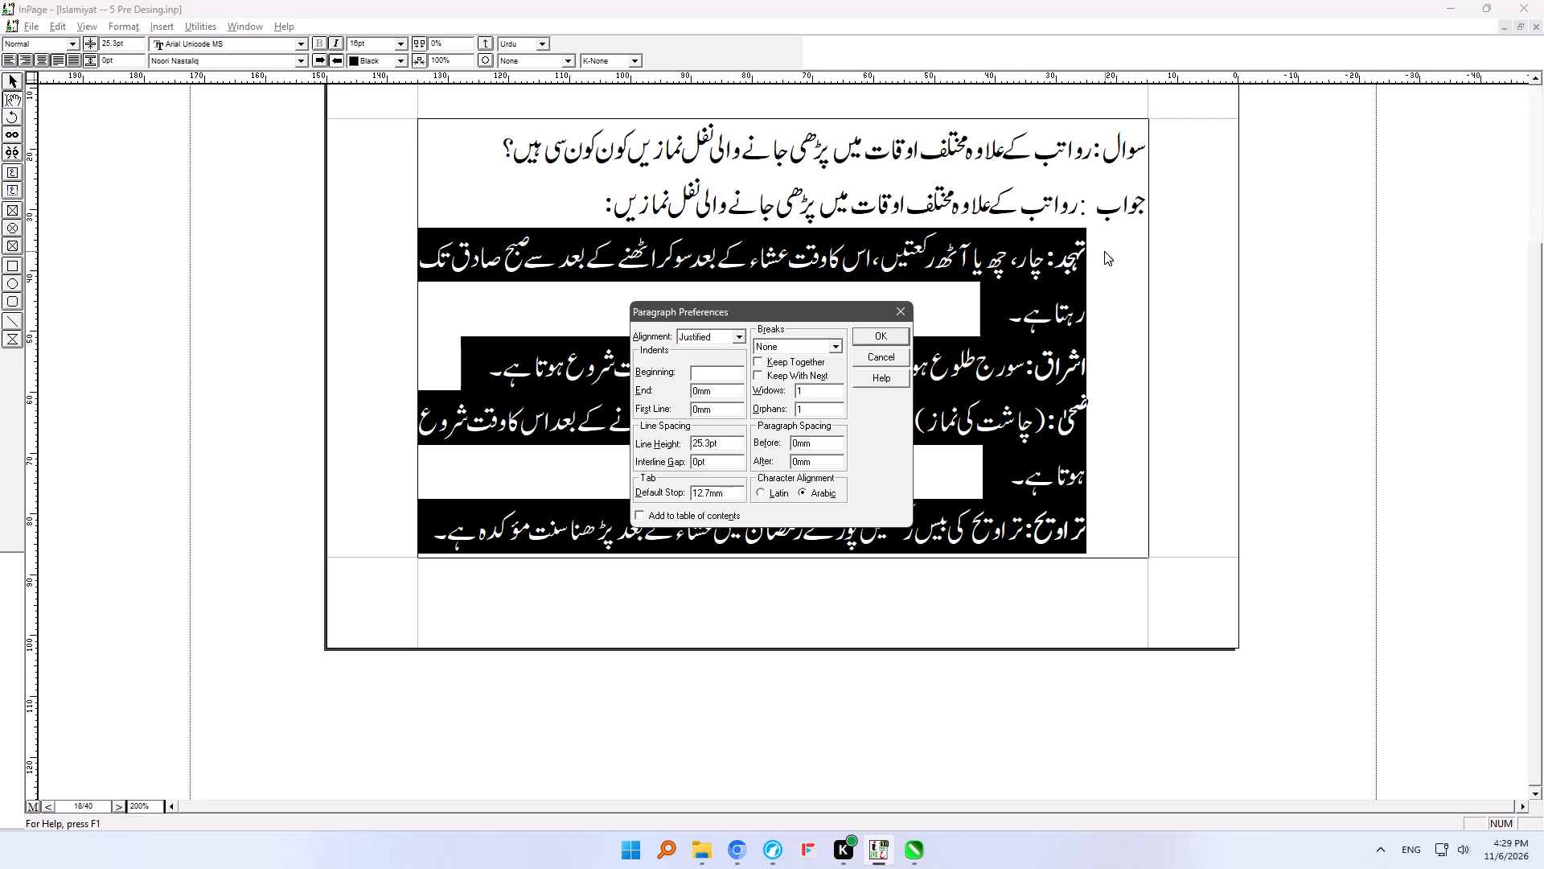
key(0)
key(Return)
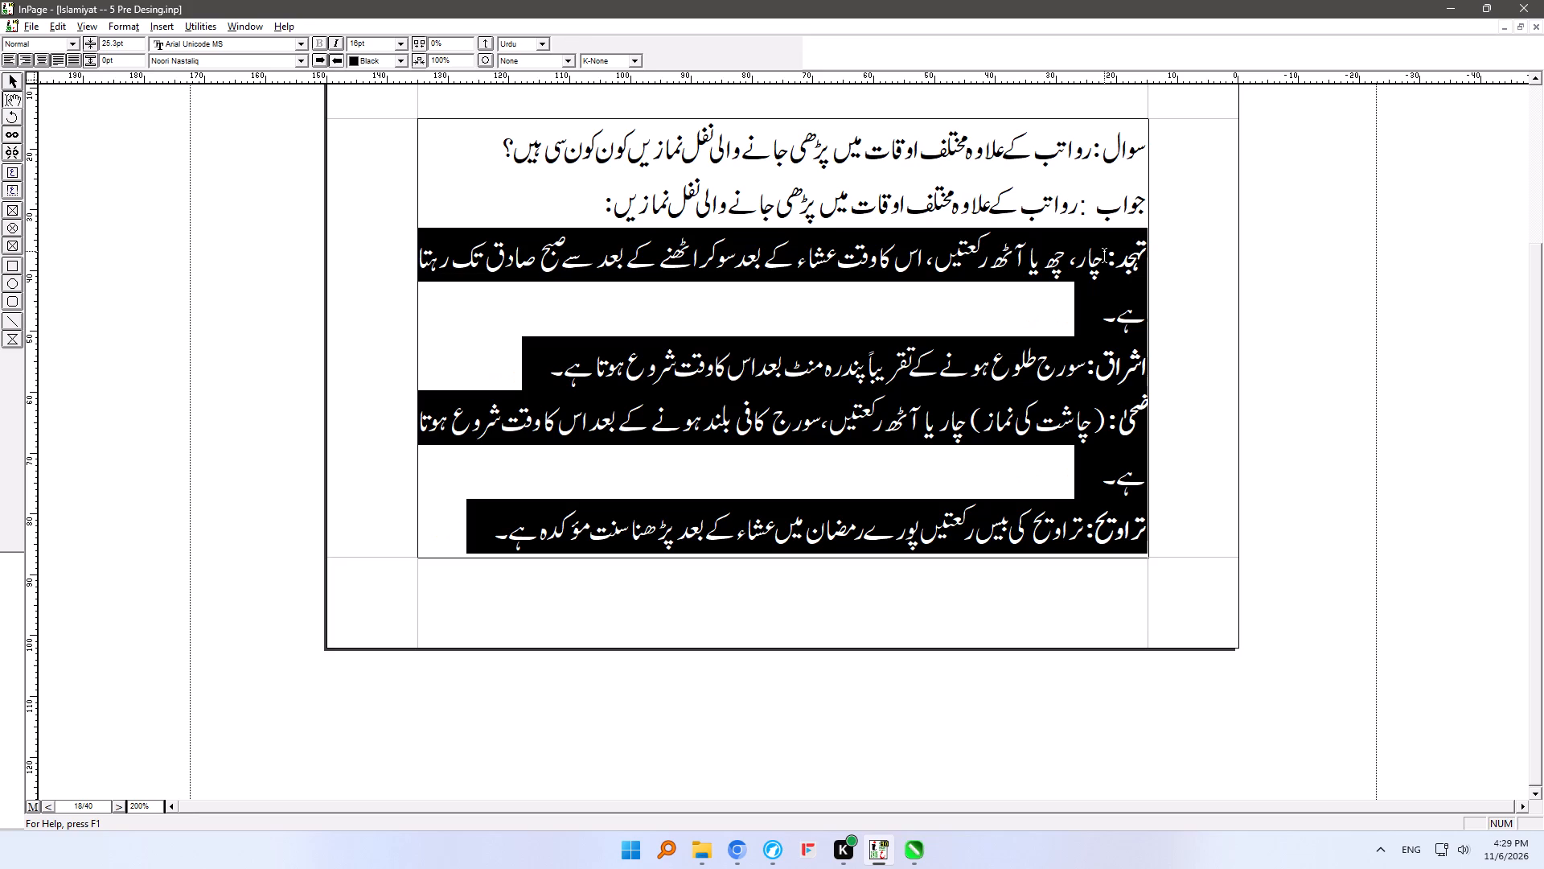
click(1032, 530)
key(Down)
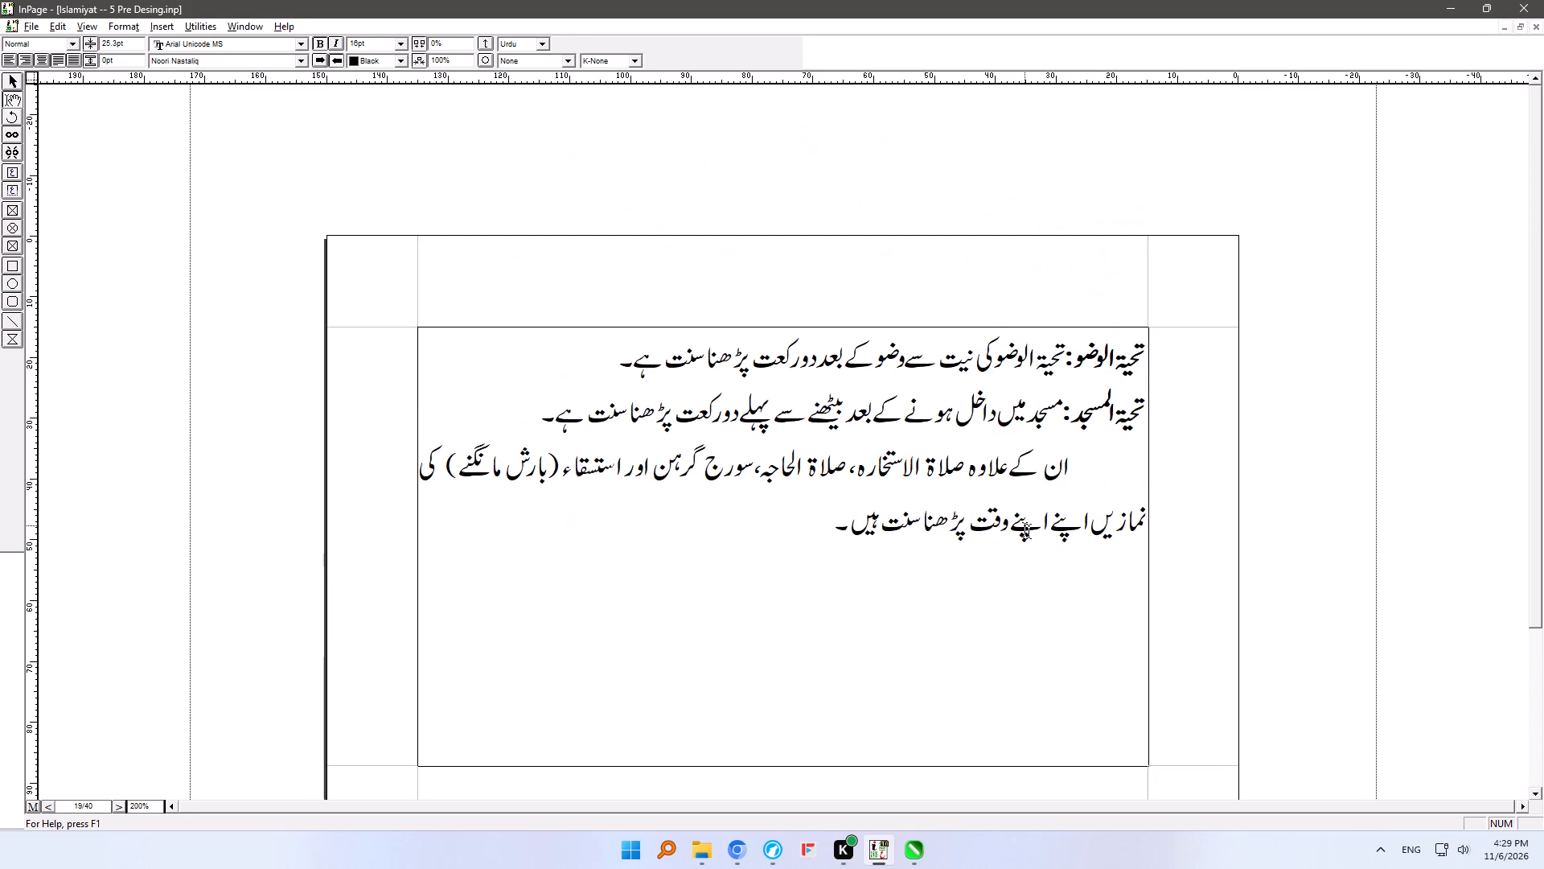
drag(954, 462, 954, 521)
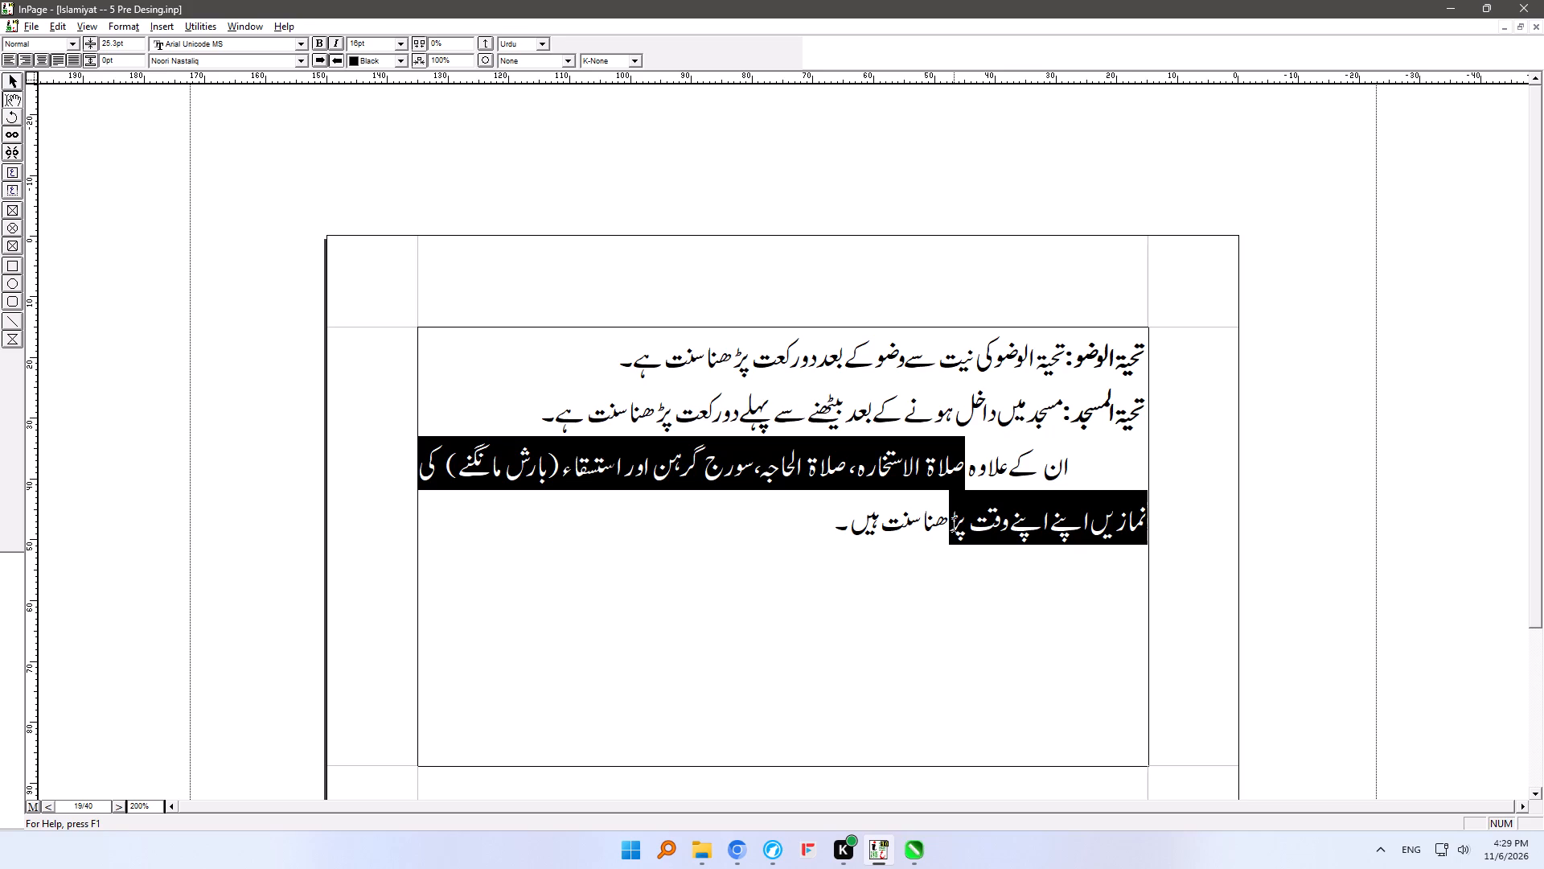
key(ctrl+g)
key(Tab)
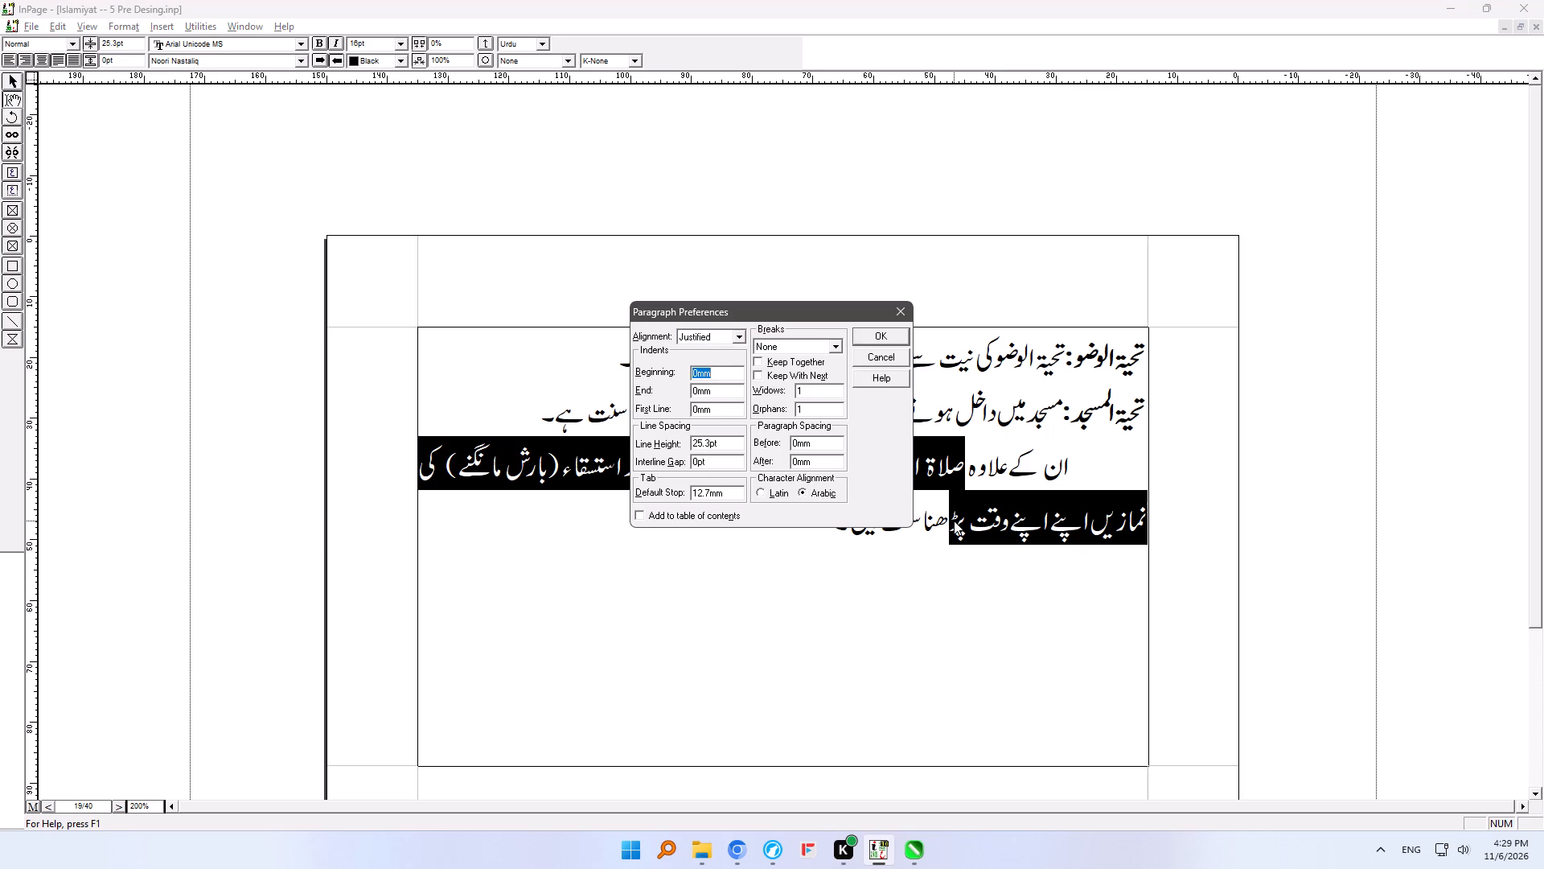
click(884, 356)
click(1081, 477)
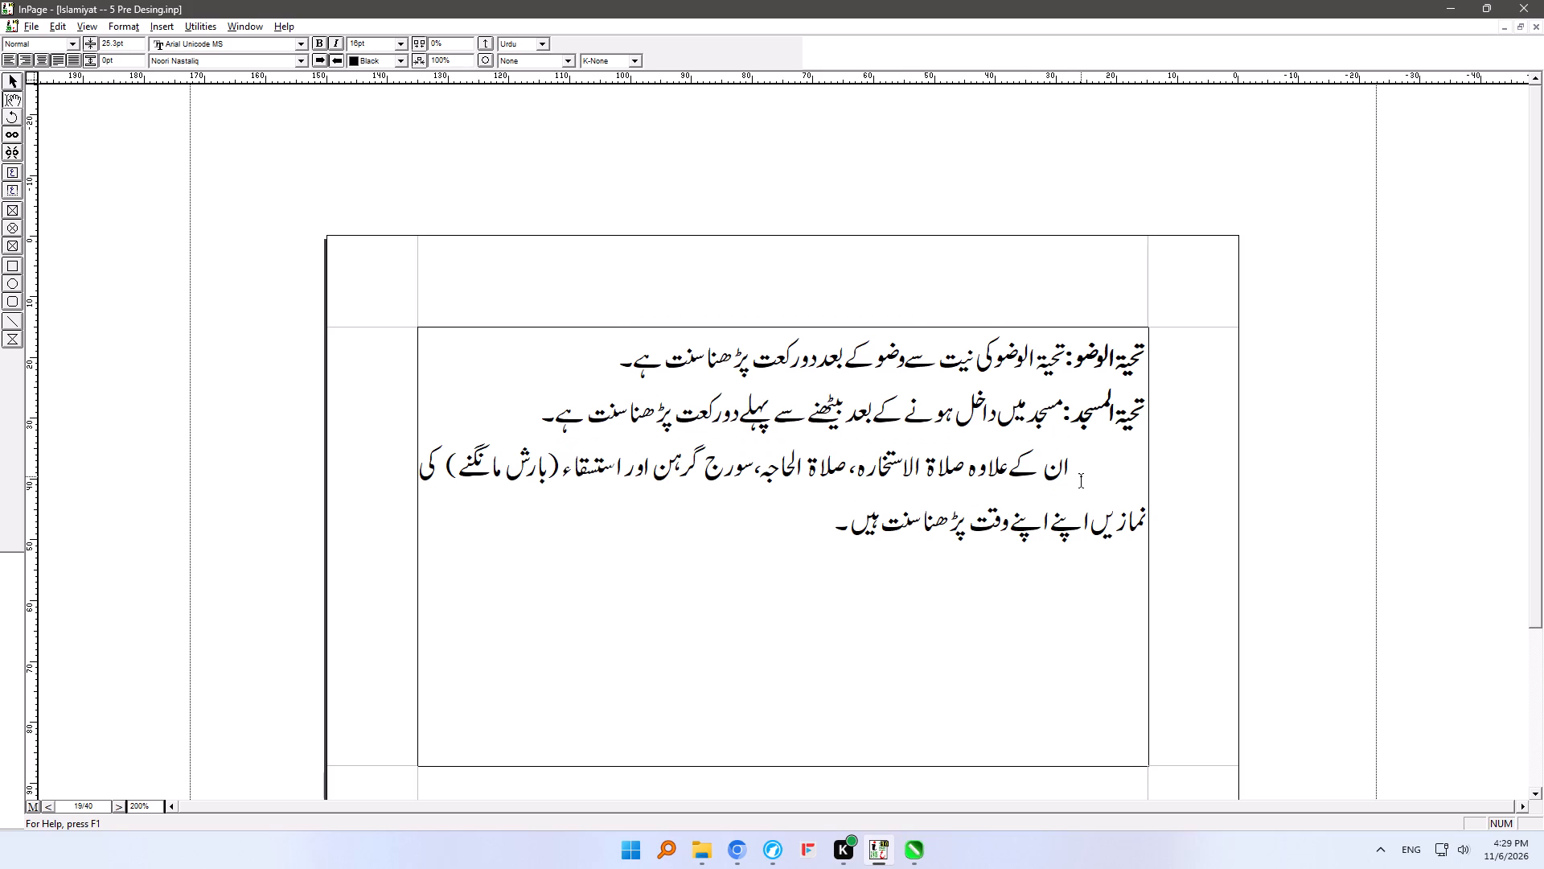
Join the نفل نمازیں list items, from تہجد through تحیۃ المسجد, onto the جواب line on page 18 as one running paragraph.
click(1024, 360)
key(Up)
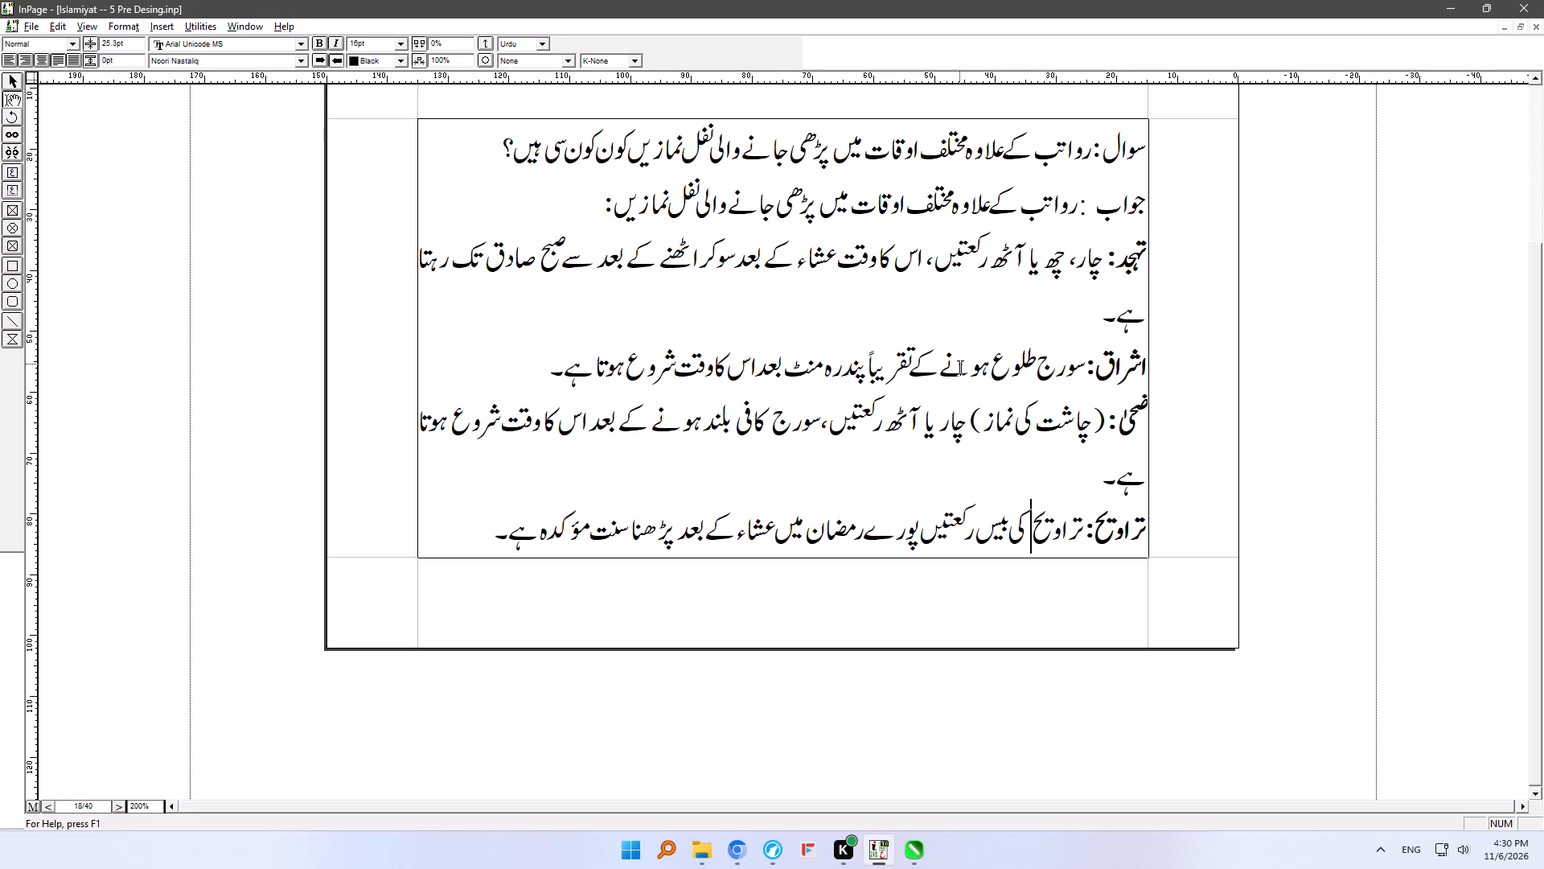
click(570, 187)
key(Delete)
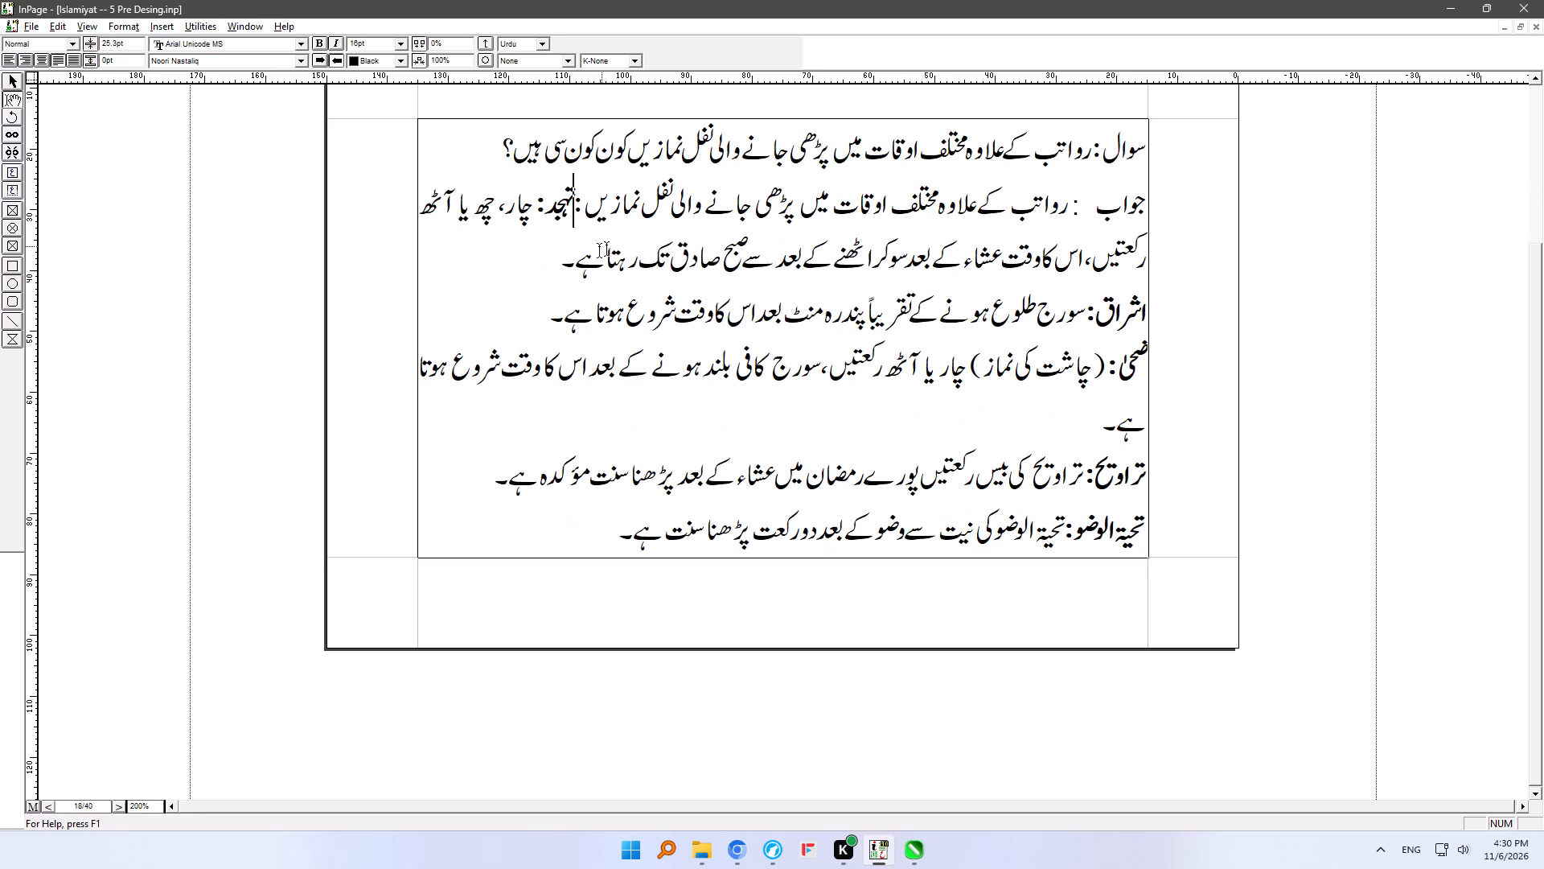
click(560, 256)
key(Delete)
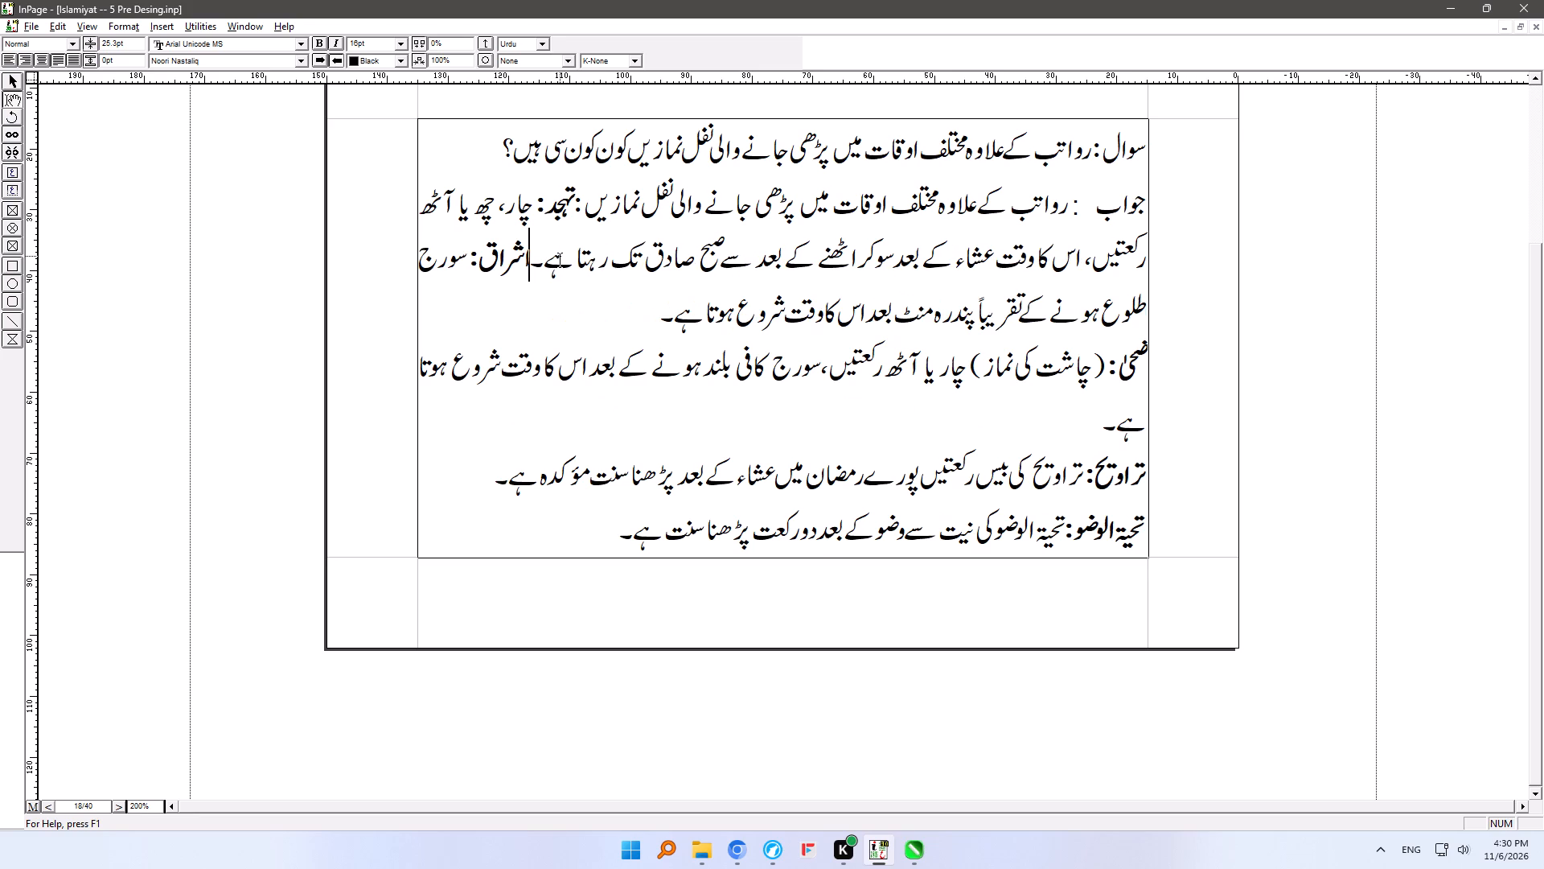
click(638, 321)
key(Delete)
click(588, 368)
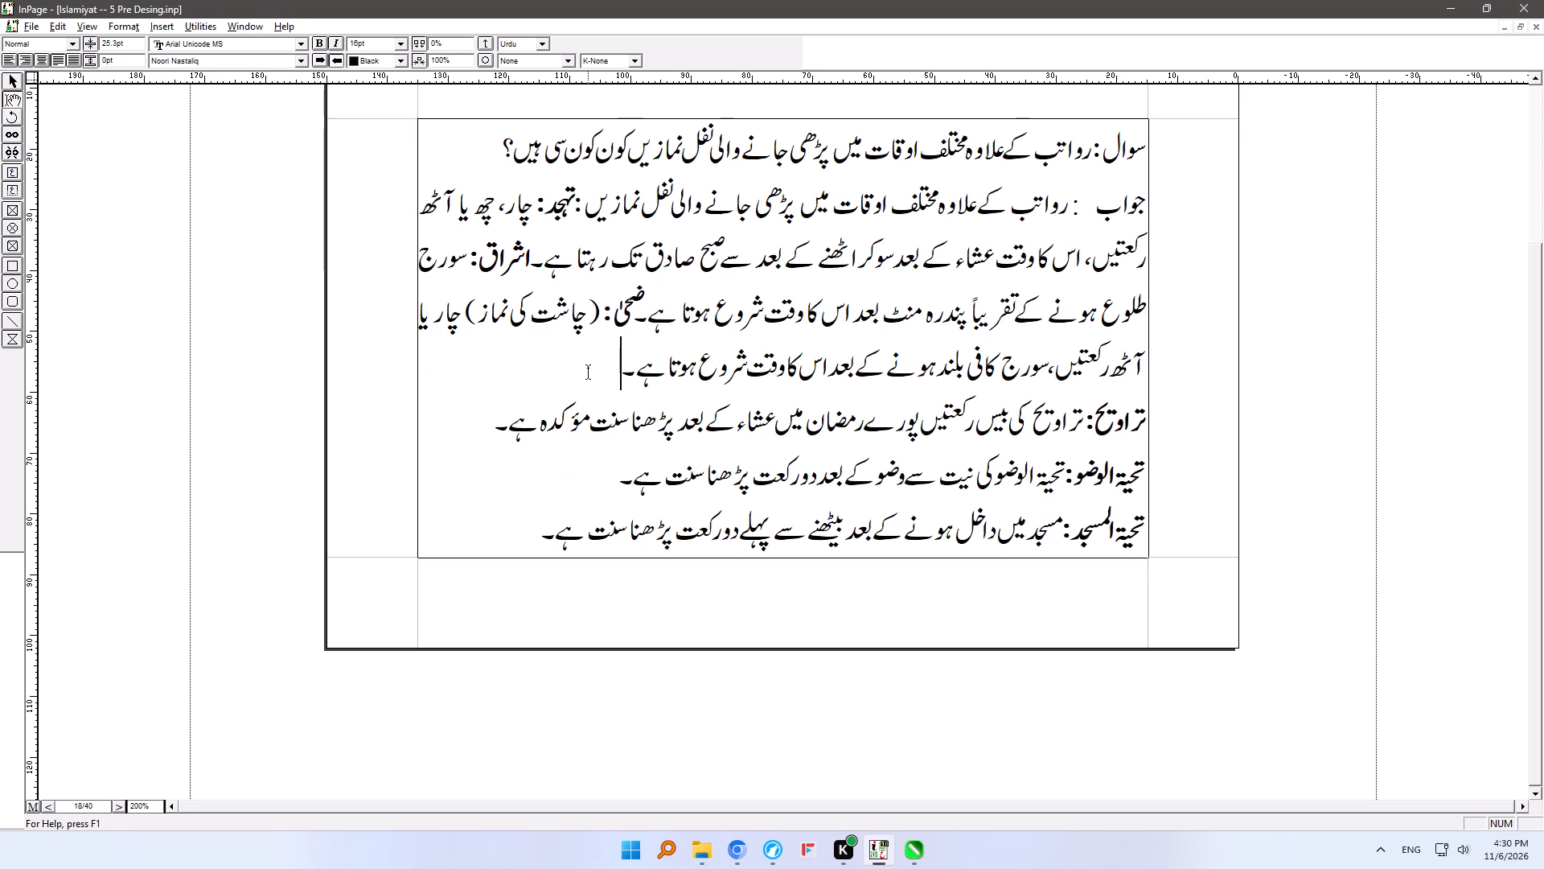
key(Delete)
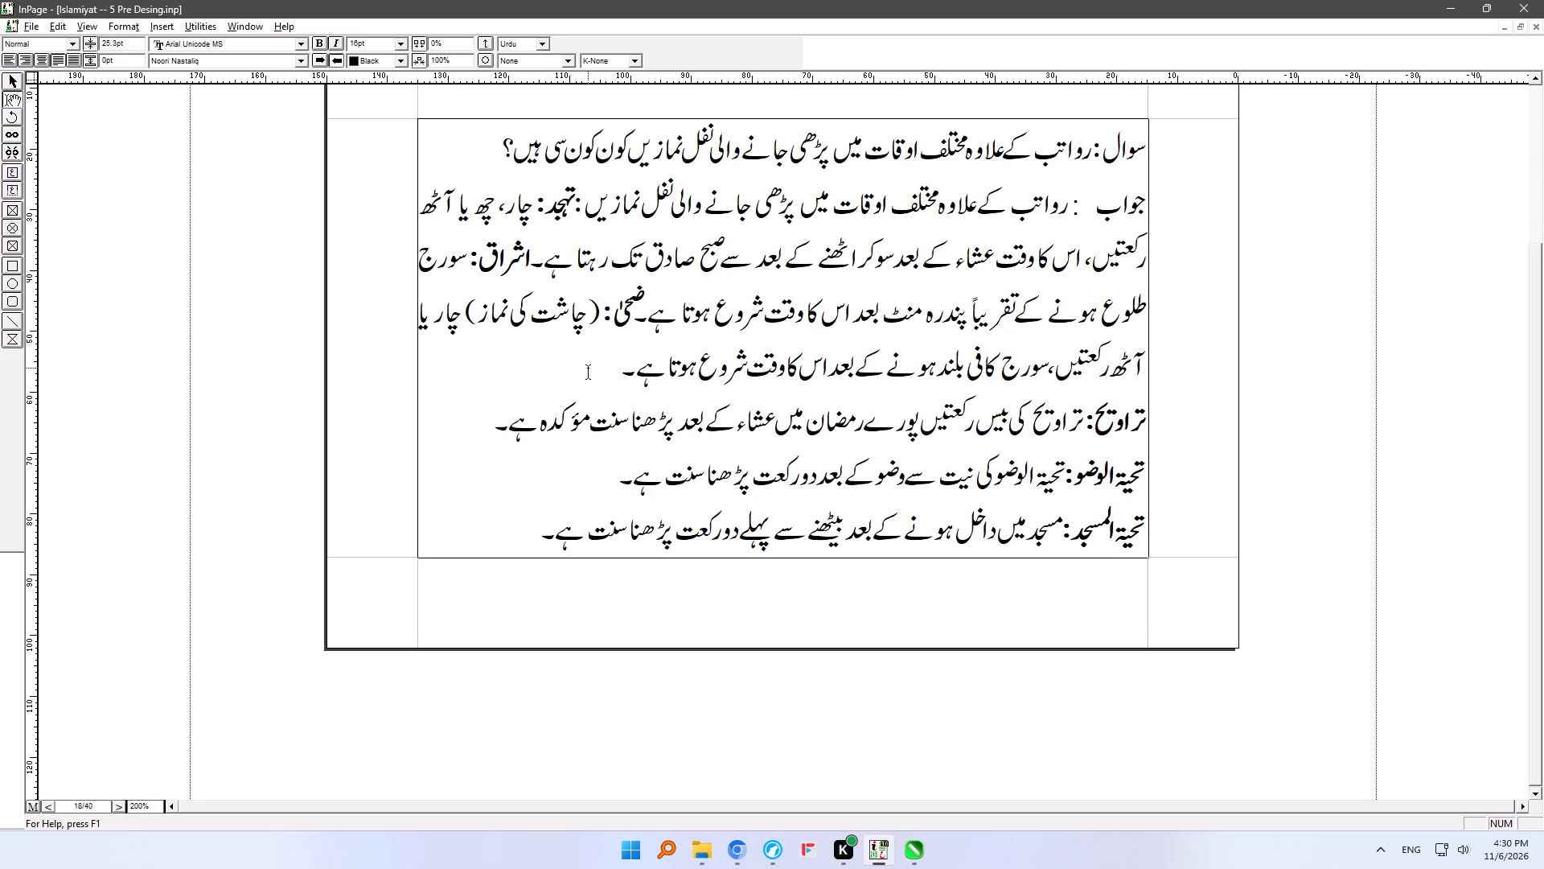
click(633, 420)
key(Delete)
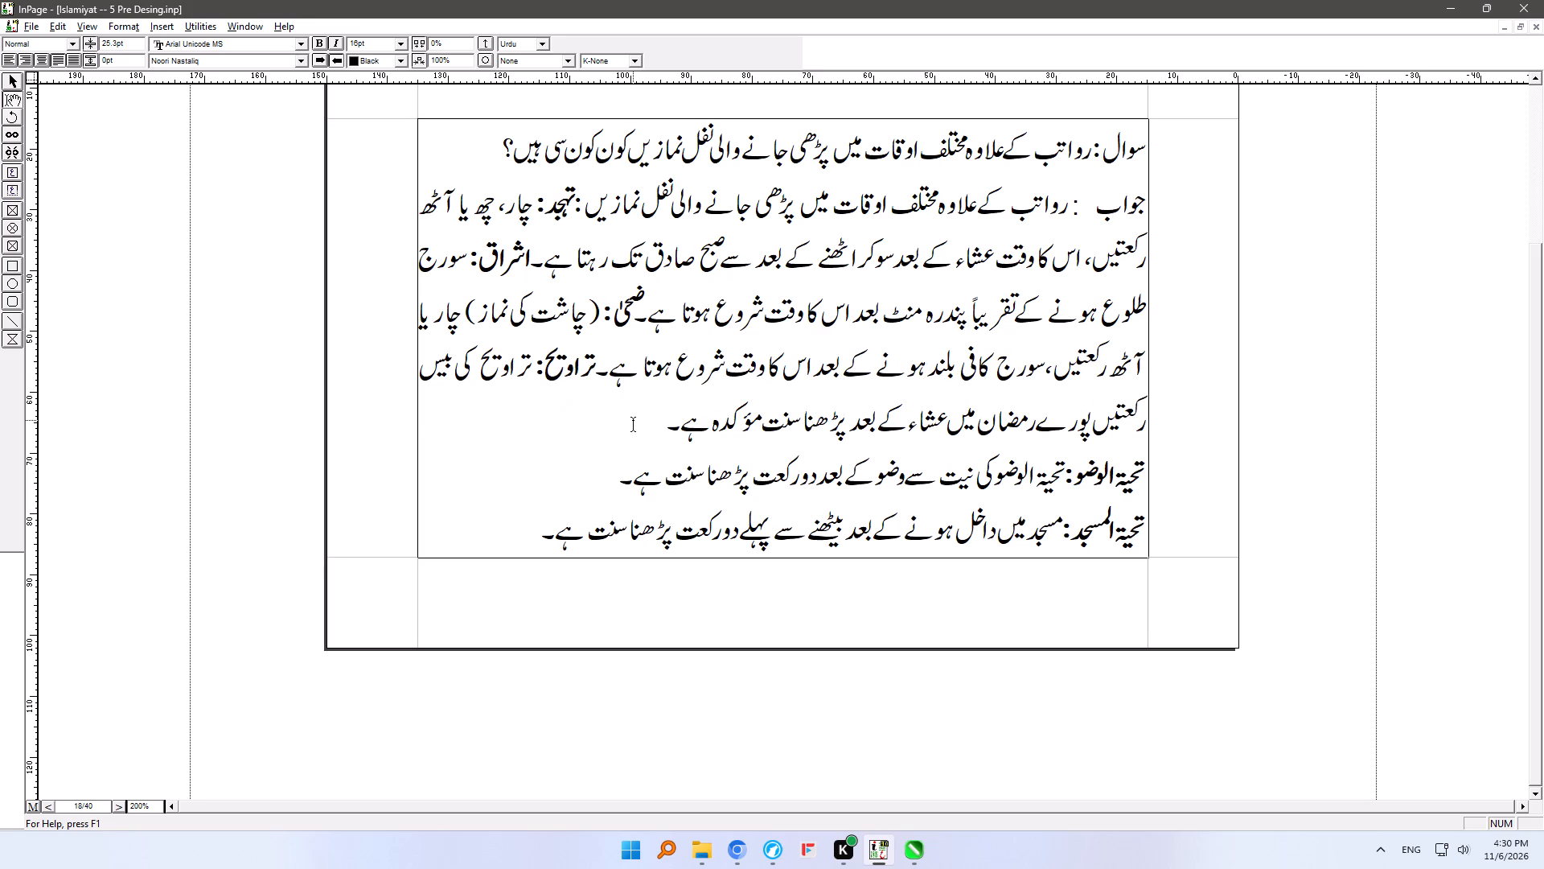
click(803, 473)
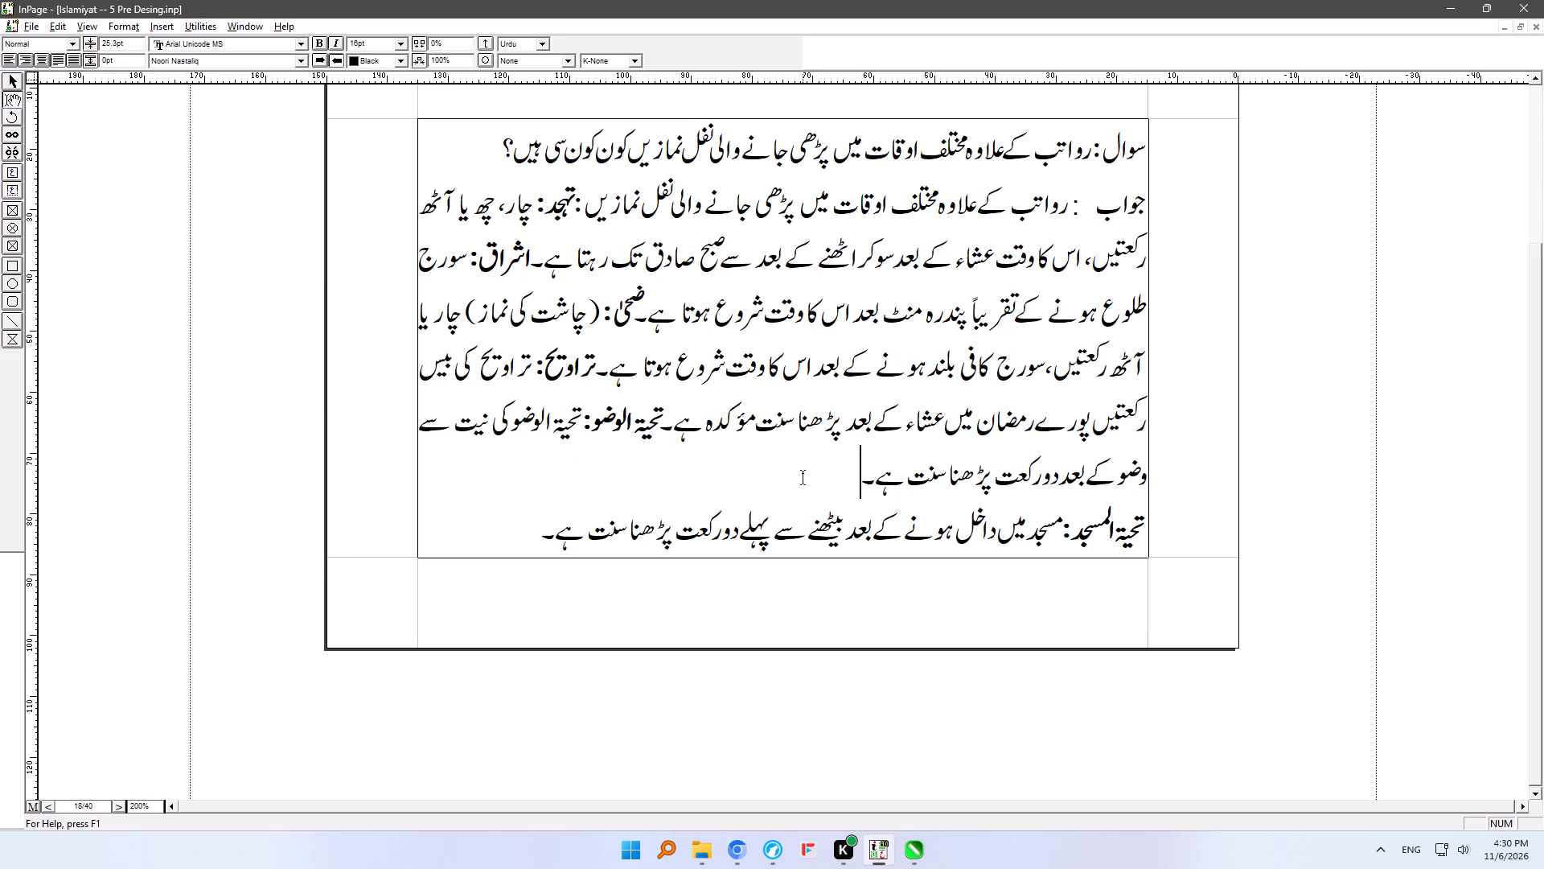
key(Delete)
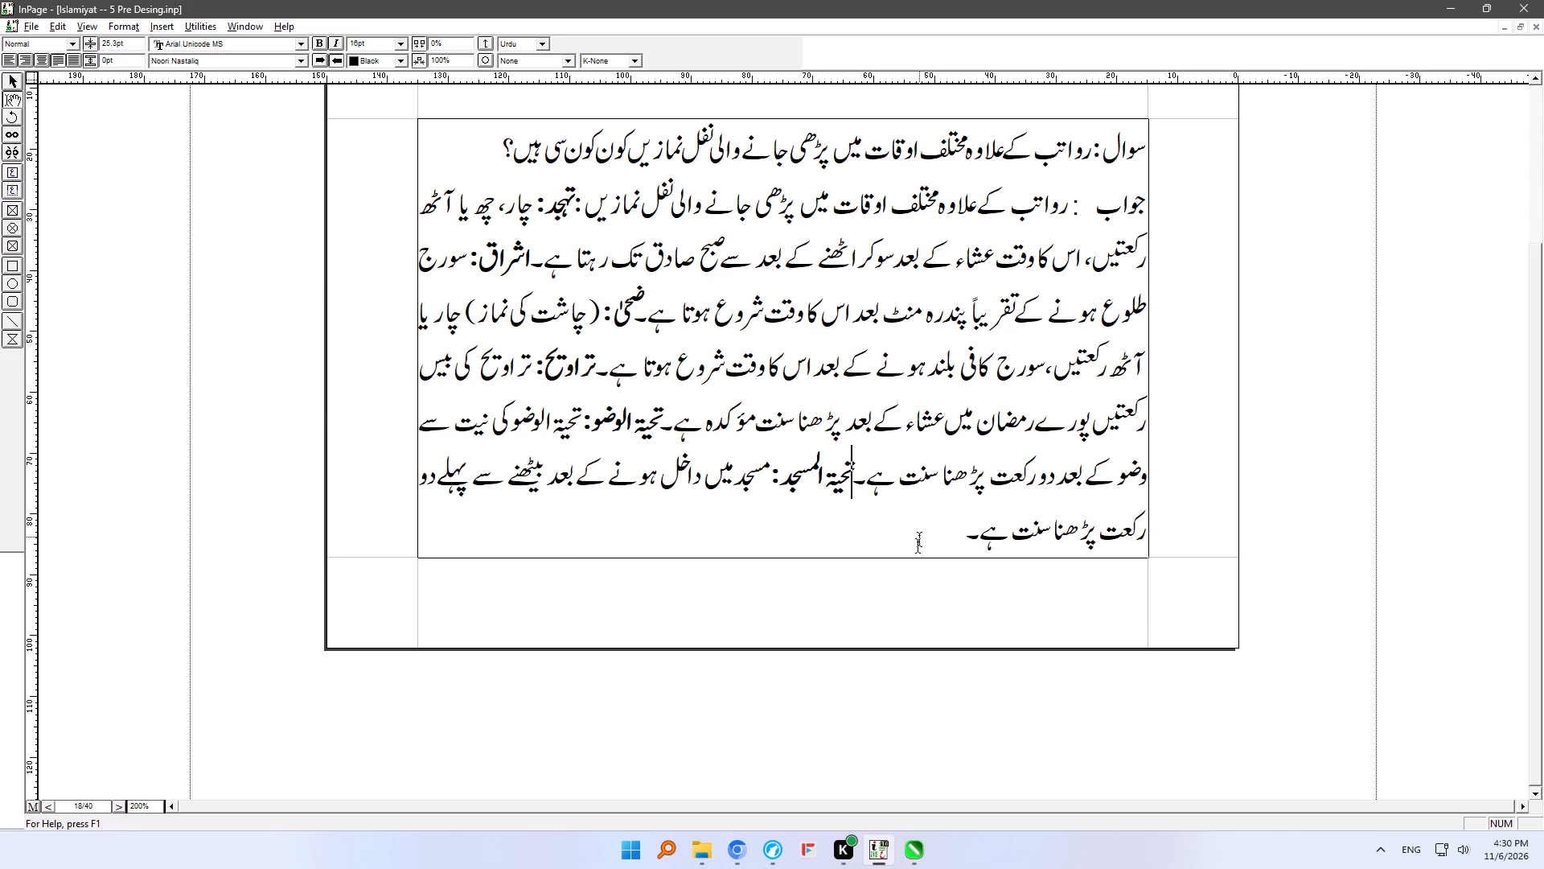
Join the closing sentence starting ان کے علاوہ to the end of the تحیۃ المسجد text, removing the gap before it.
click(920, 519)
key(Down)
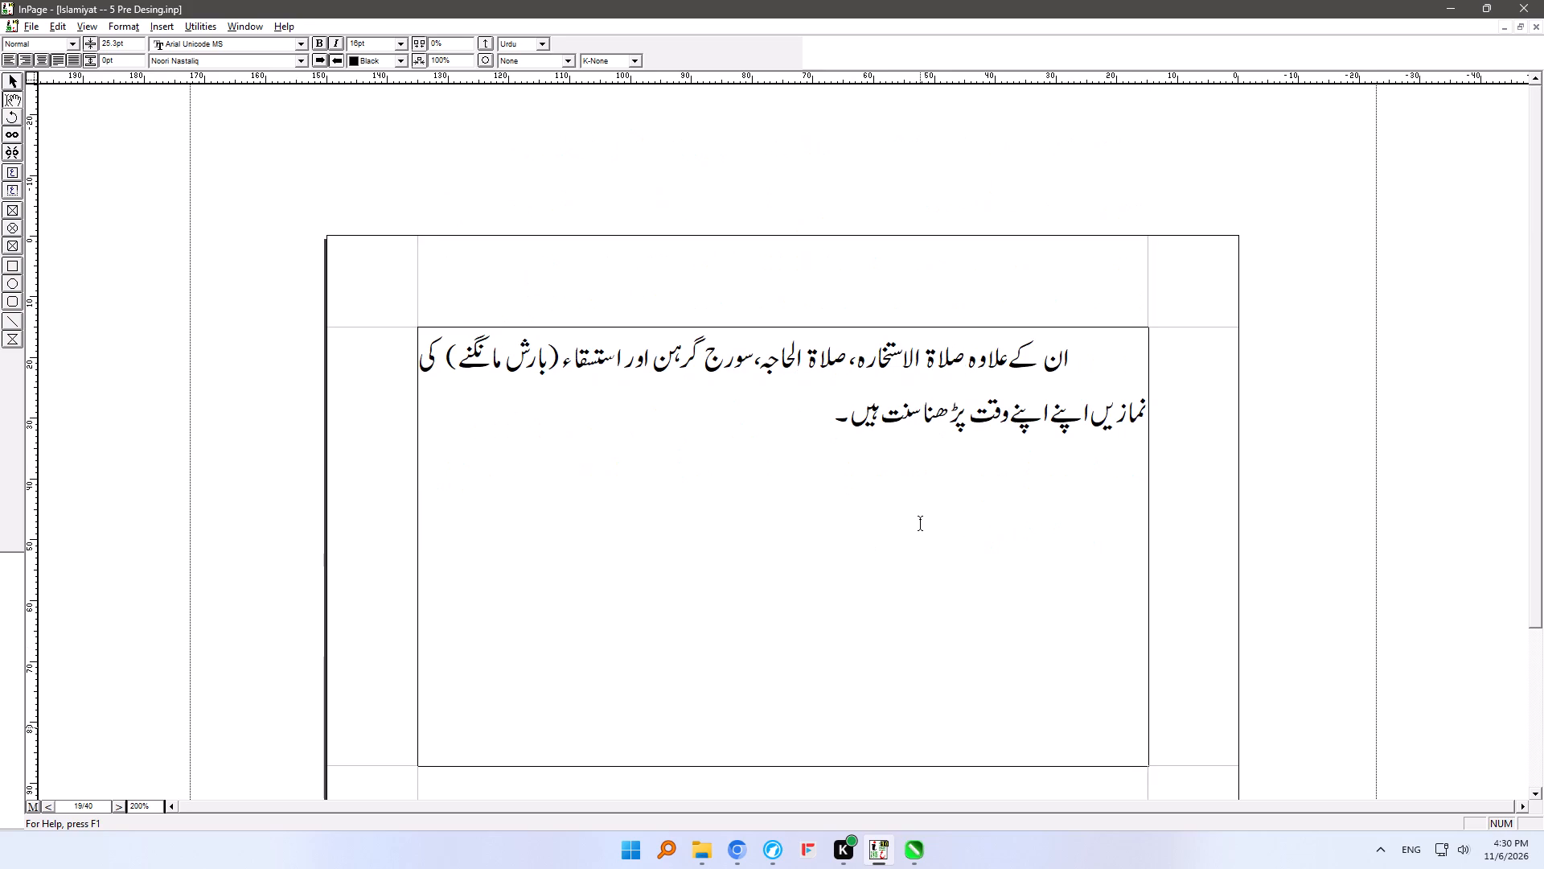
key(Up)
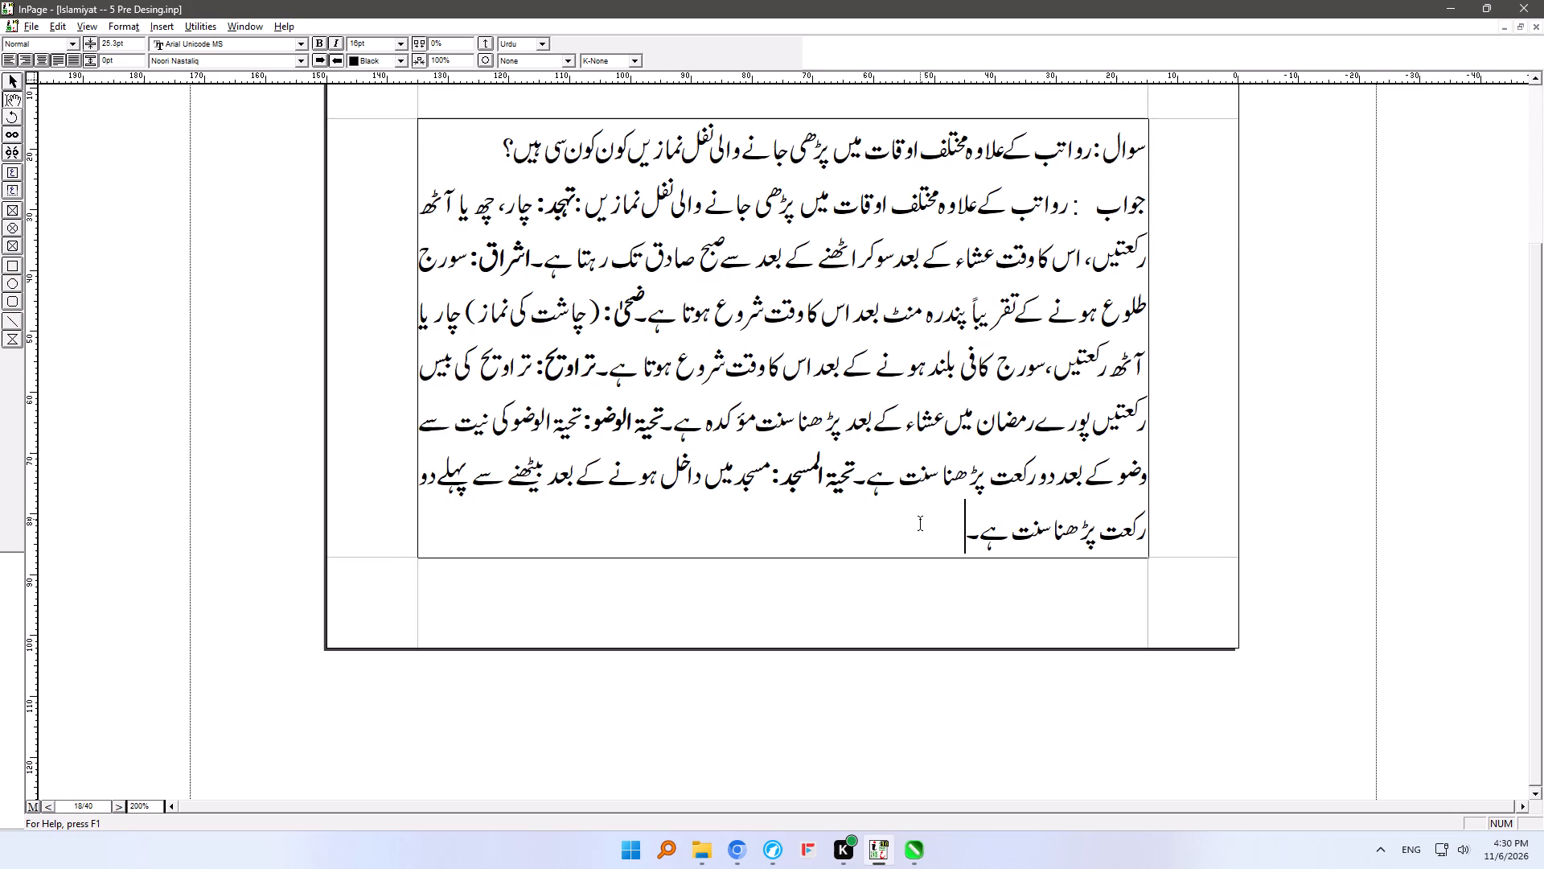
key(Delete)
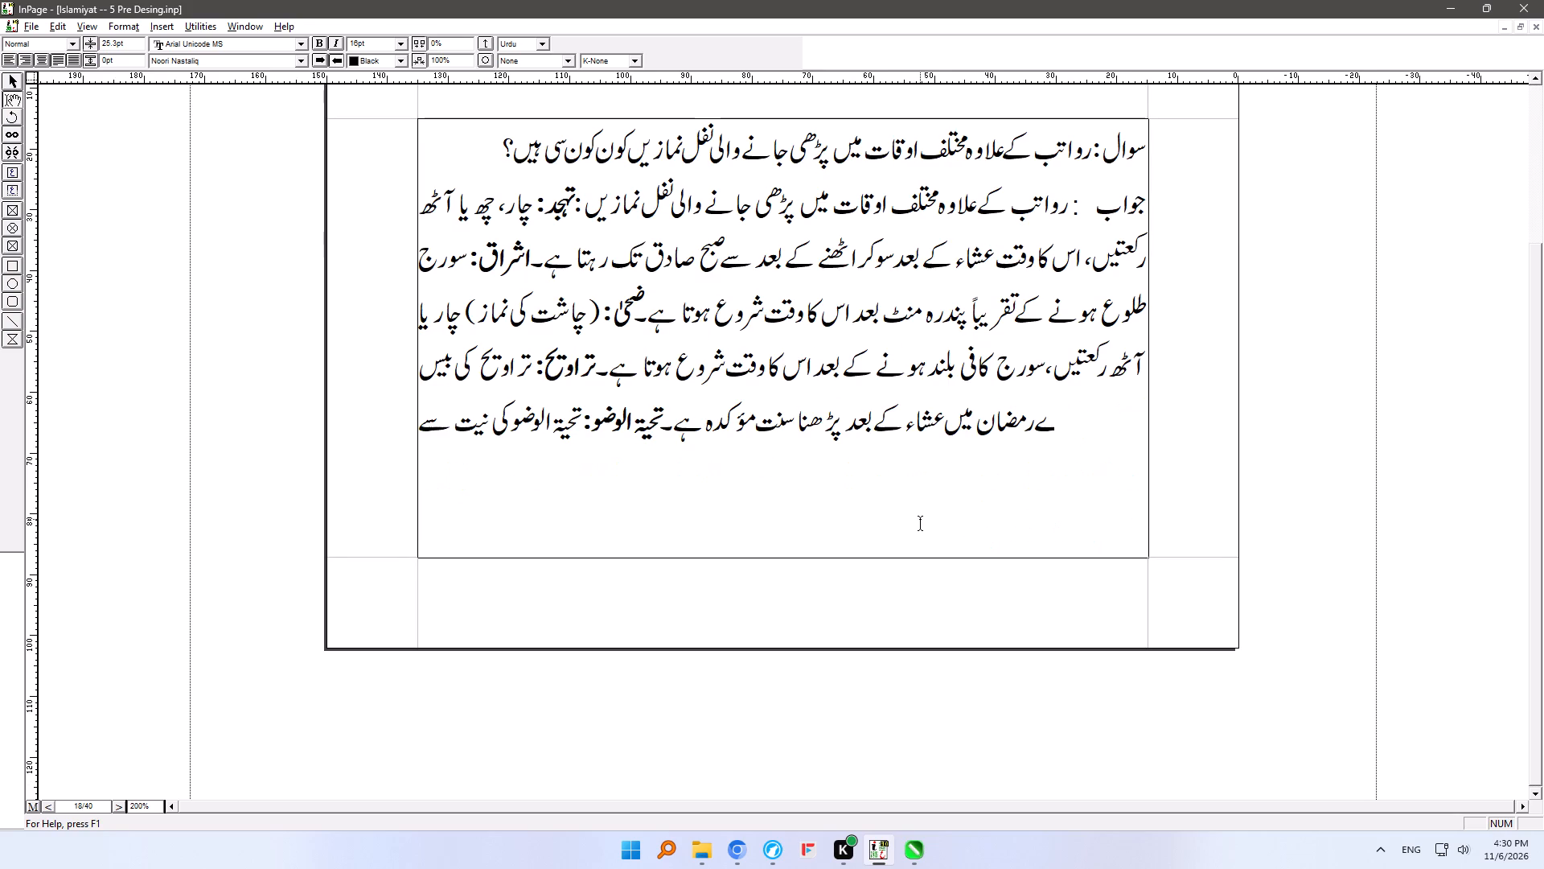
key(Delete)
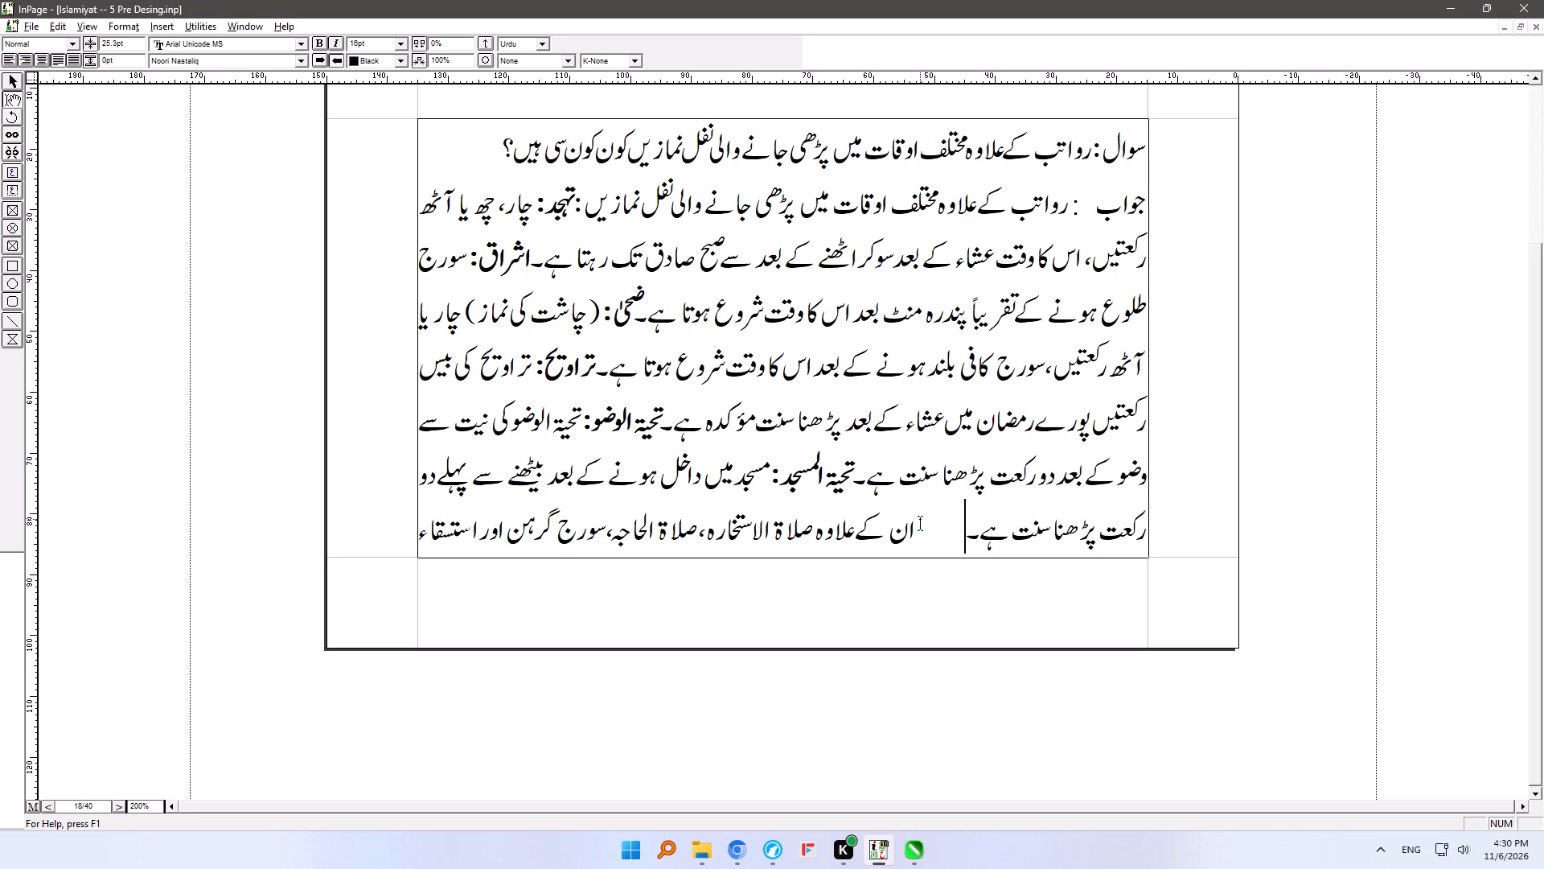
key(Delete)
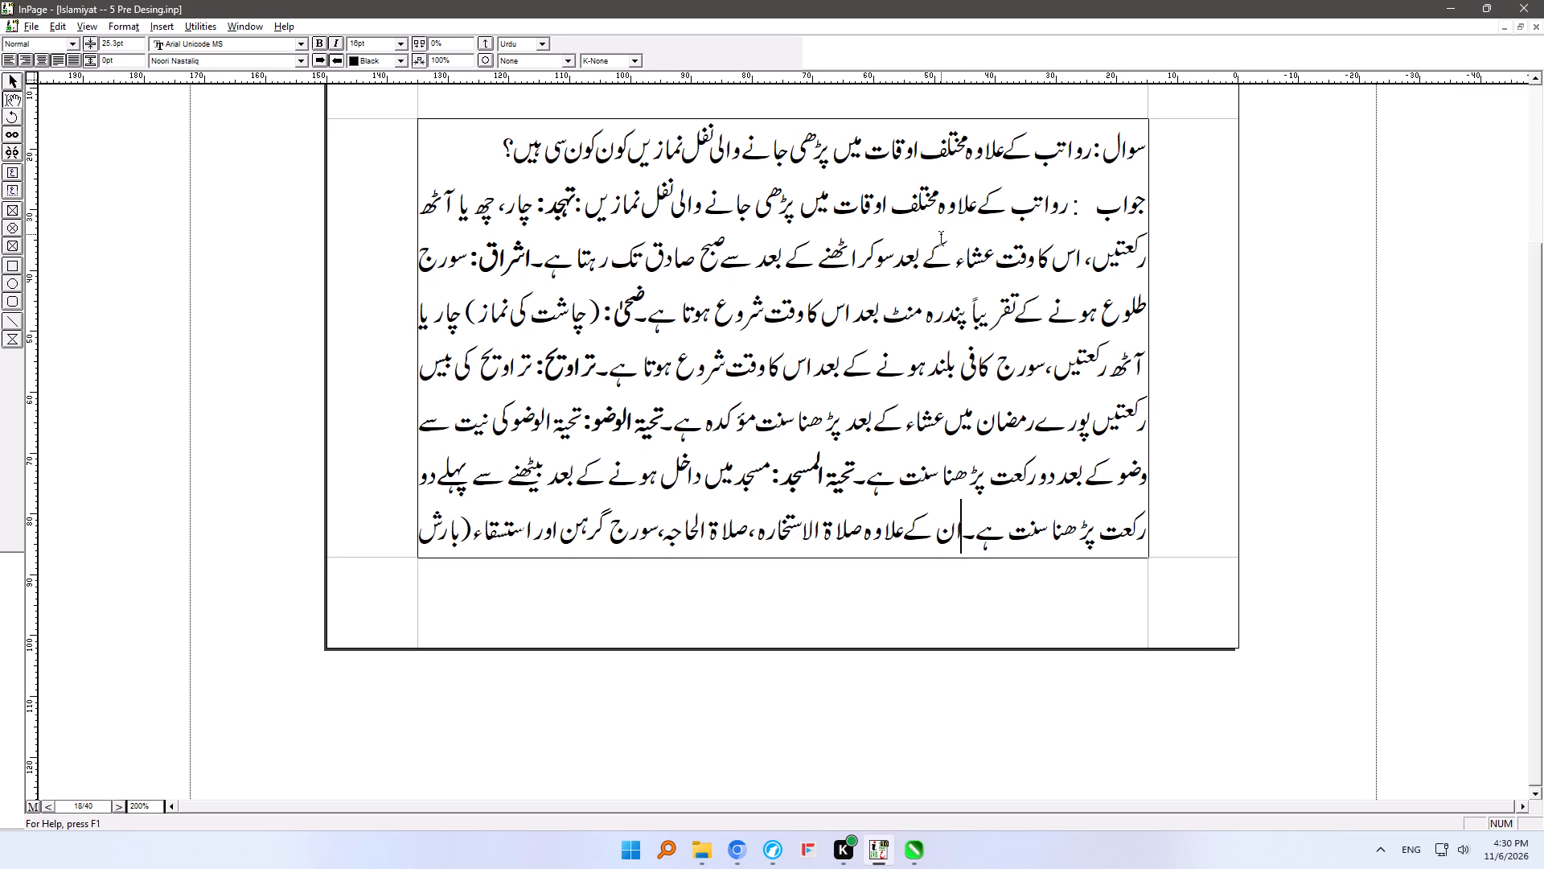
Set the answer text, from رواتب after the جواب label to its end, to 15pt with -1% character spacing.
click(622, 303)
click(1071, 206)
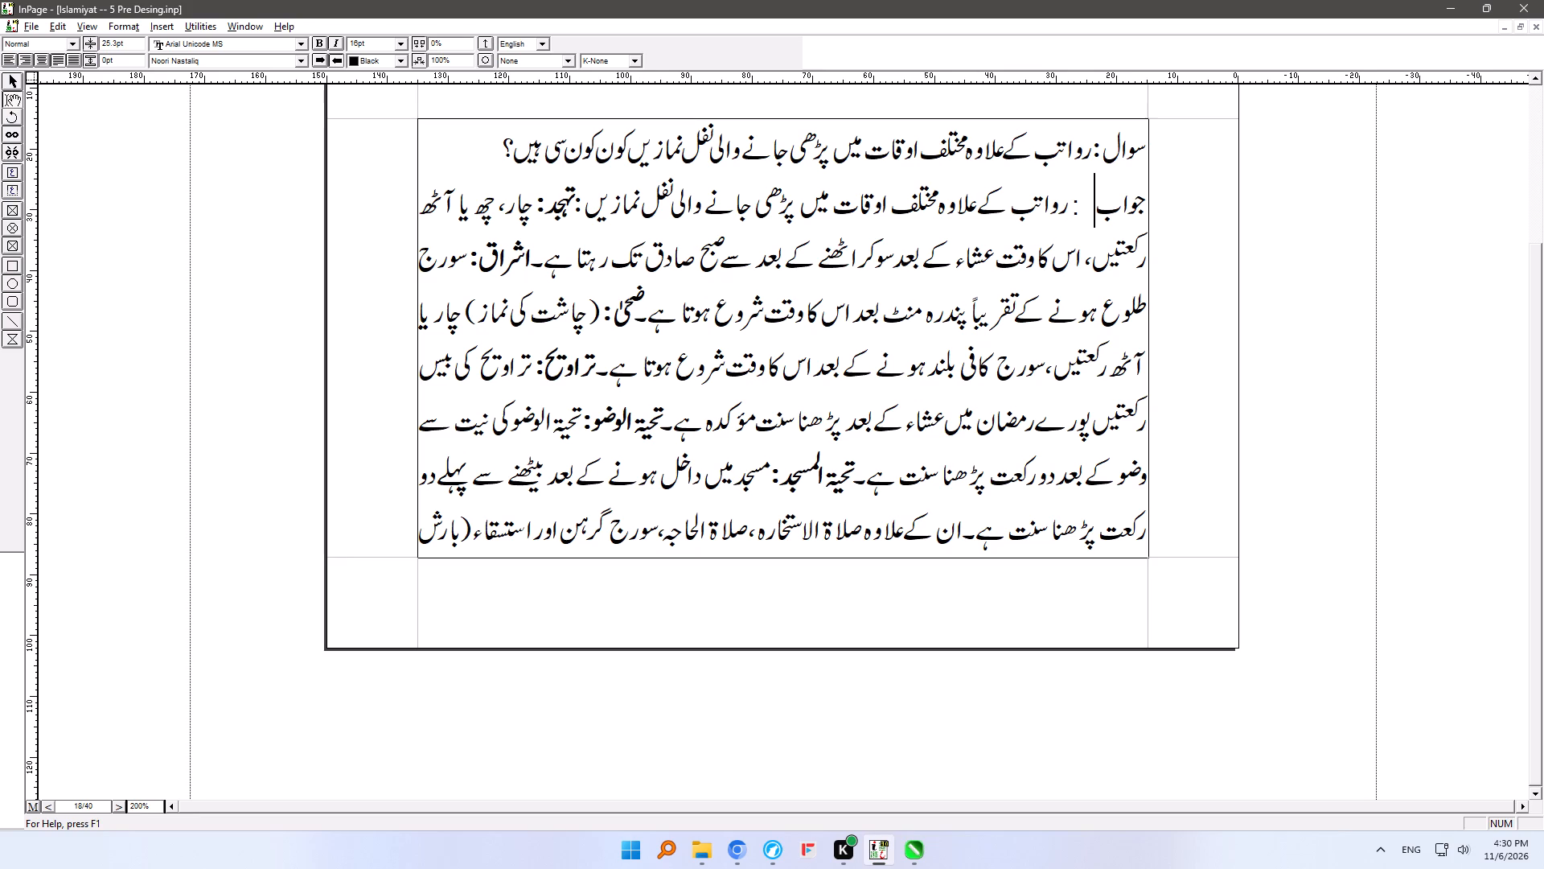
click(1065, 206)
click(51, 806)
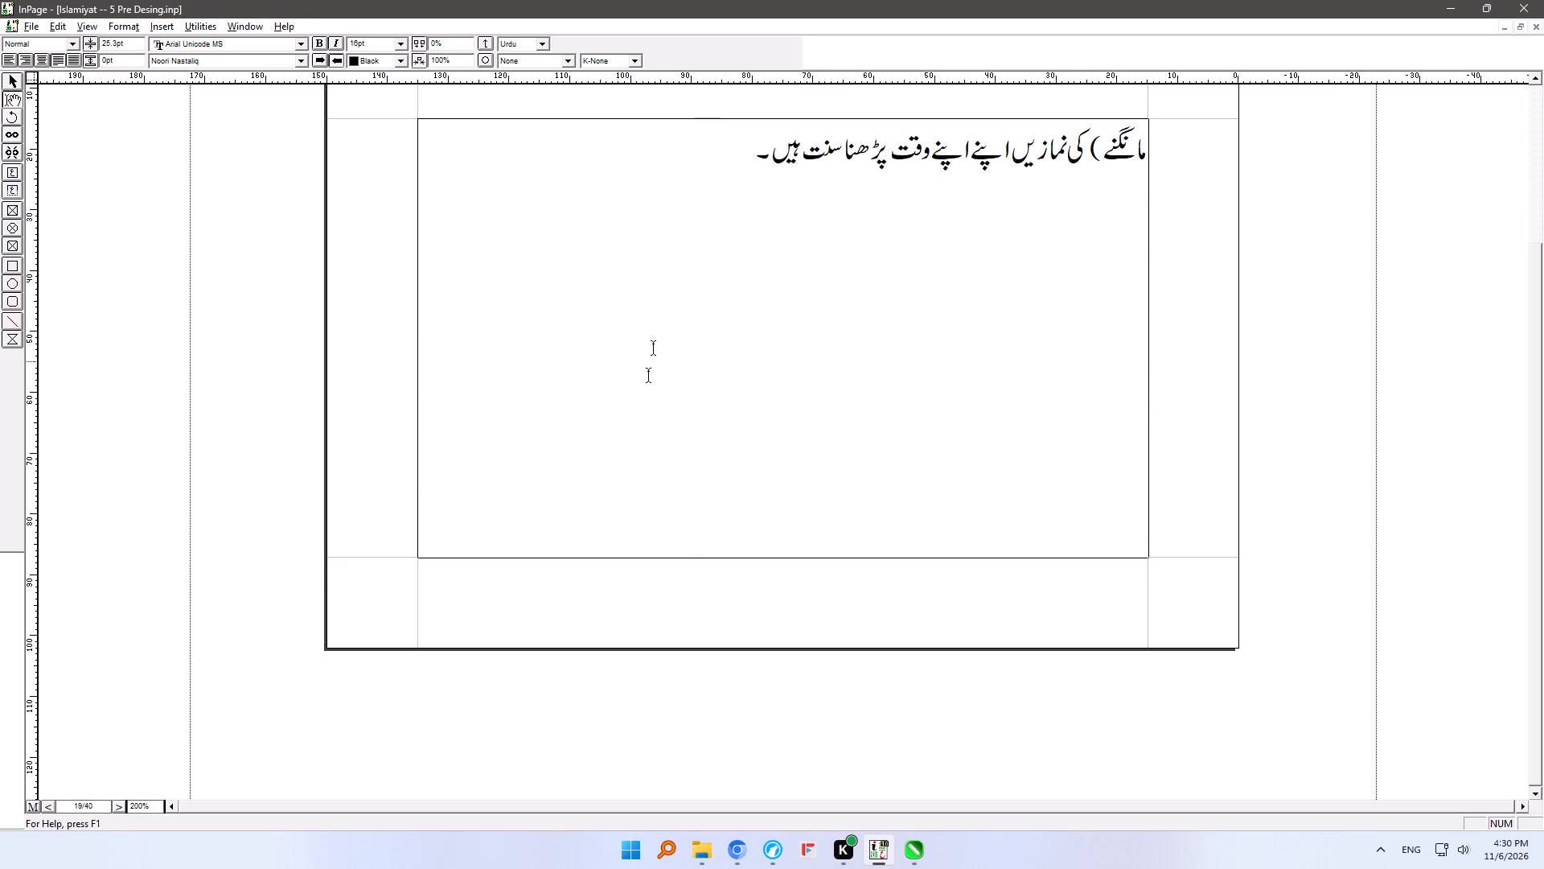
shift+click(758, 141)
shift+click(762, 142)
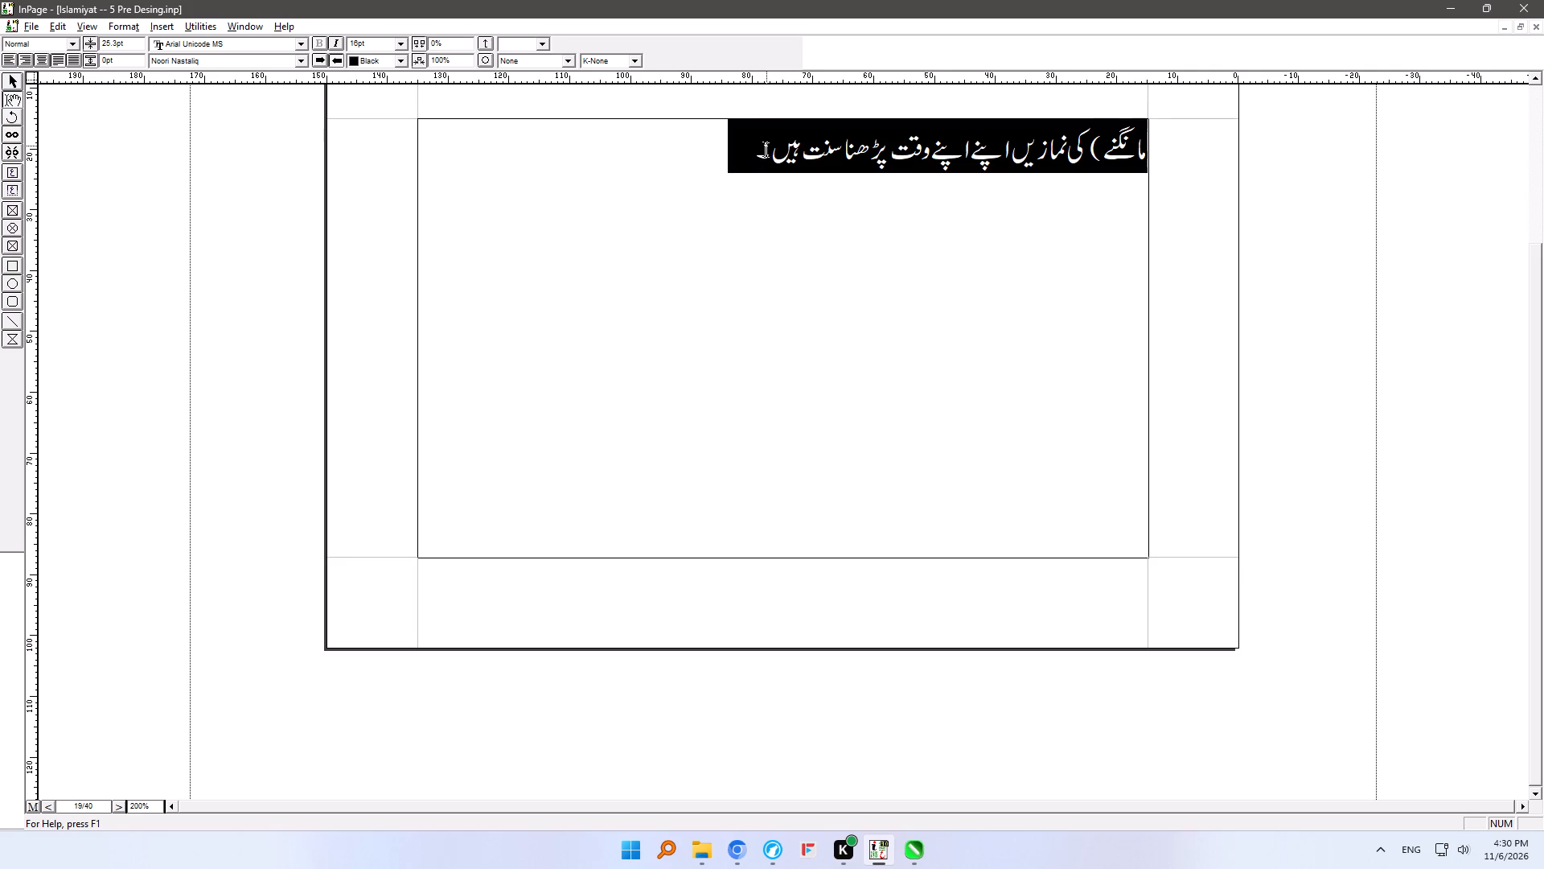
shift+click(770, 147)
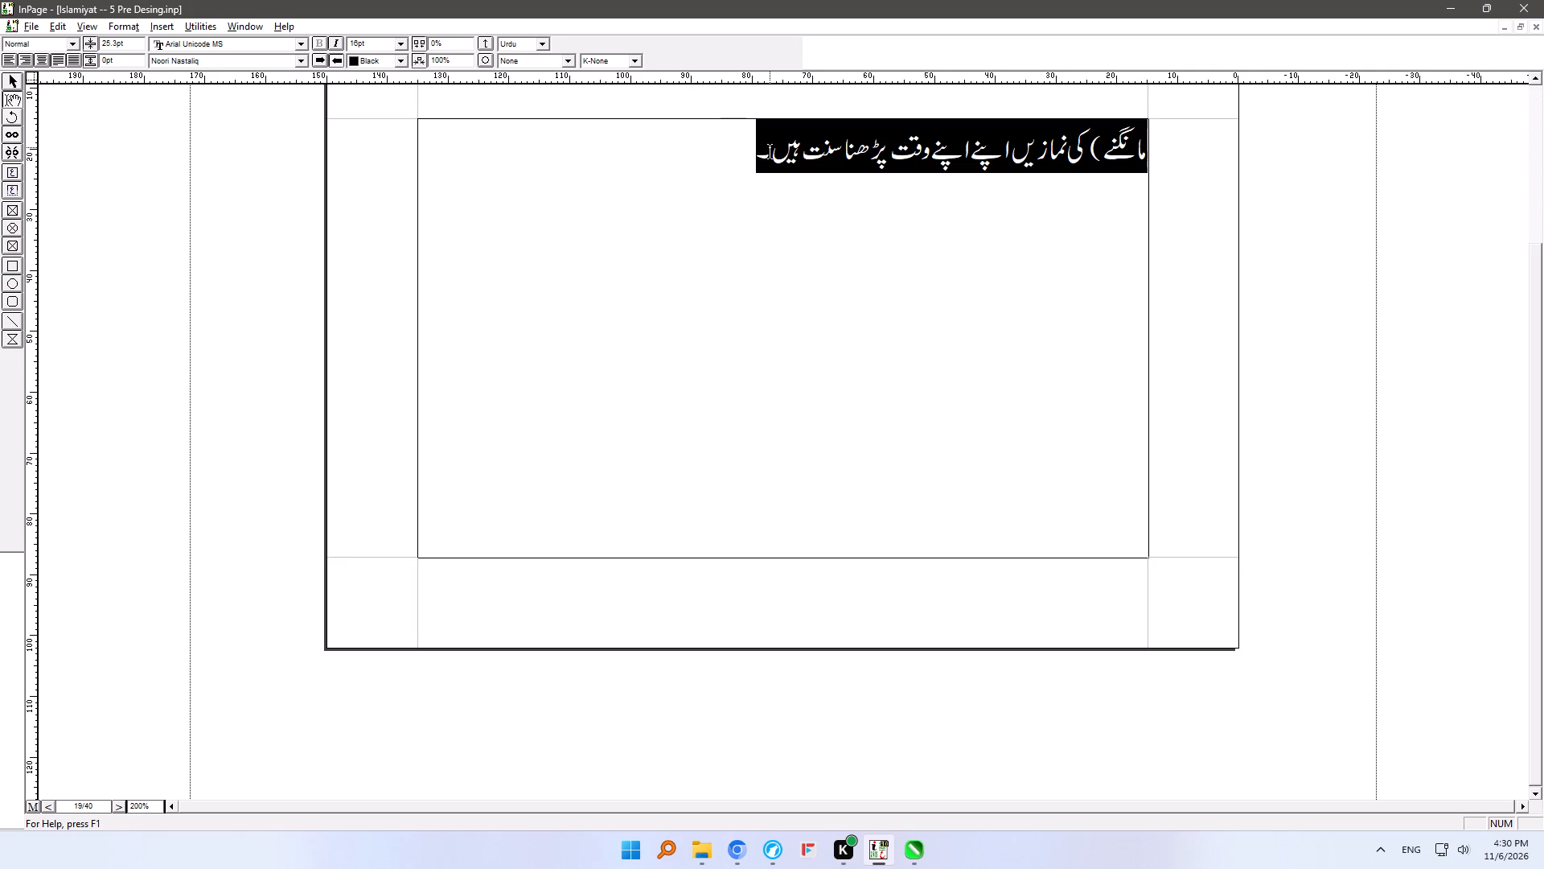
key(ctrl+F9)
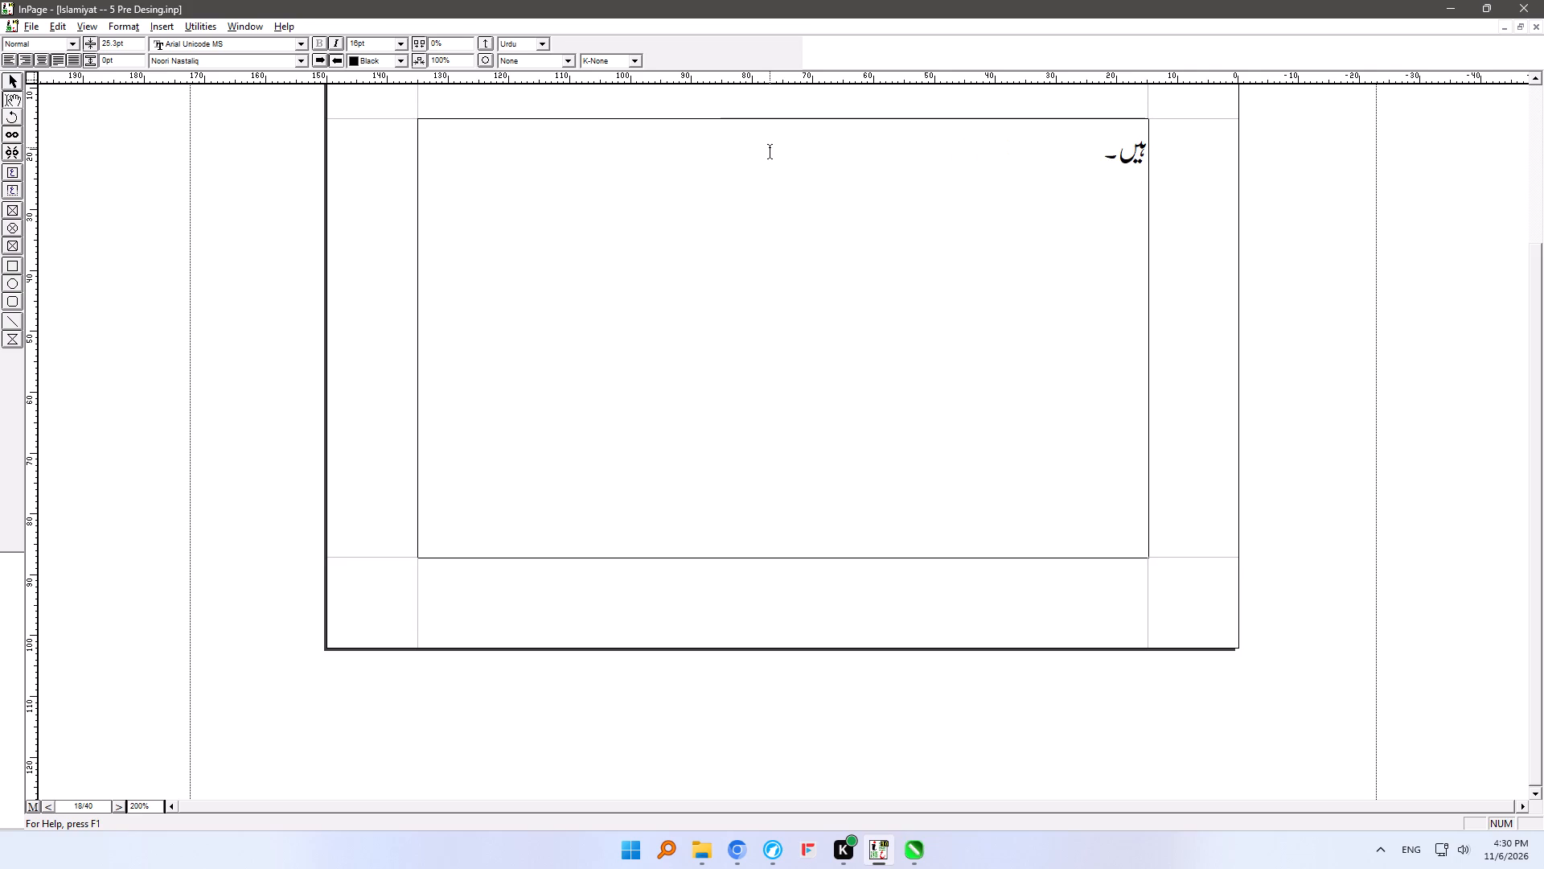
drag(446, 39, 402, 45)
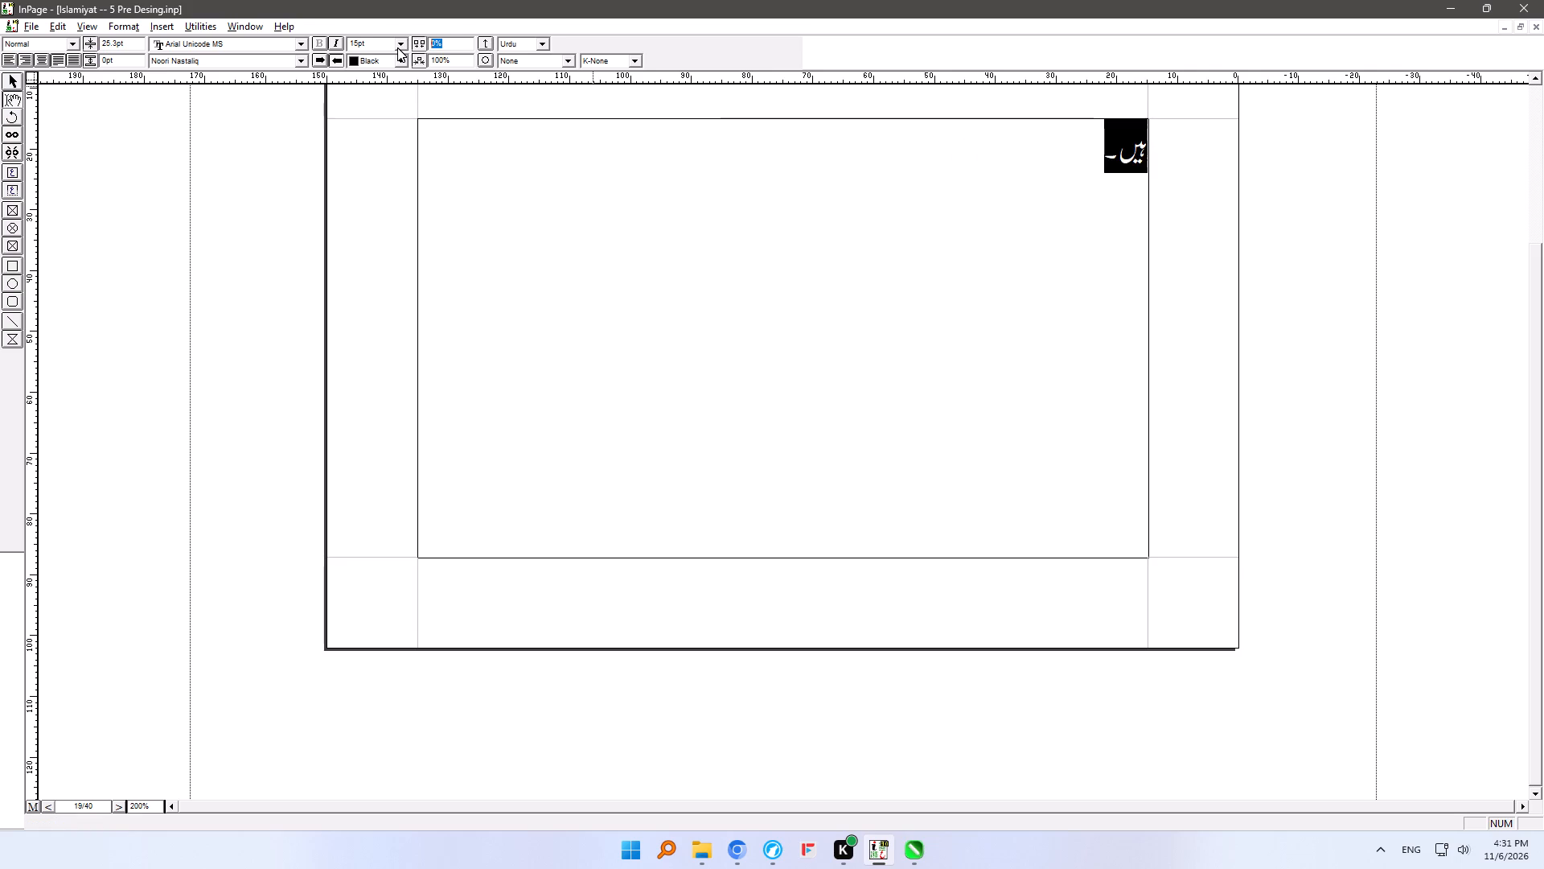
text(-1)
key(Return)
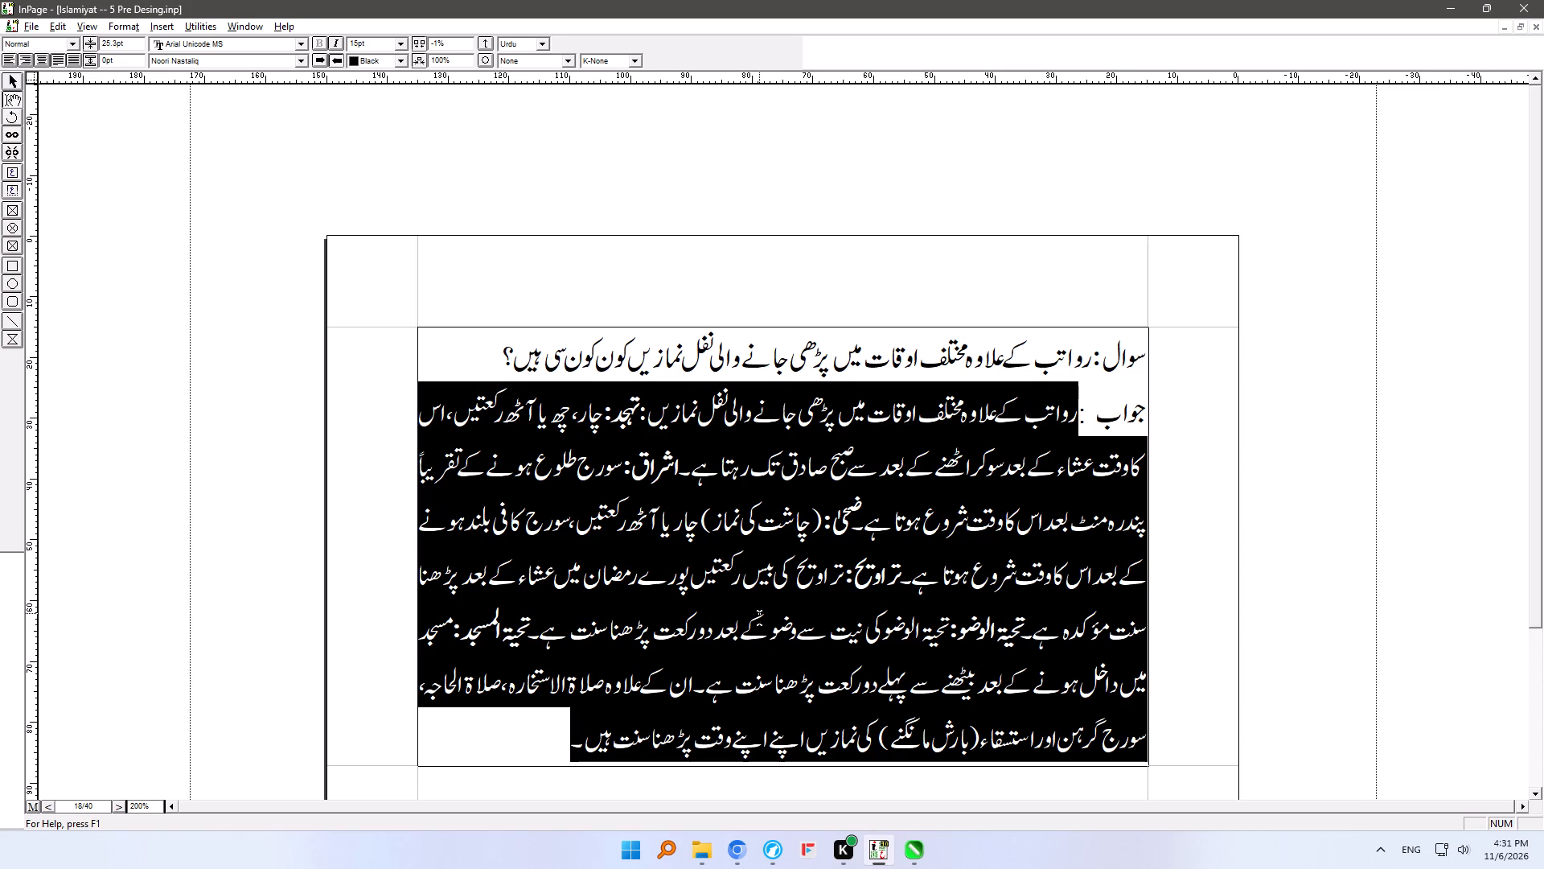
click(766, 533)
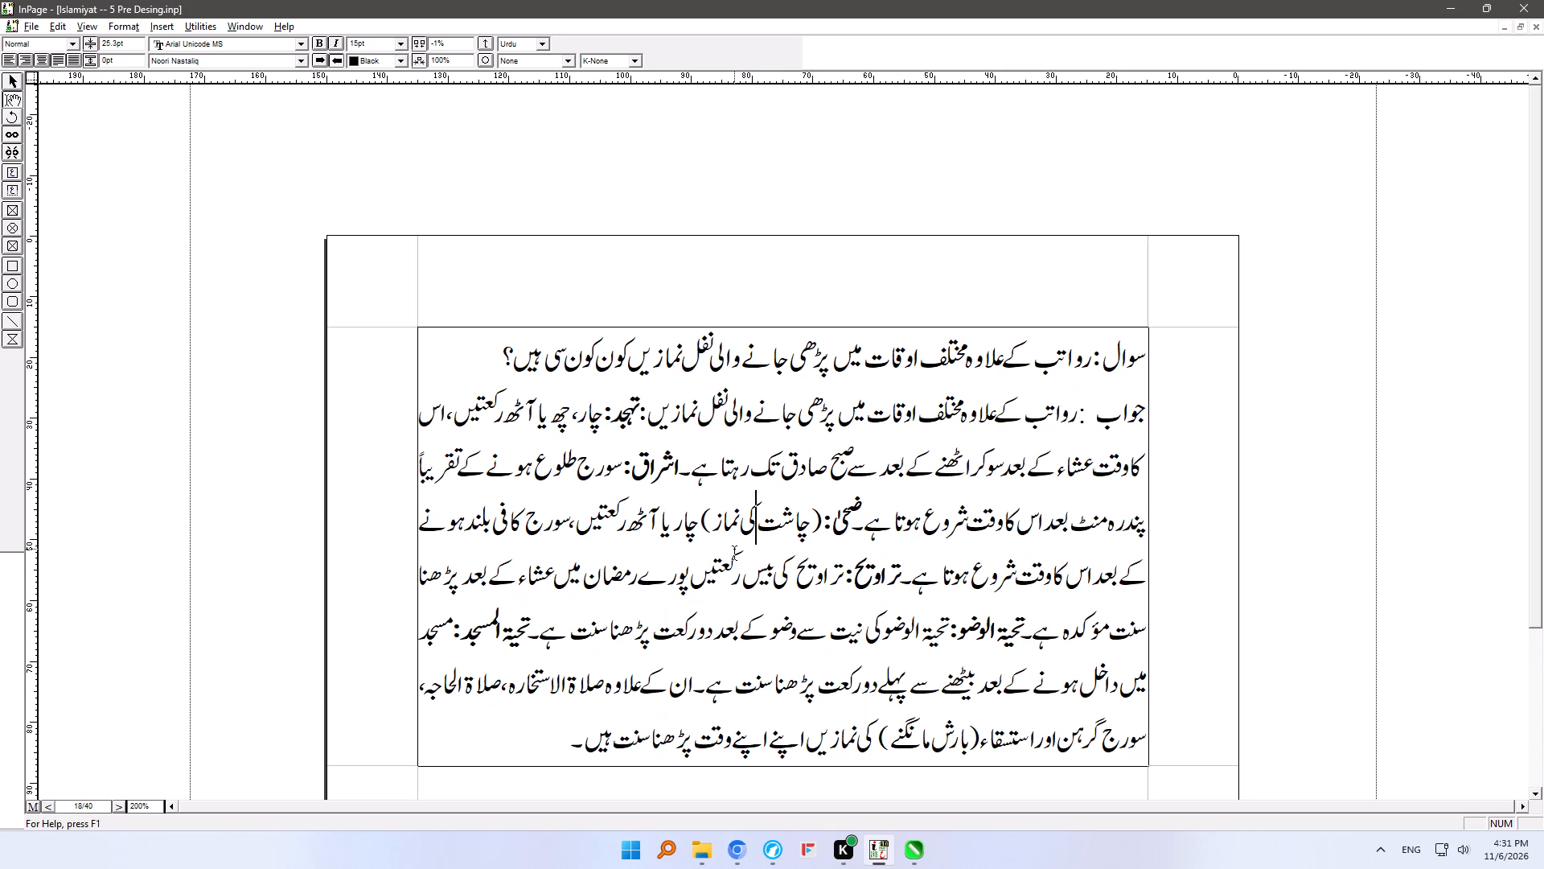
Reduce the سوال line and the جواب label on page 18 to 15pt.
drag(501, 356, 1164, 356)
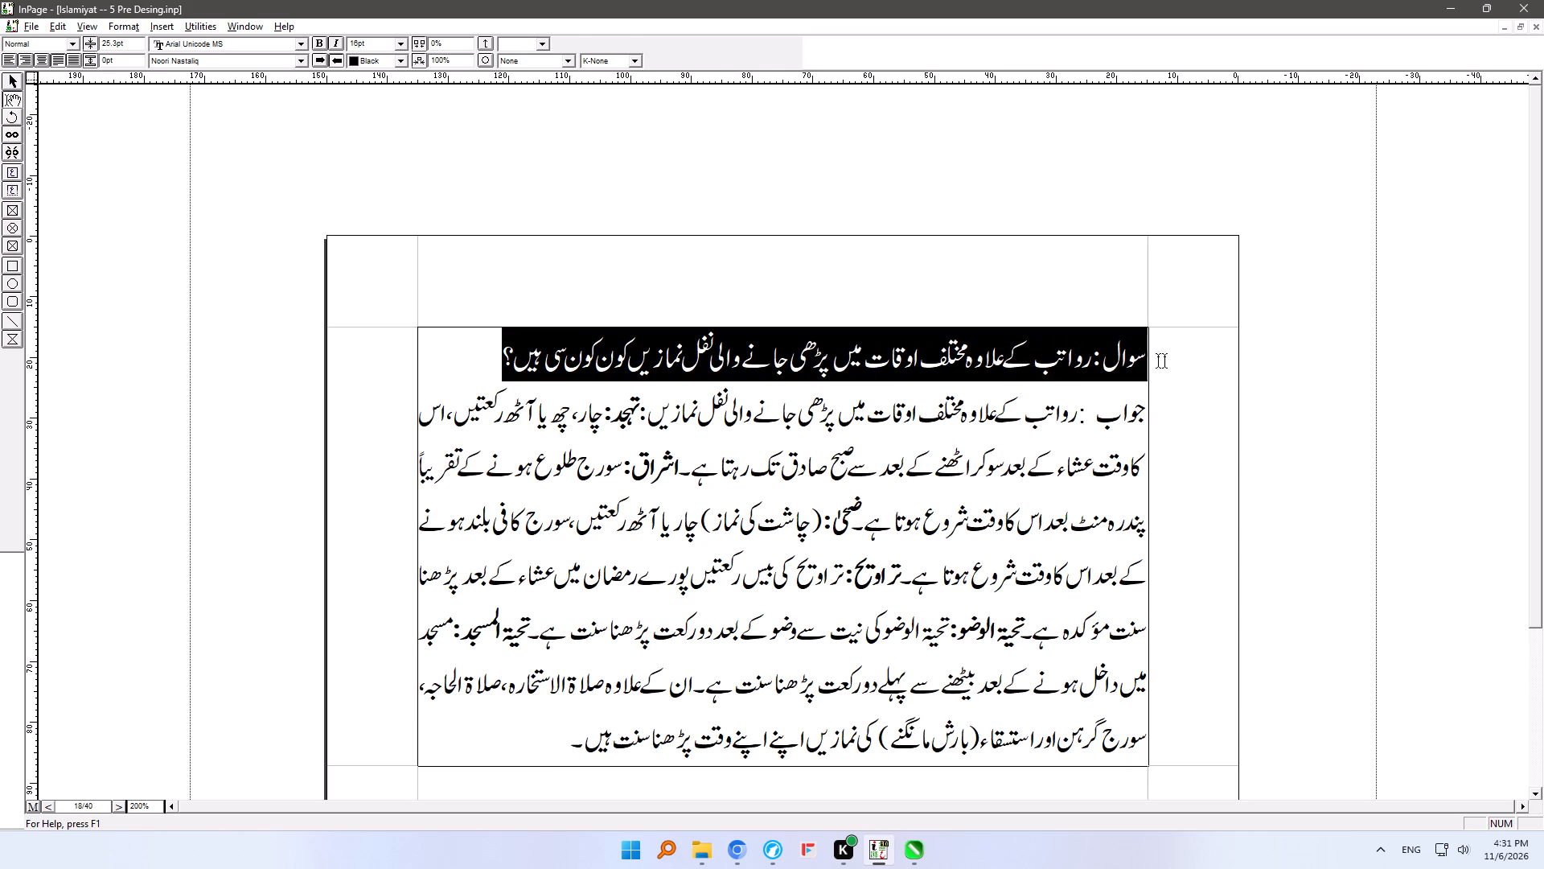
drag(1164, 356, 1201, 355)
key(ctrl+F9)
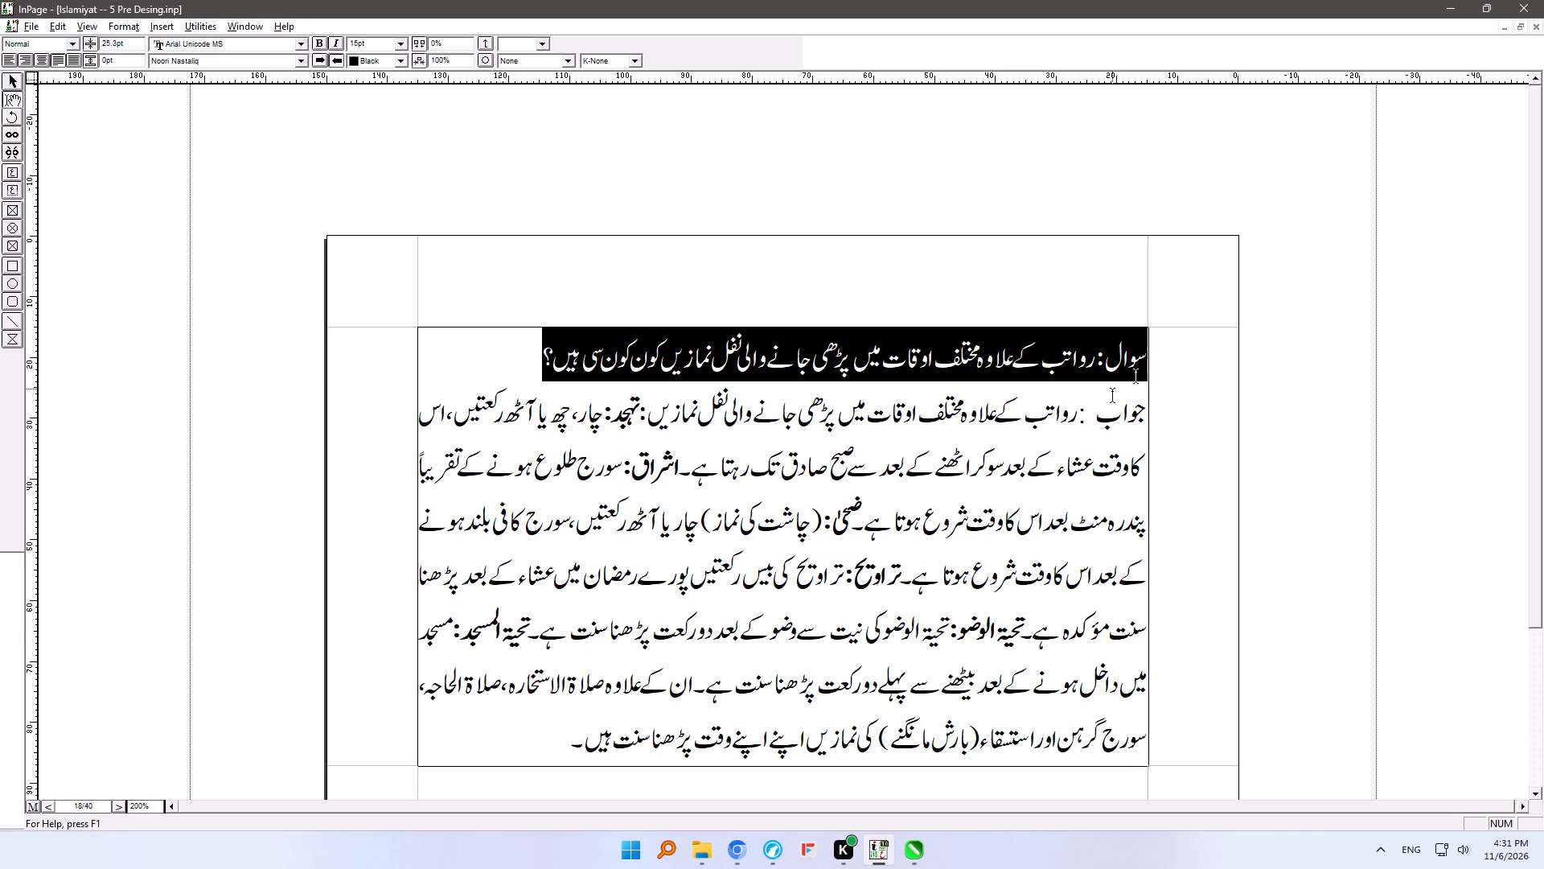
drag(1099, 416, 1200, 415)
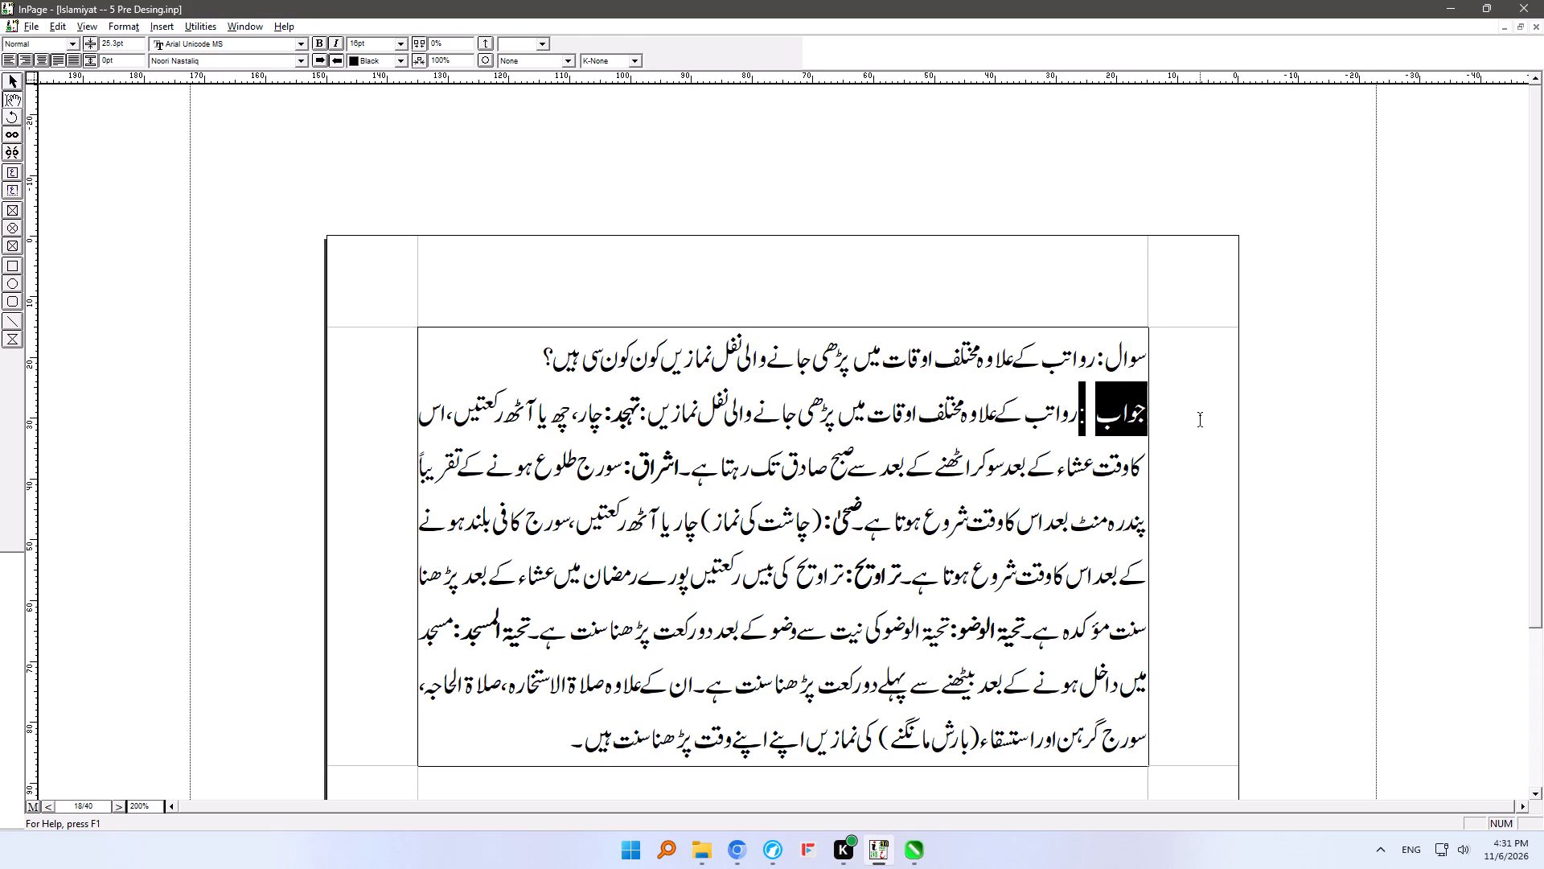
key(ctrl+F9)
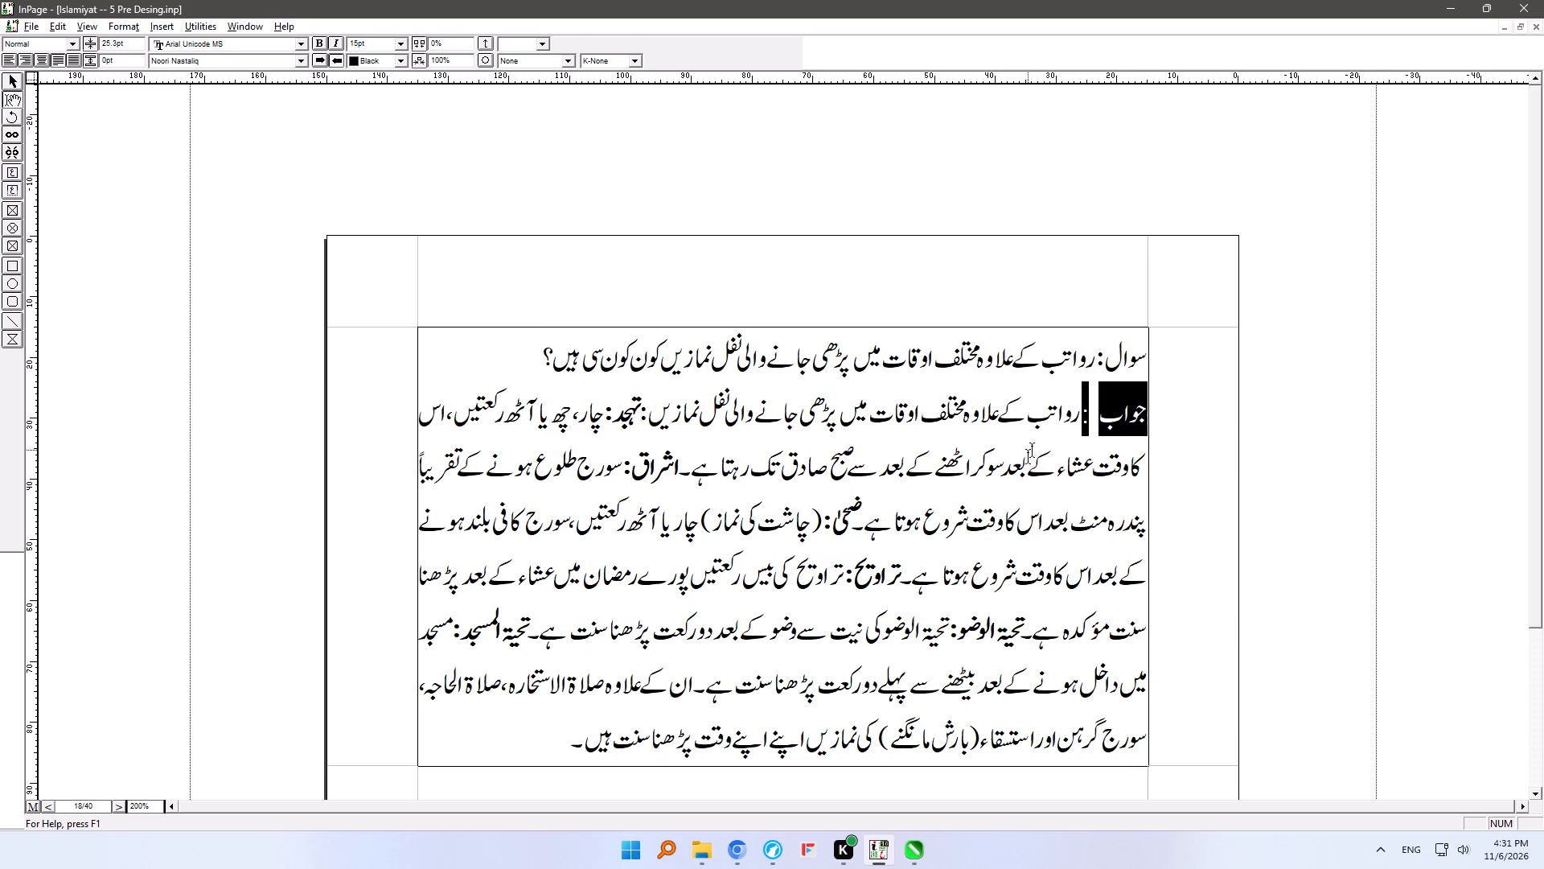
click(1014, 476)
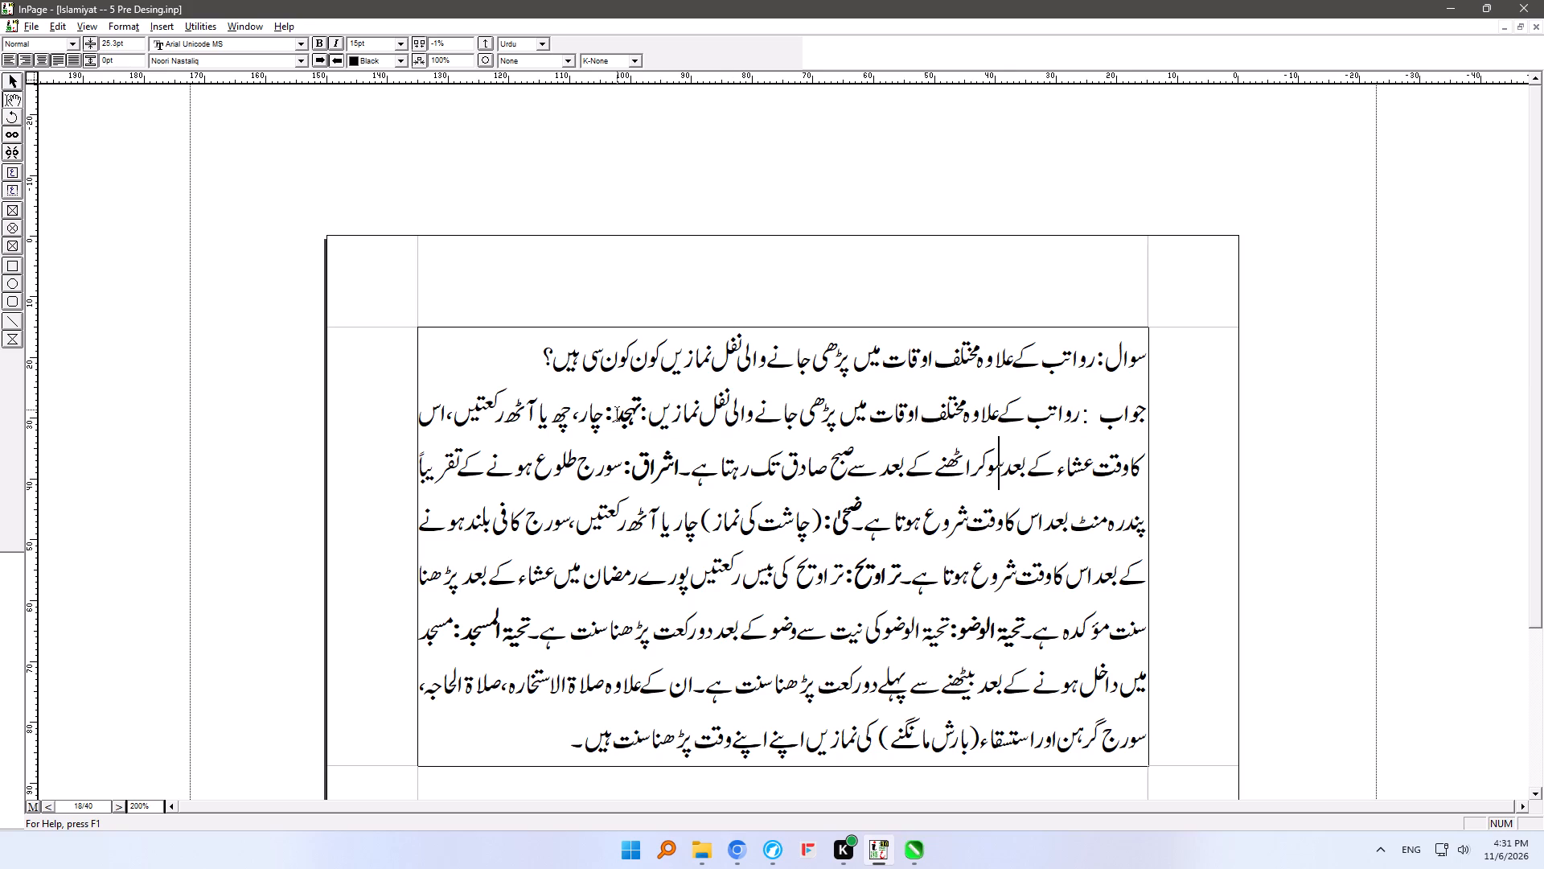
Change the bold word تہجد in the answer to the Sarem Saamii font and reduce its font size.
drag(617, 410, 639, 409)
click(228, 57)
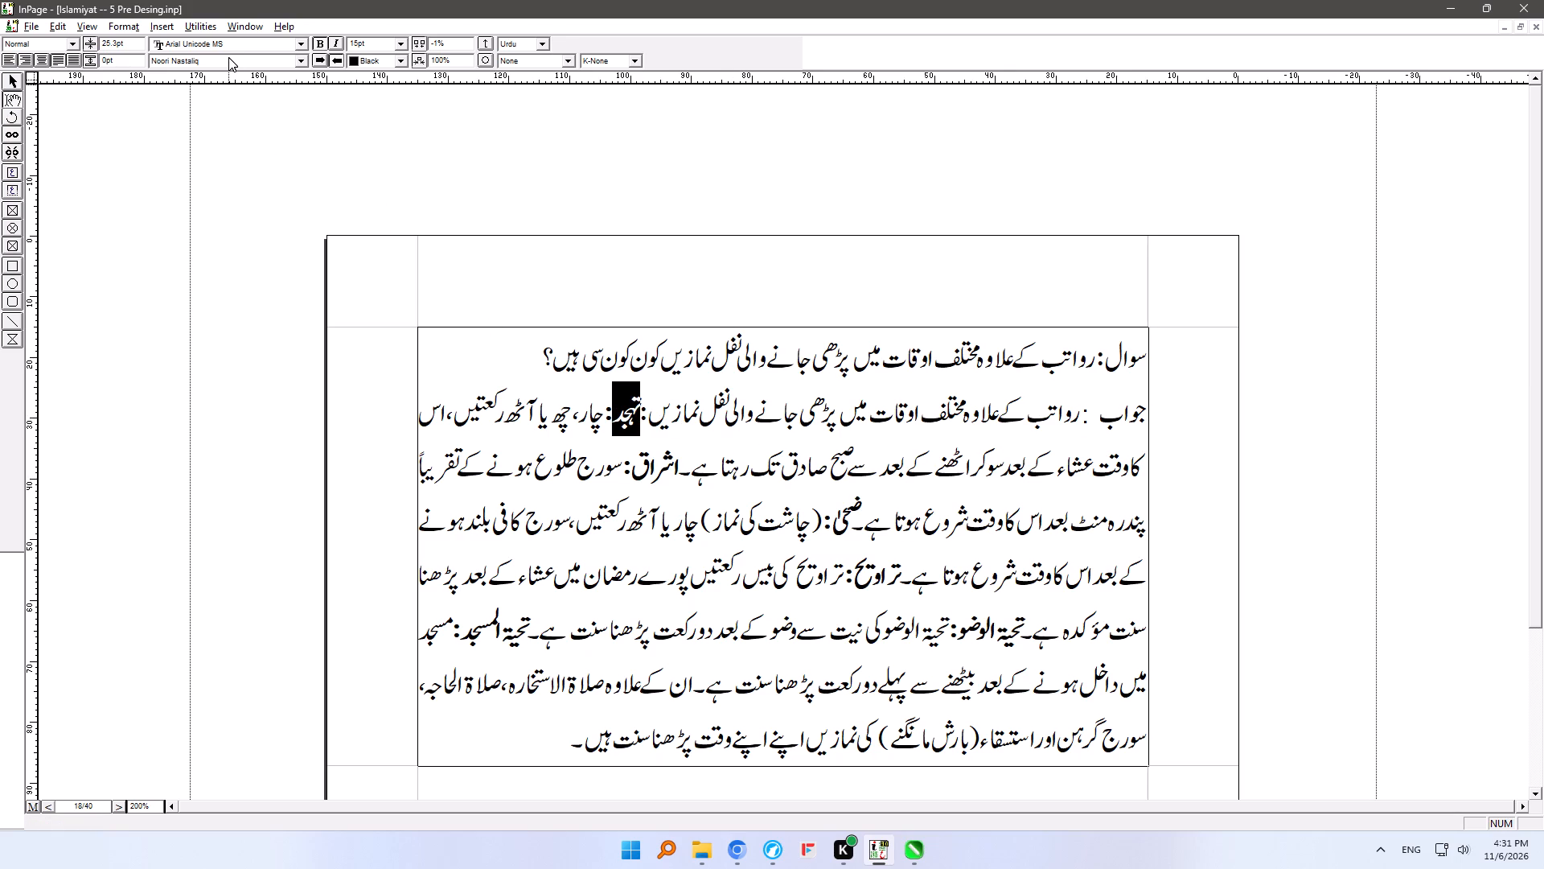
text(sar)
key(Return)
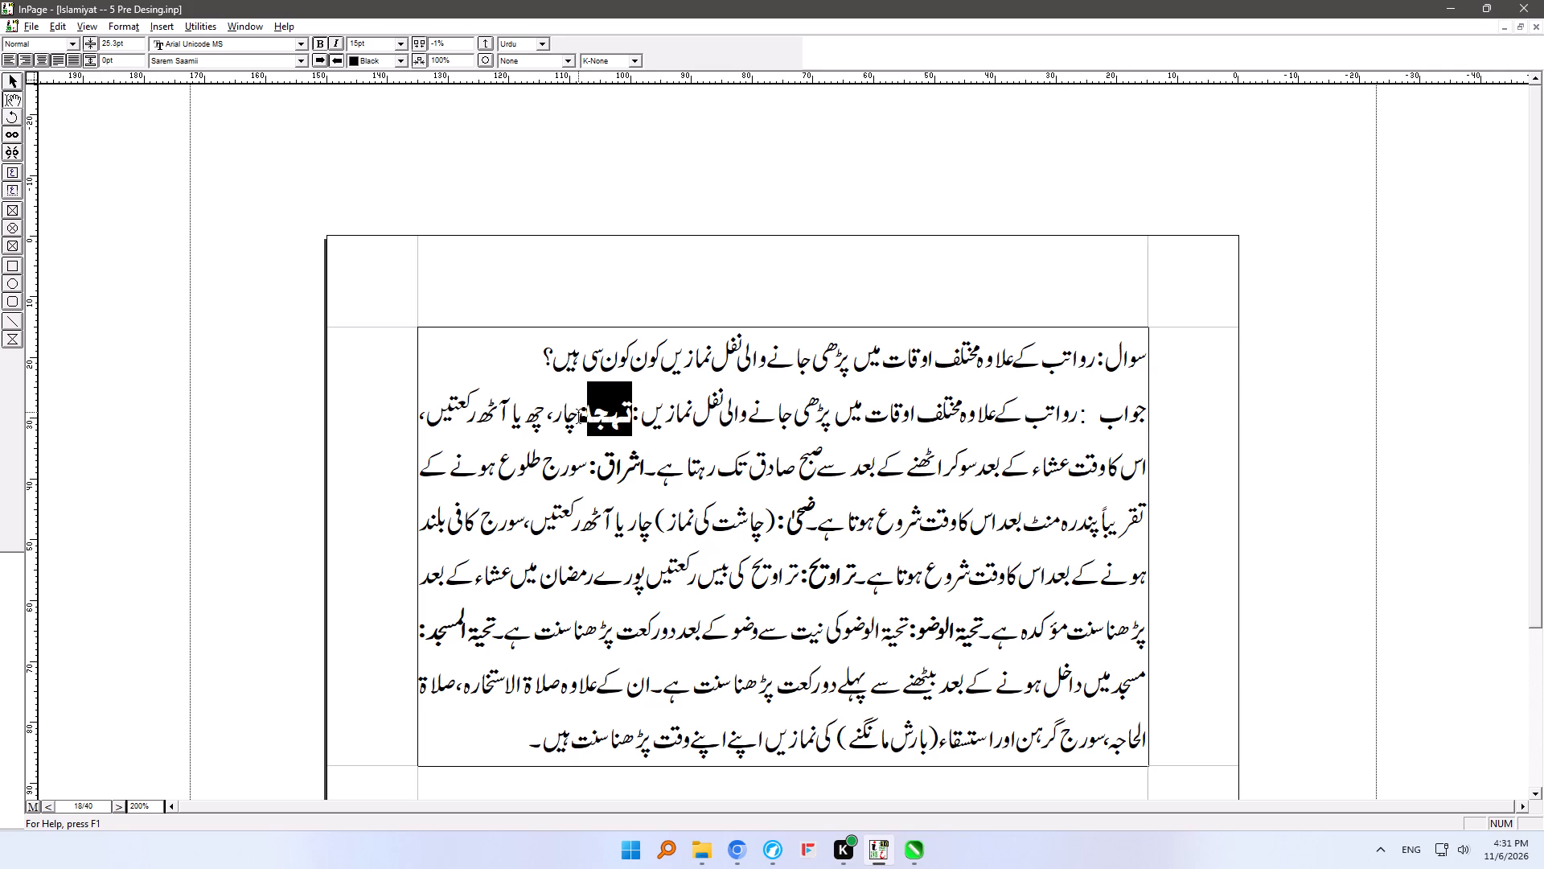
key(ctrl+F9)
key(ctrl+F9)
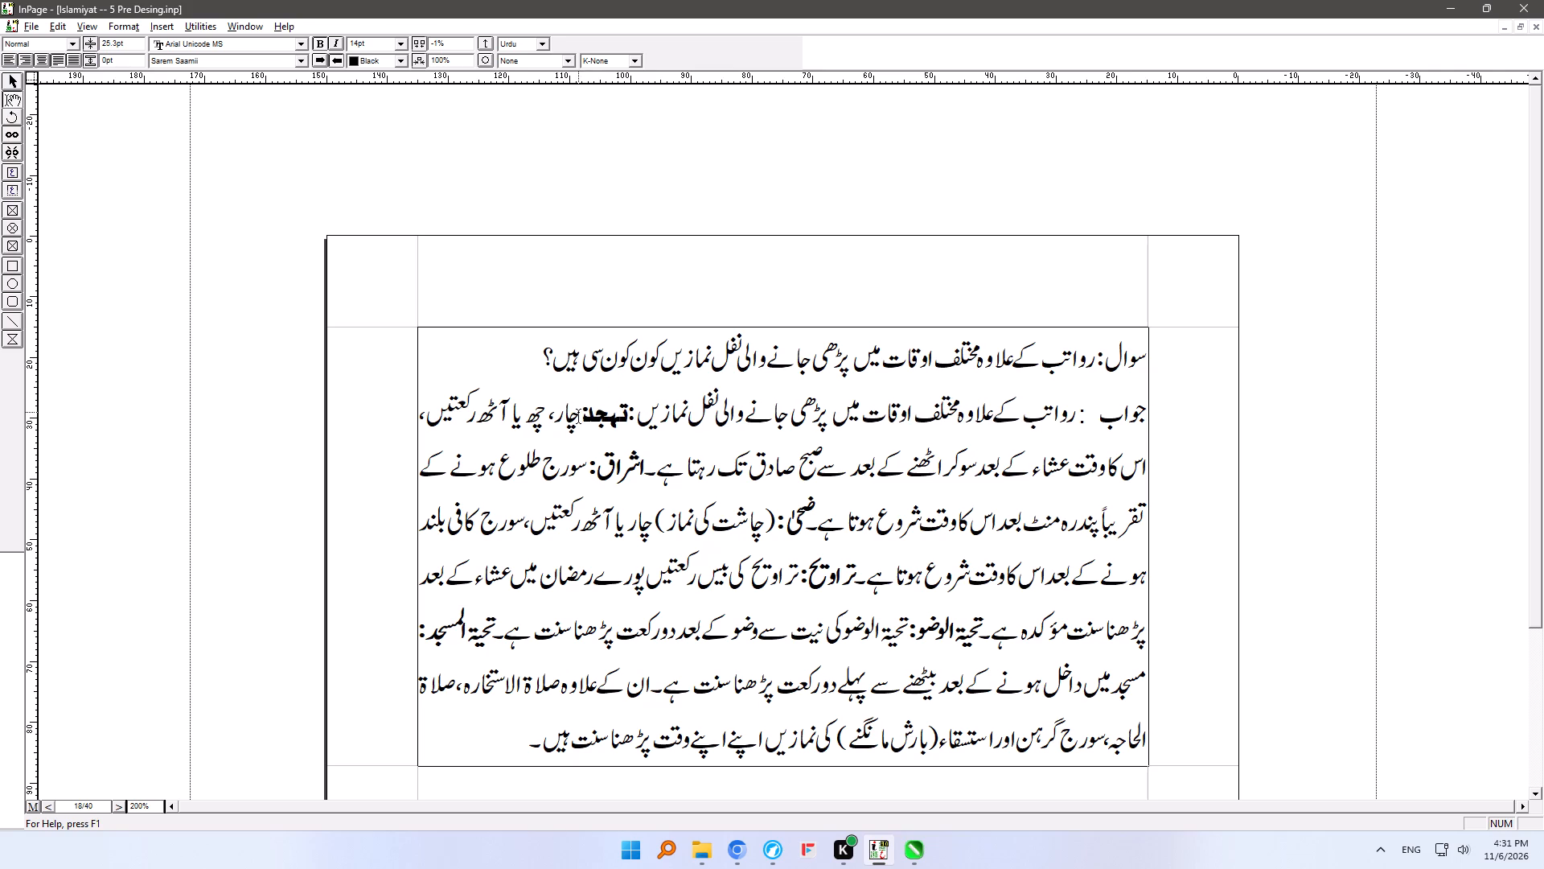
click(578, 412)
Retype the colon after تہجد in the Sarem Saamii font, adding spaces between the word and the colon.
key(BackSpace)
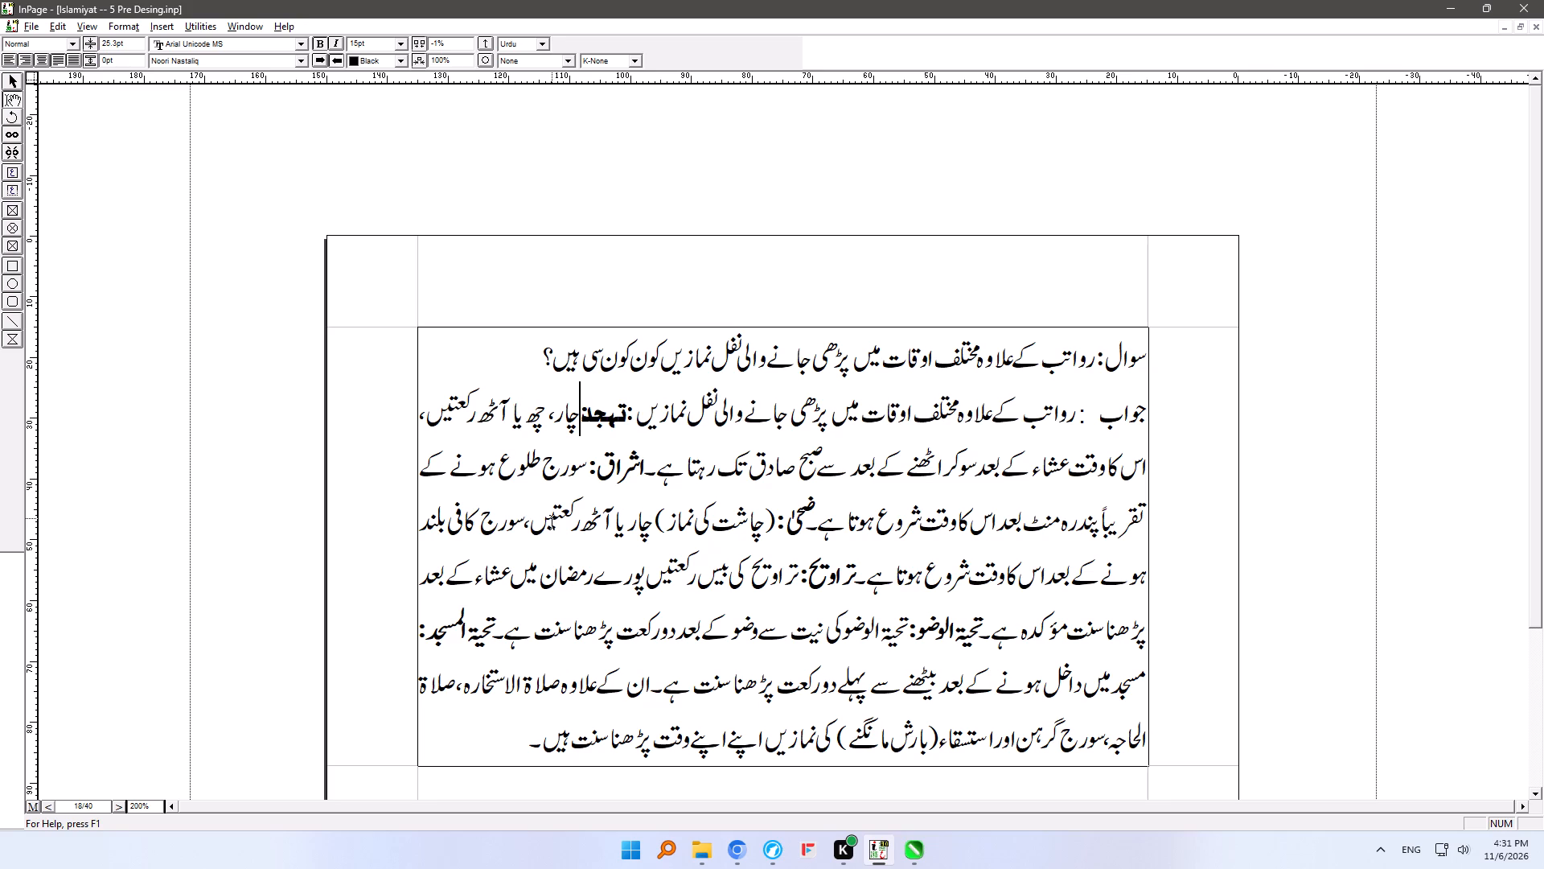
key(BackSpace)
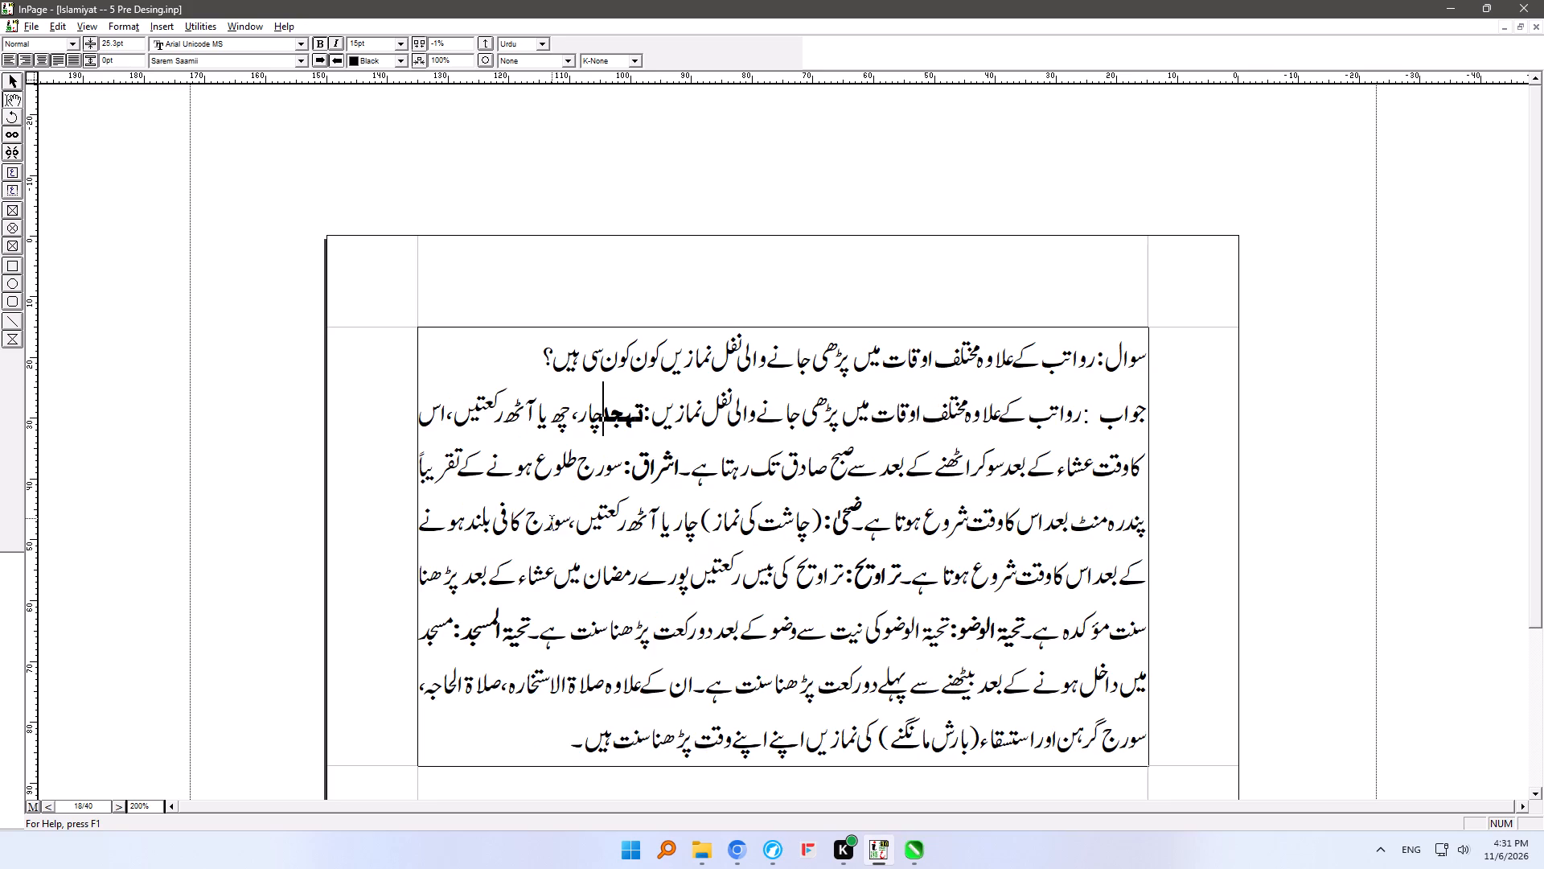
key(shift+colon)
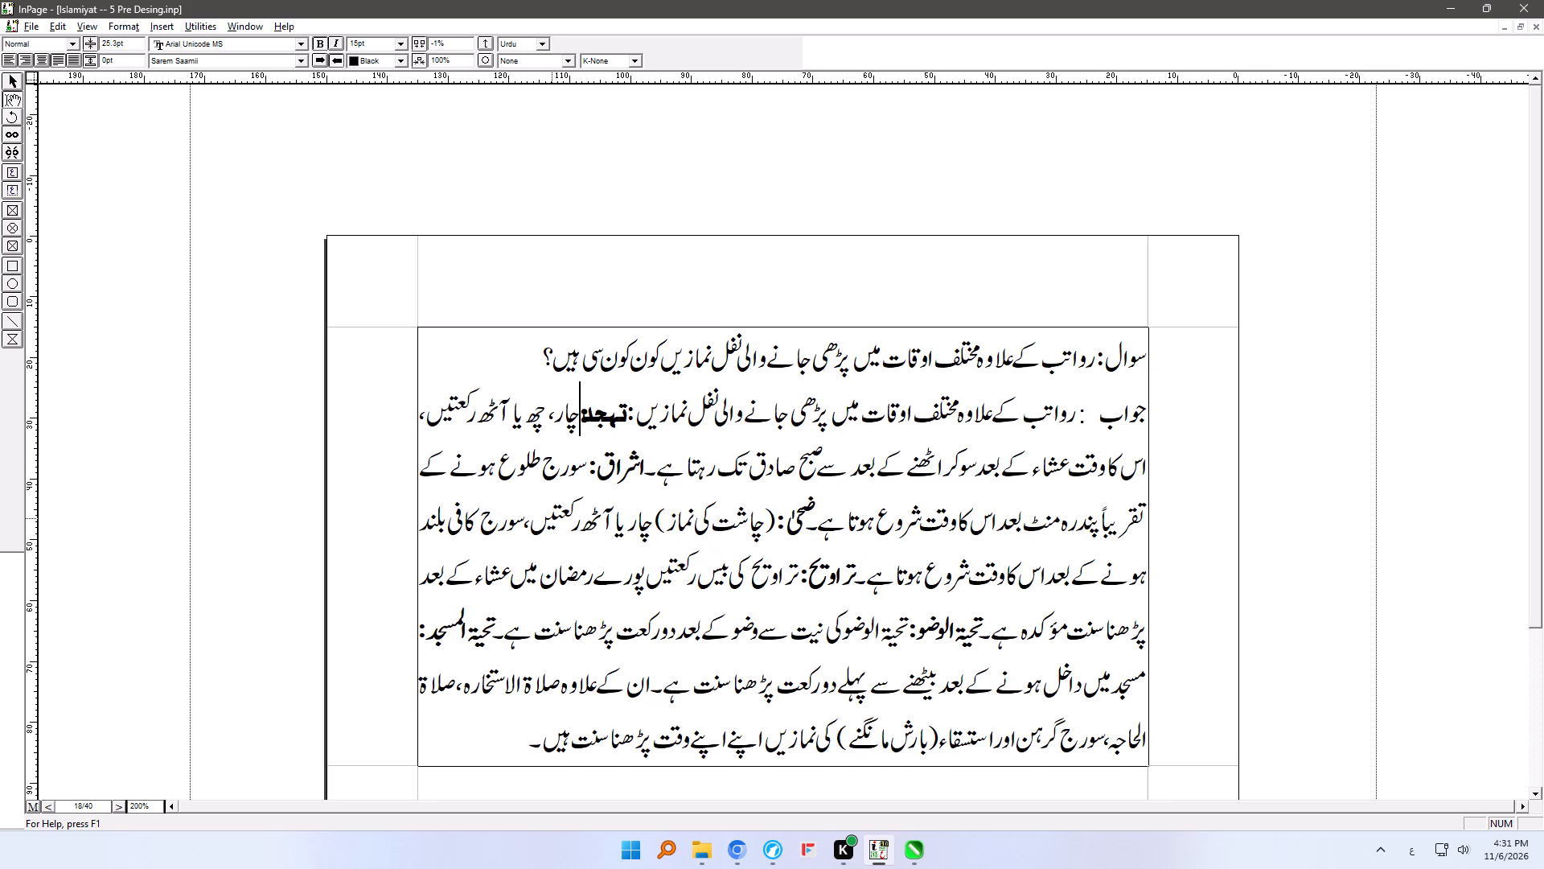
key(BackSpace)
key(space)
key(space)
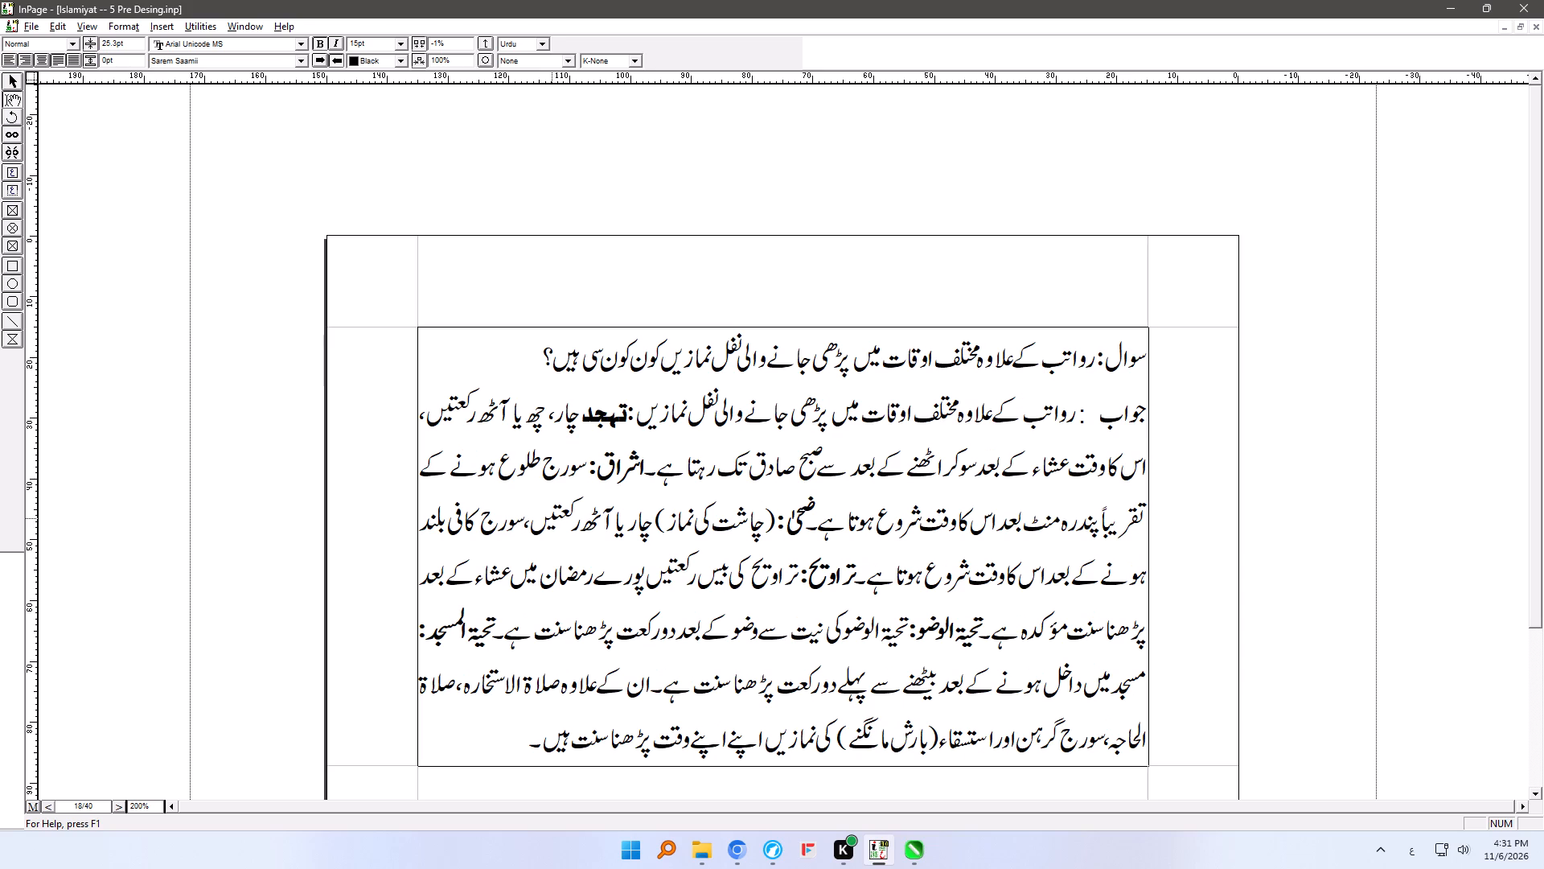
key(shift+colon)
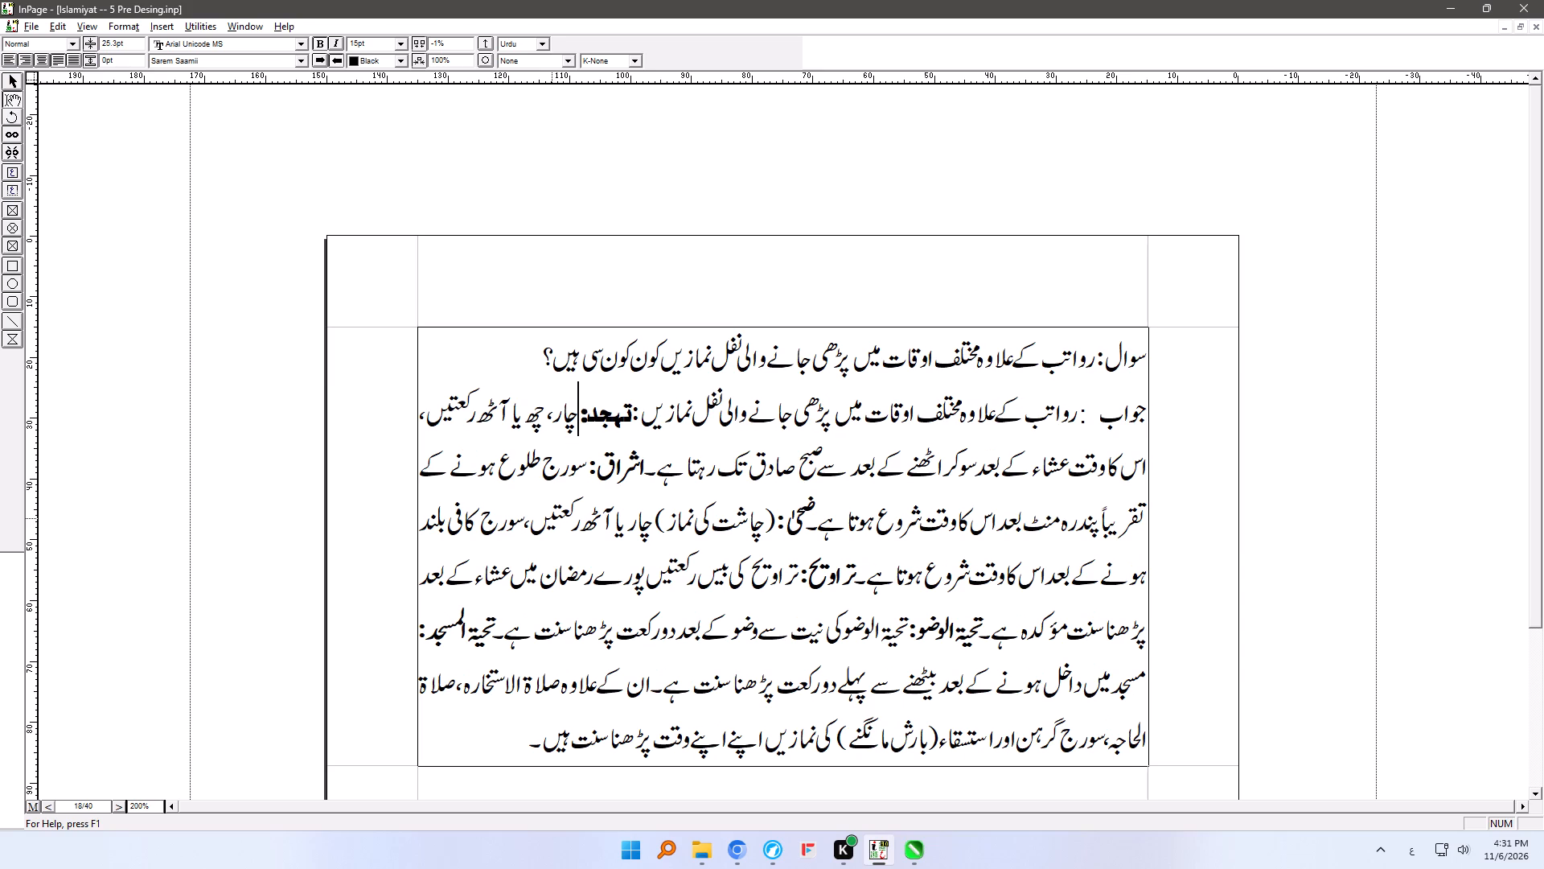
key(Right)
key(space)
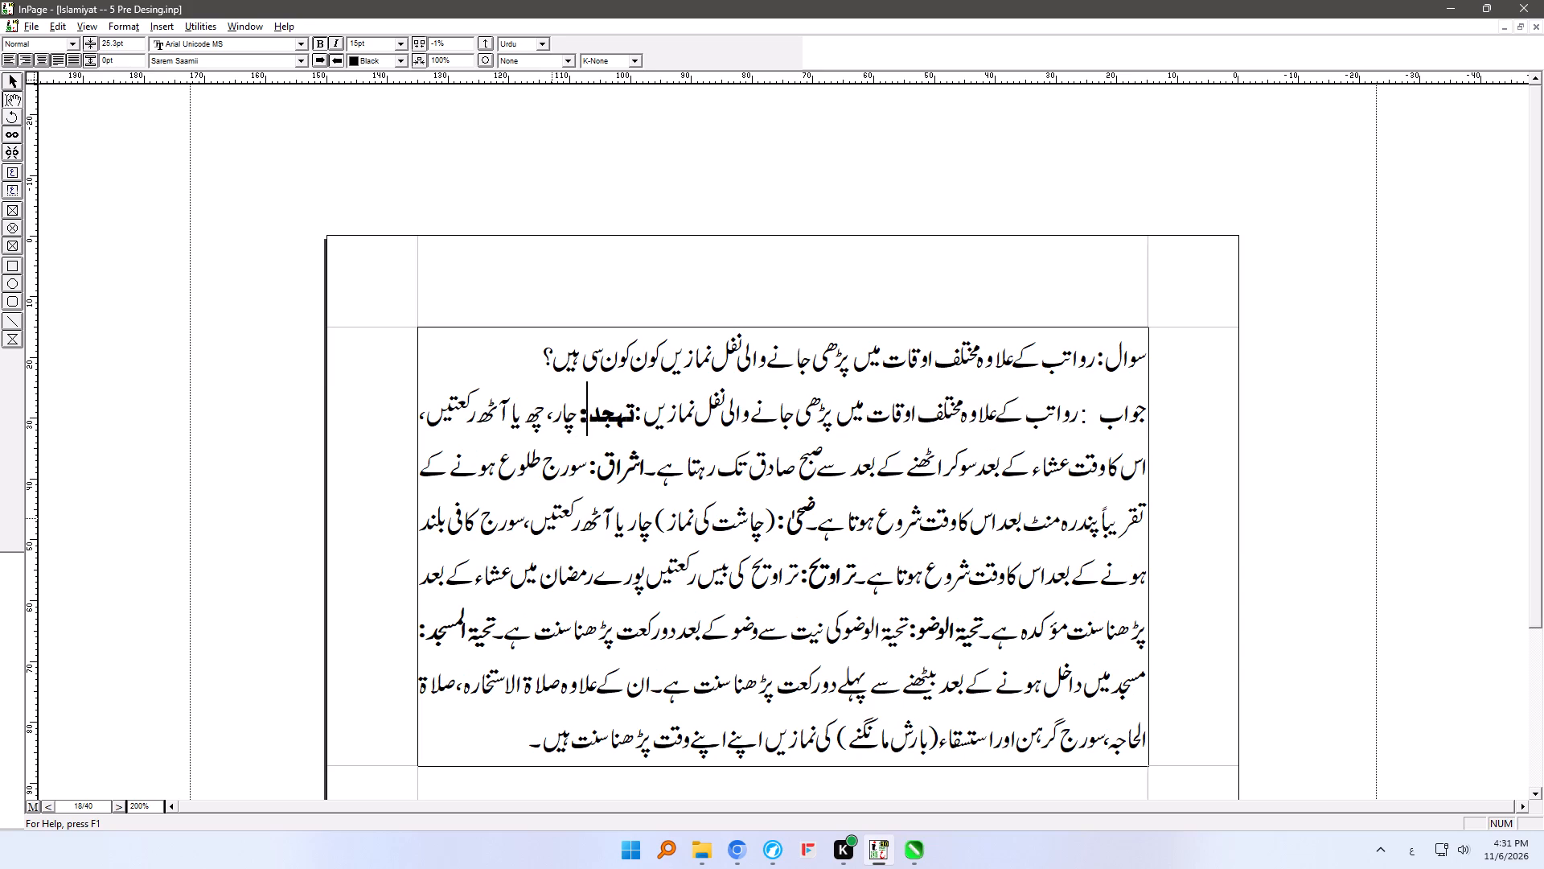
Remove bold from the word تہجد and its colon in the answer's first line.
drag(579, 412, 589, 412)
drag(589, 412, 640, 412)
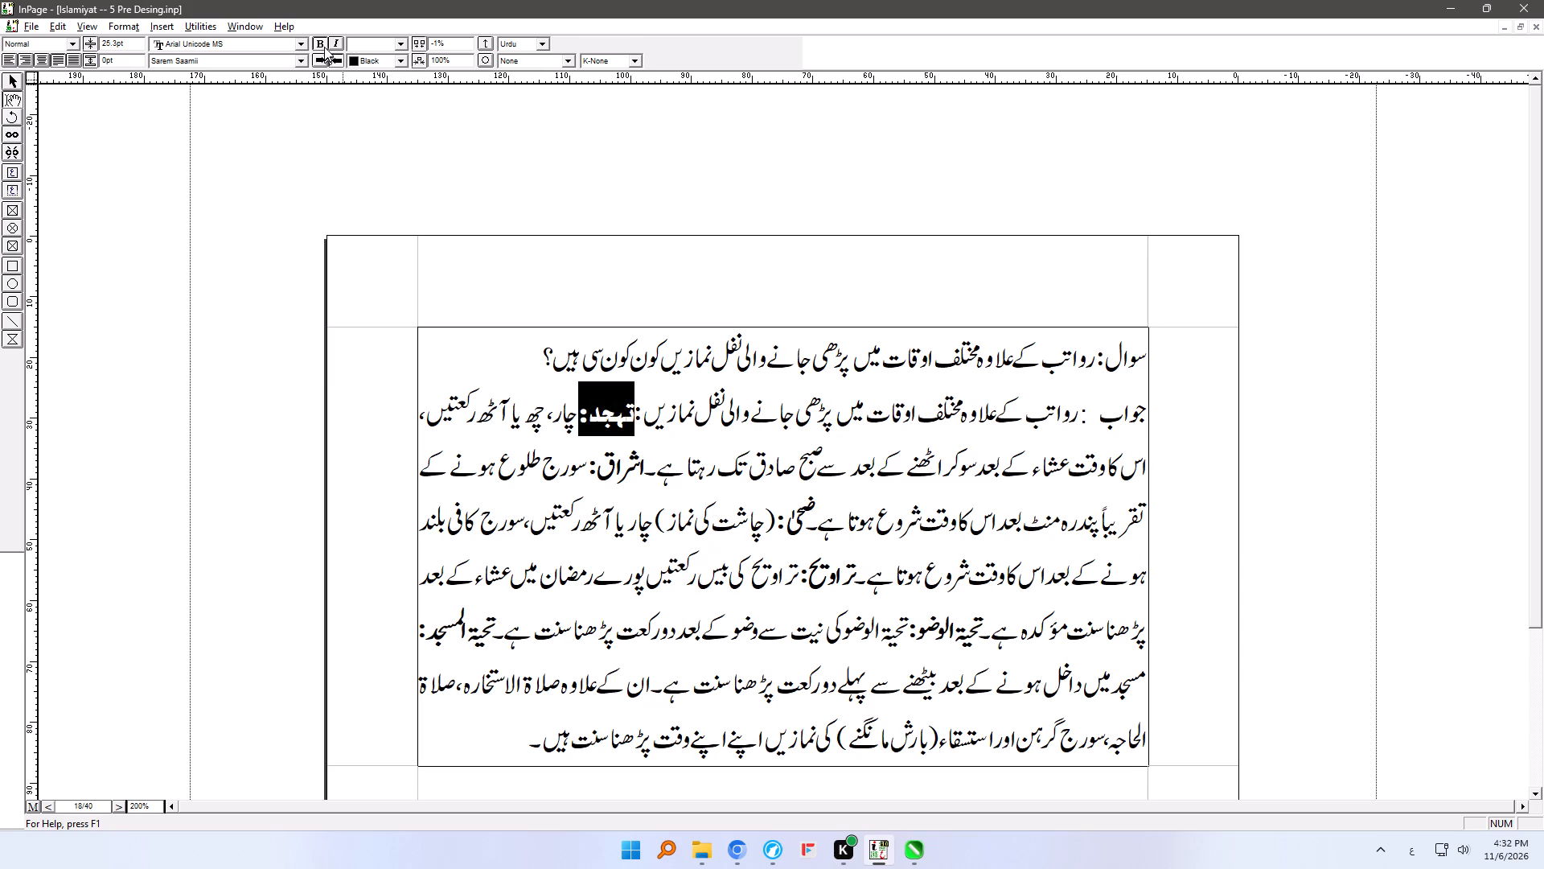
click(323, 45)
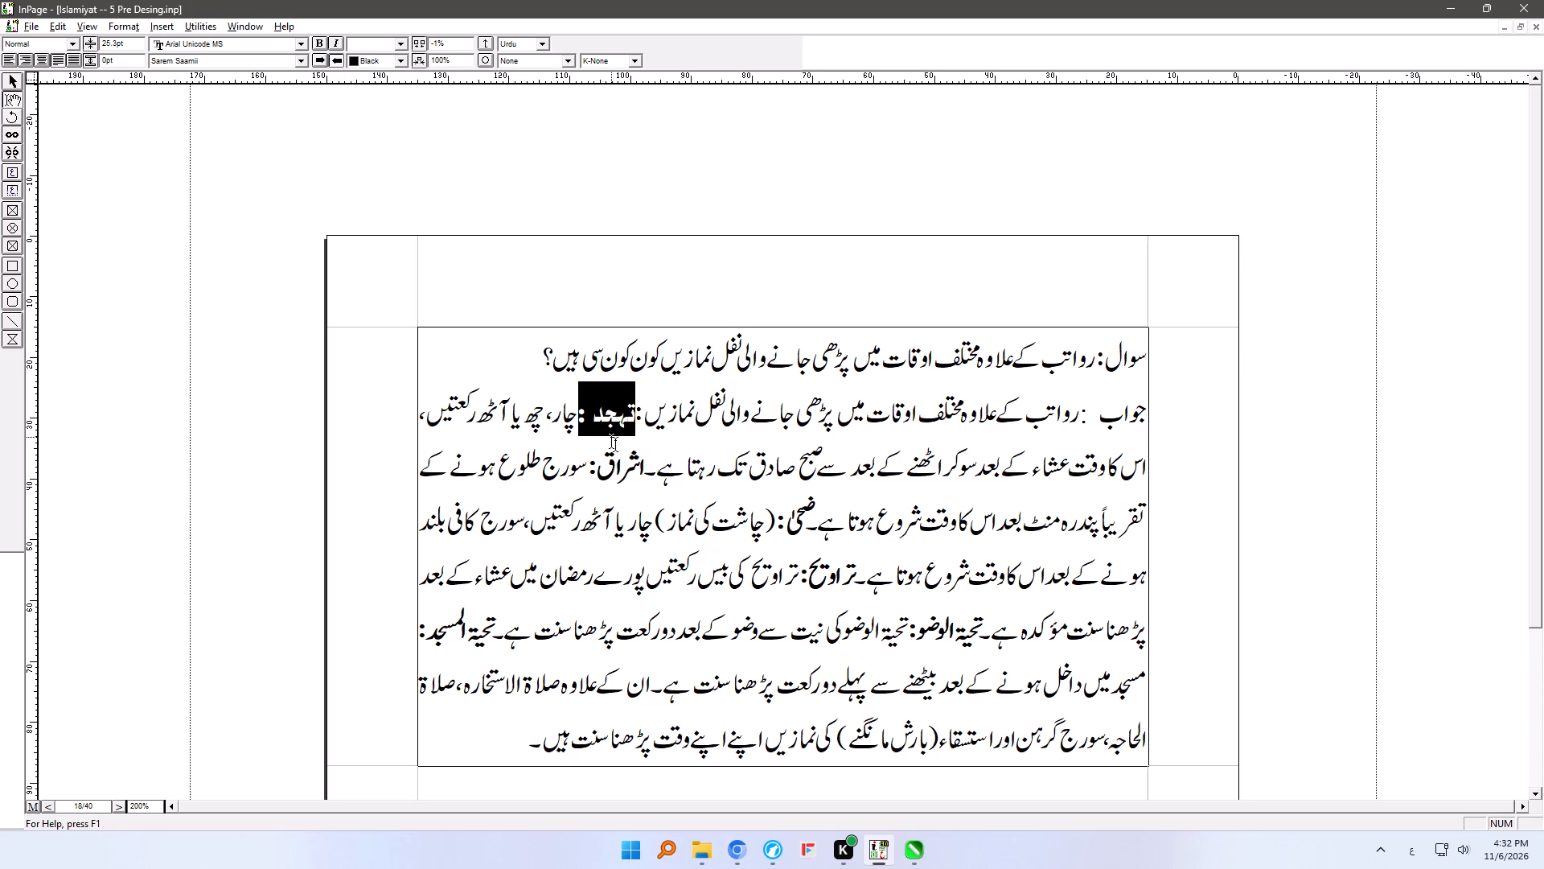
Delete the extra spaces between تہجد and its colon so that the colon directly follows the word.
click(583, 415)
click(589, 415)
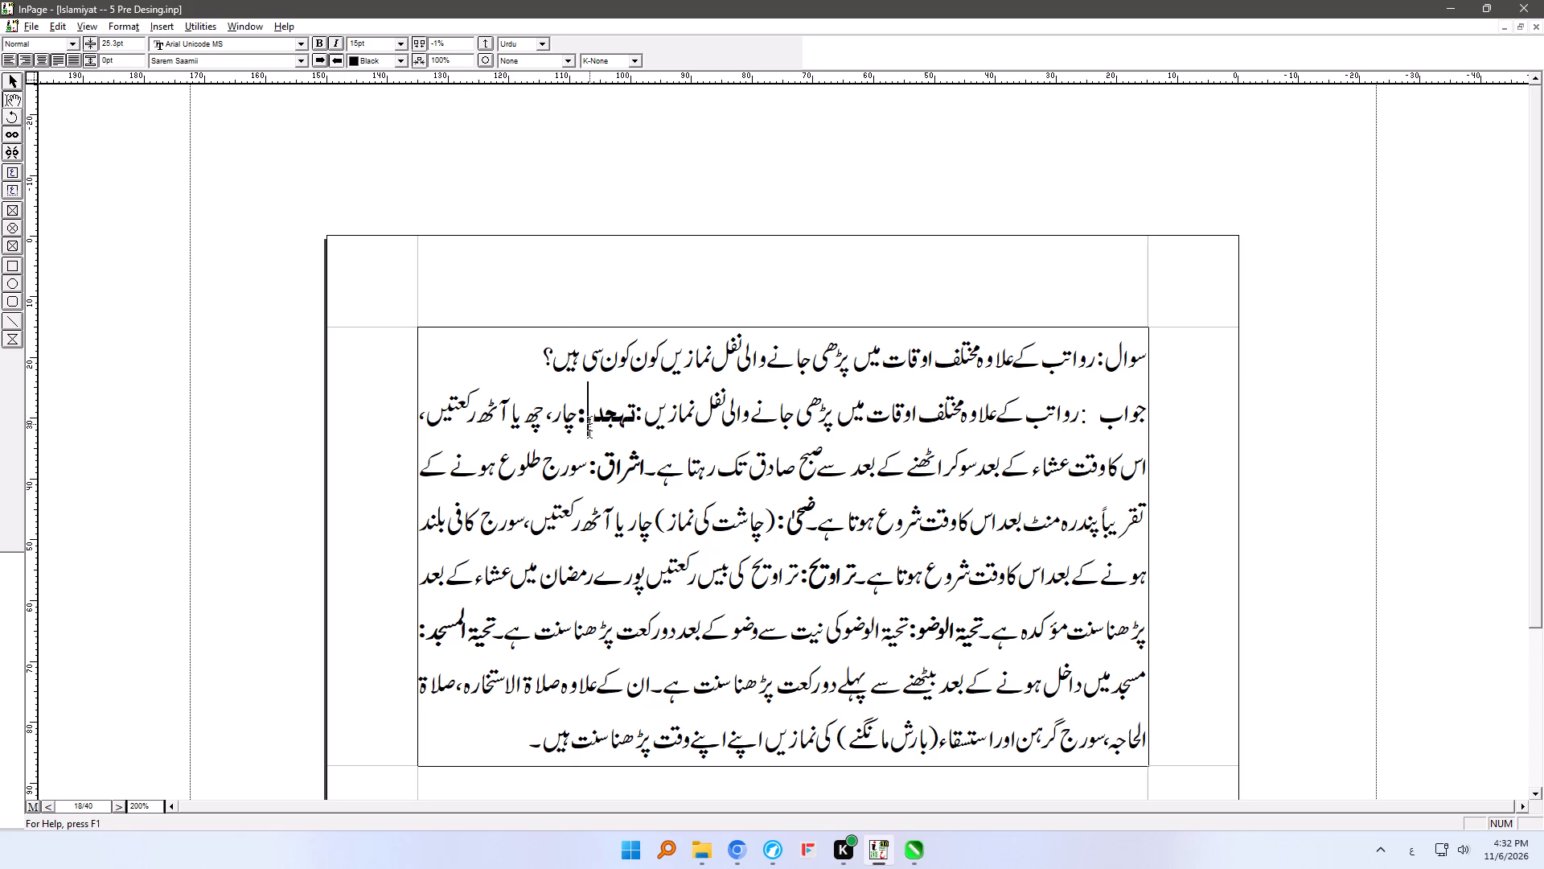
key(Return)
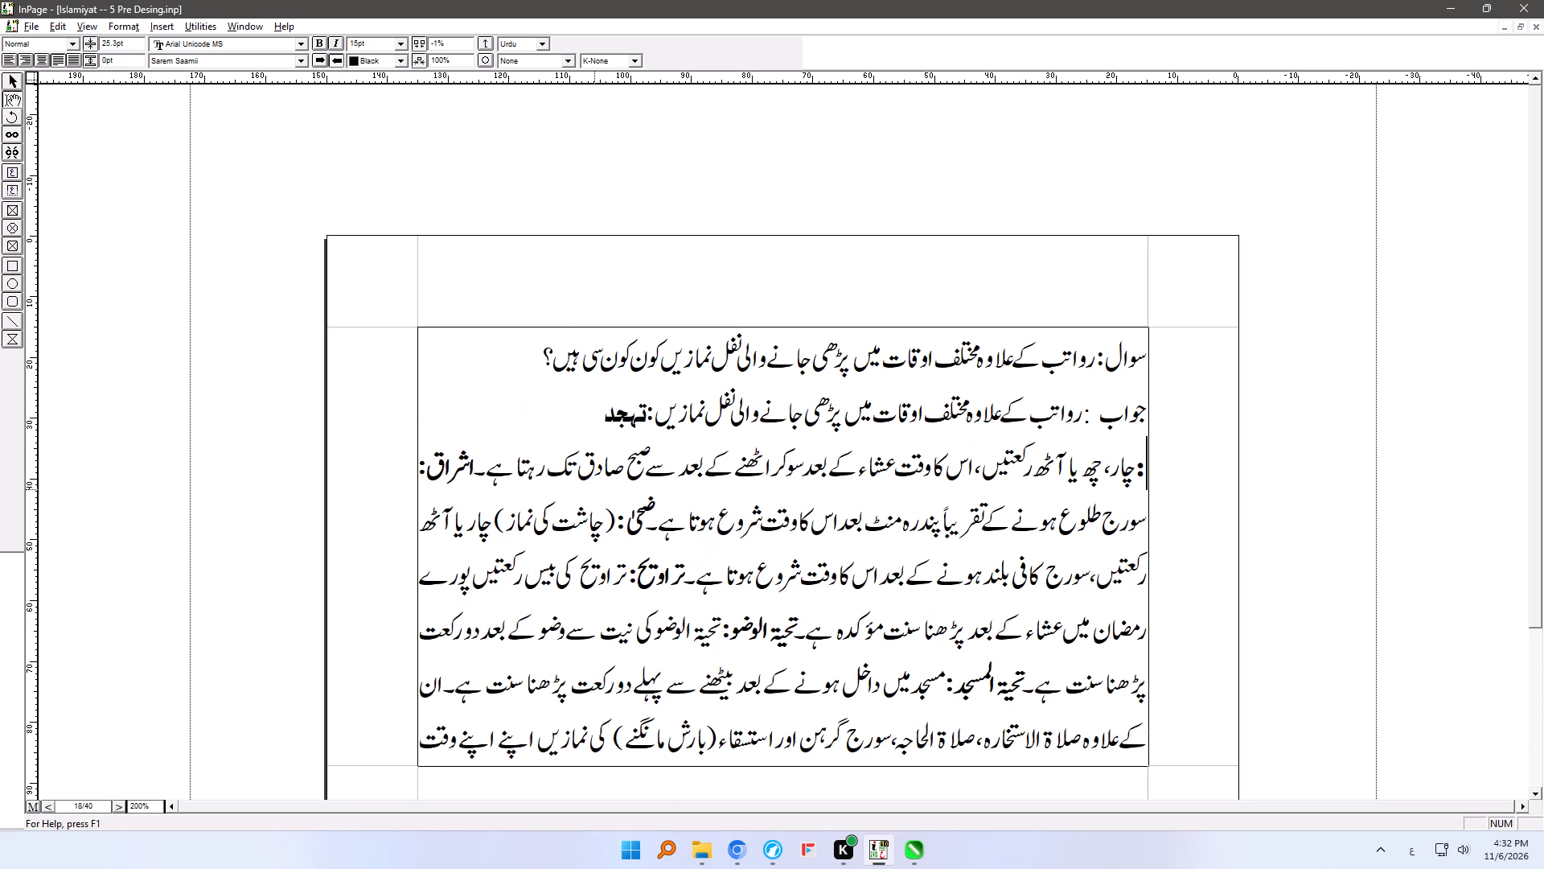
key(ctrl+z)
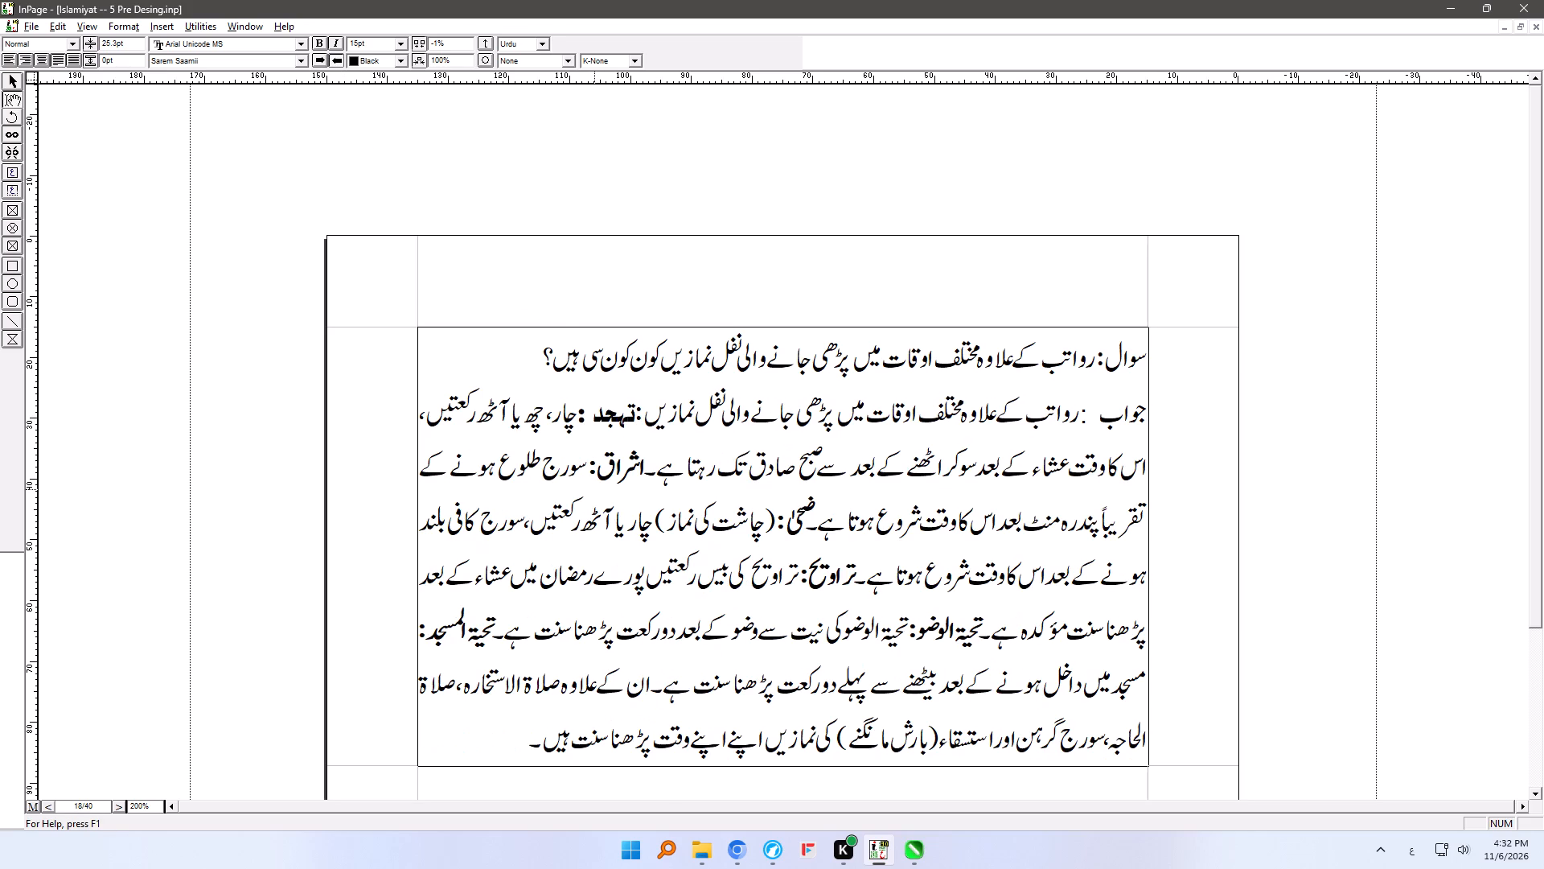
key(BackSpace)
key(BackSpace)
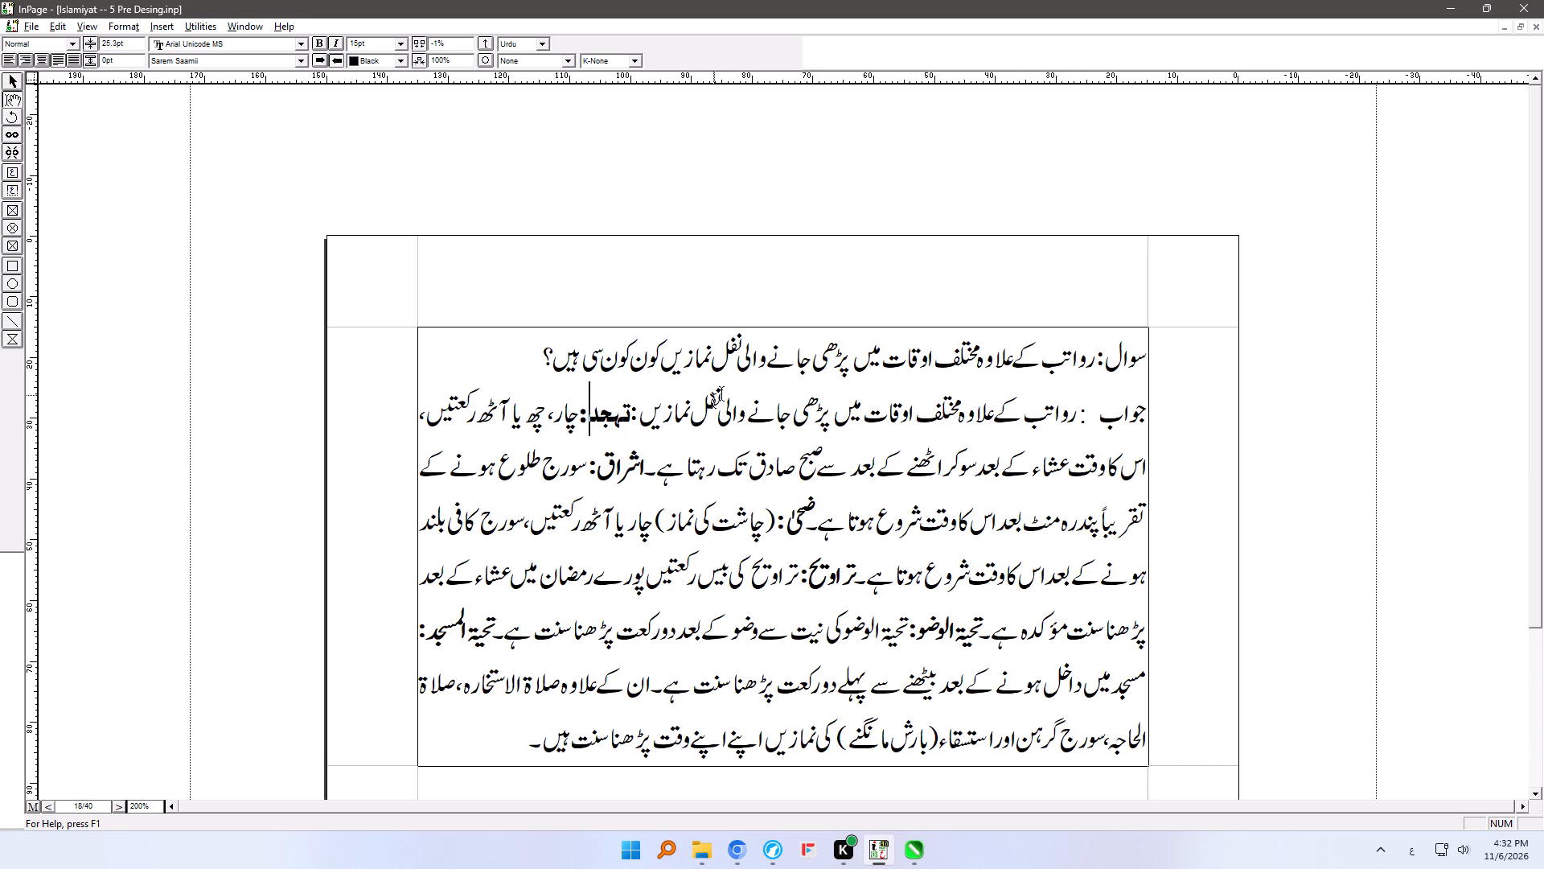
Remove bold from the اشراق heading with its colon and change it to the Sarem Saamii font.
click(650, 465)
drag(655, 465, 593, 465)
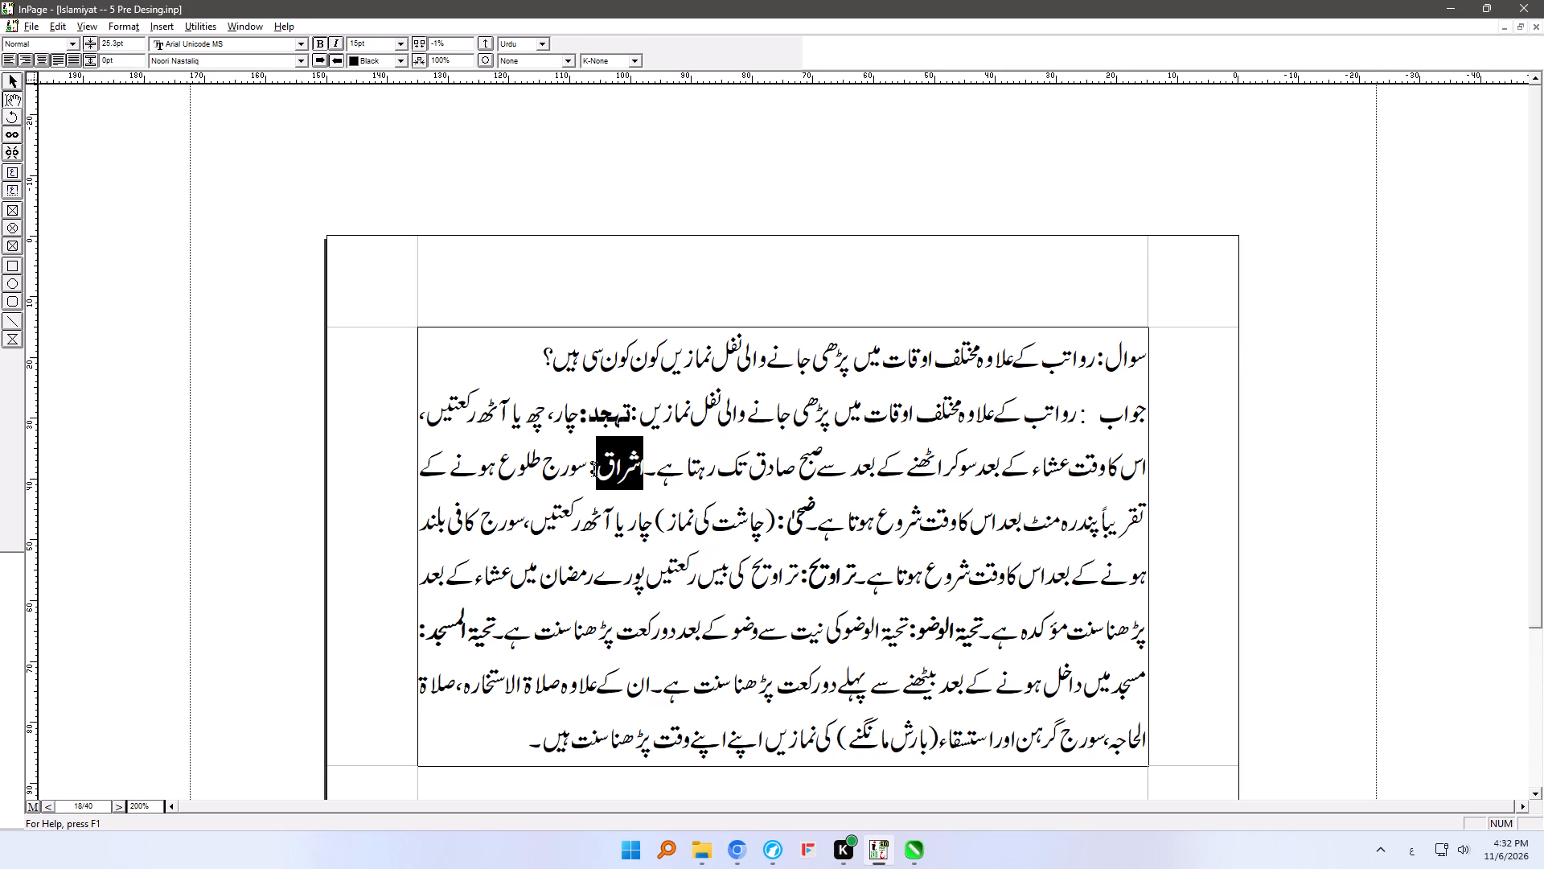
drag(593, 465, 591, 464)
key(ctrl+b)
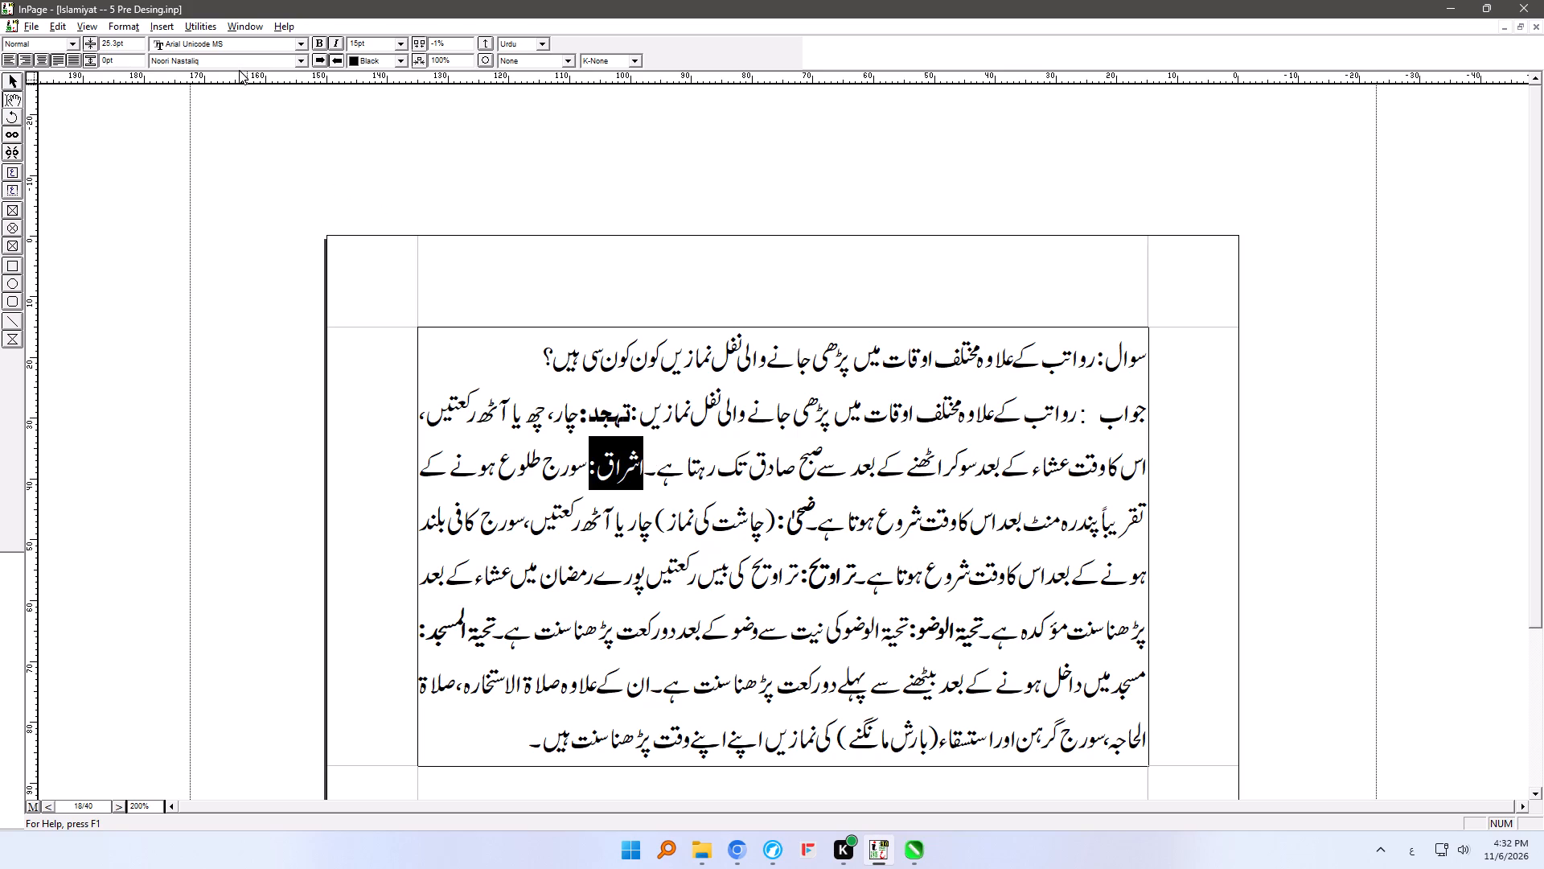
click(238, 62)
text(sar)
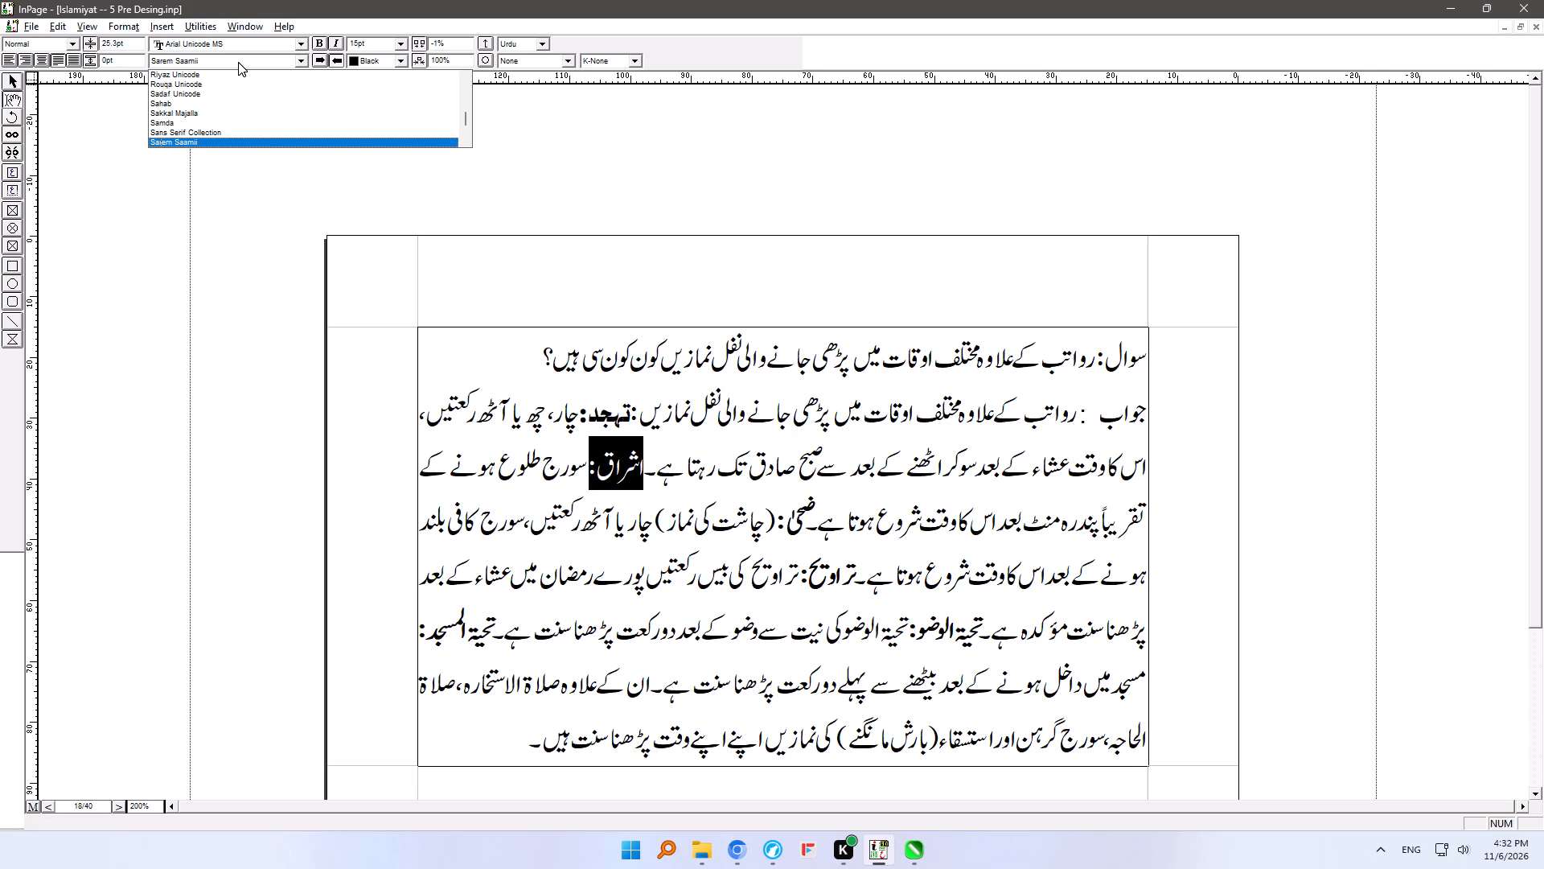
key(Return)
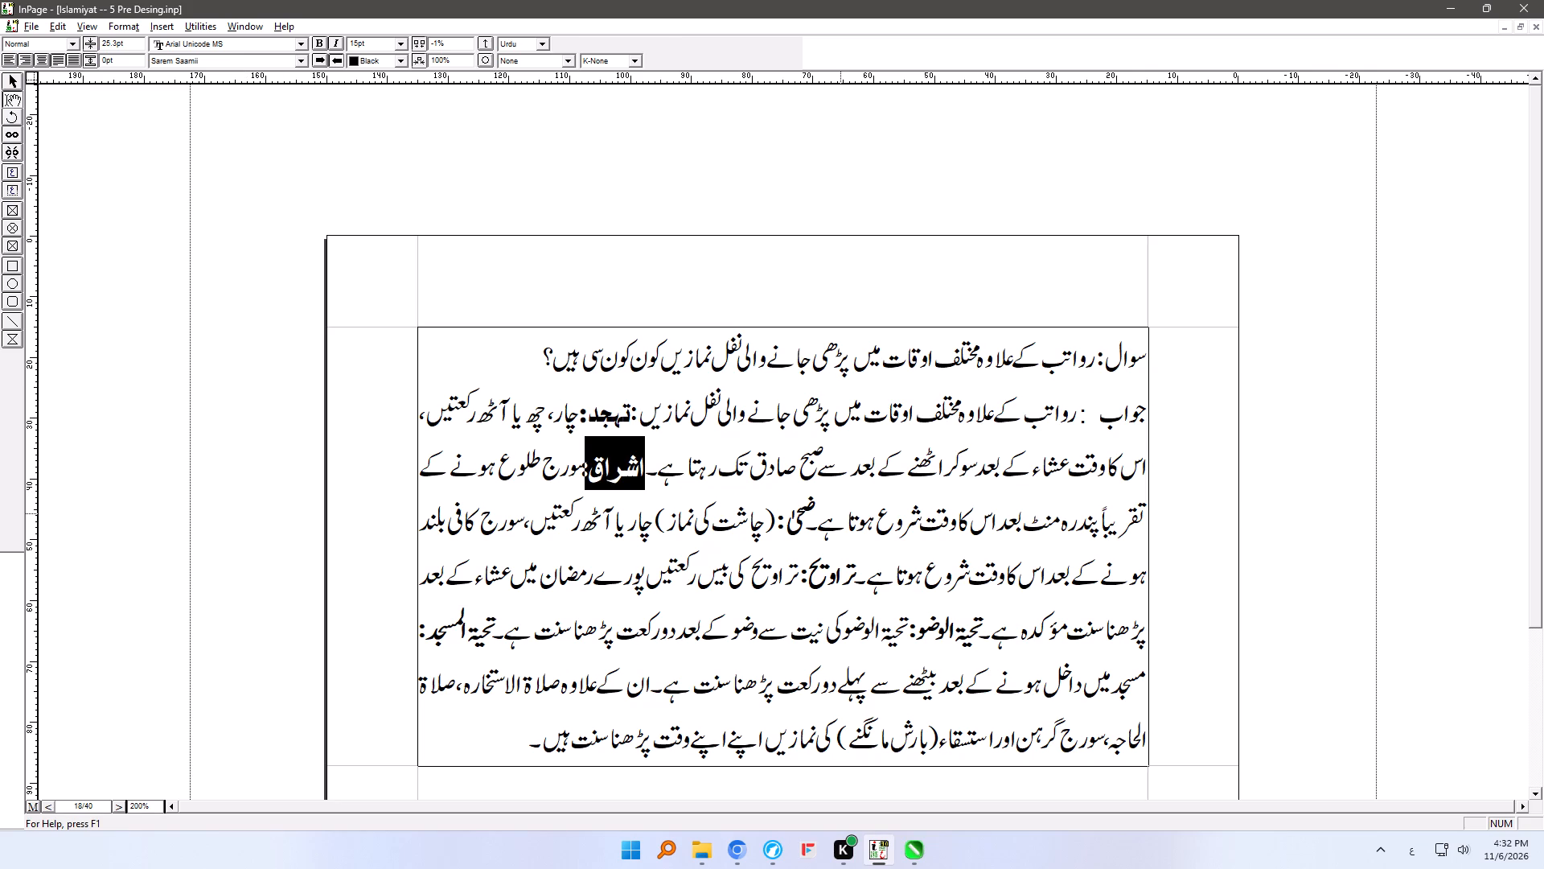
Remove bold from the ضحیٰ heading with its colon and change it to the Sarem Saamii font.
click(778, 513)
click(770, 510)
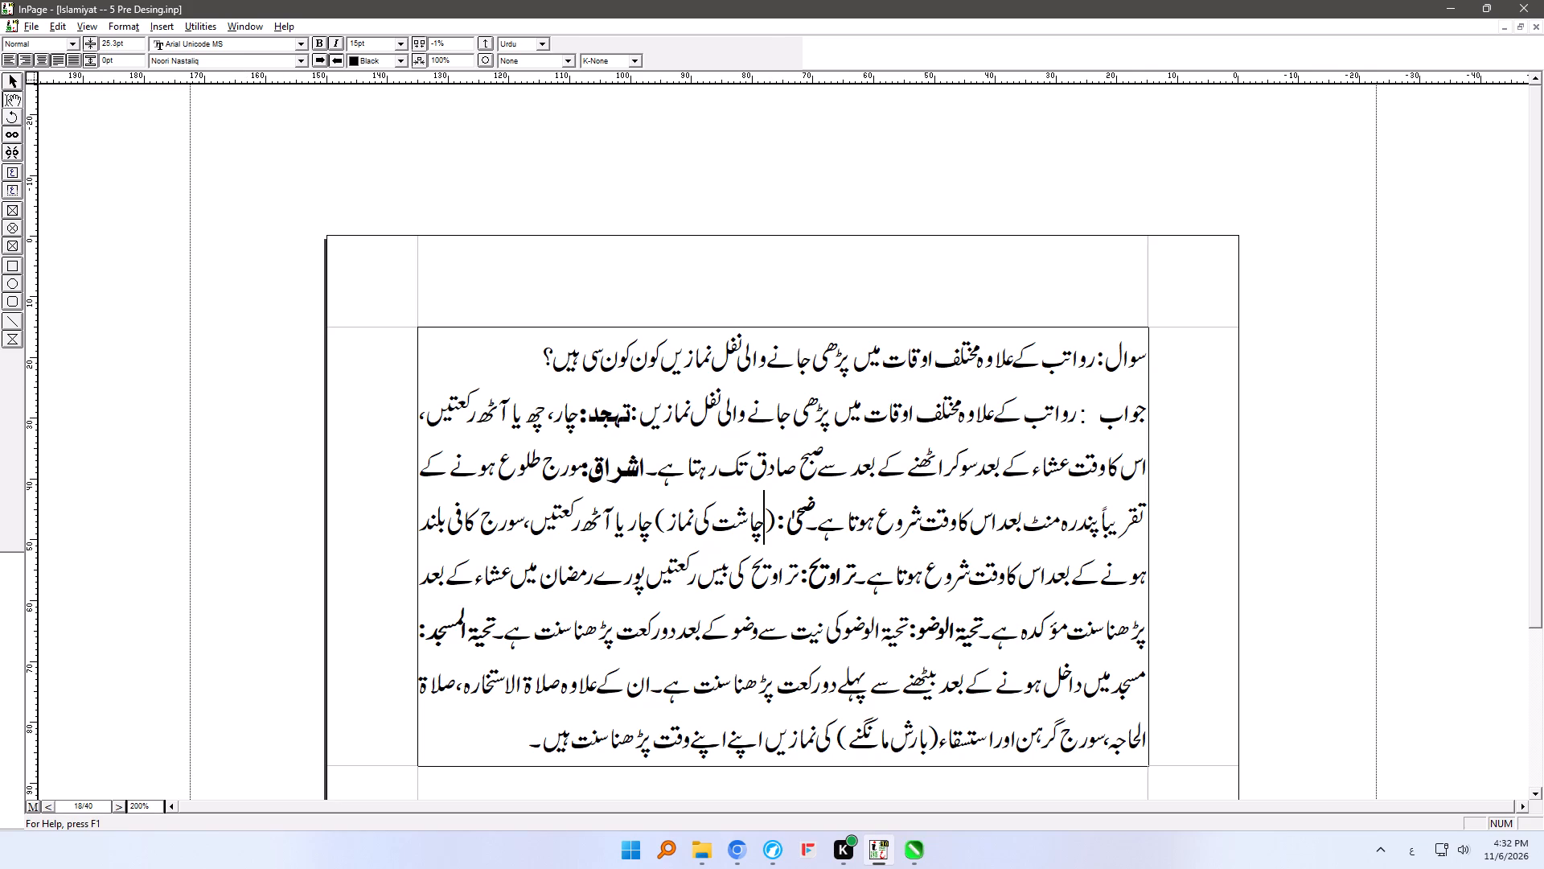
drag(778, 511, 819, 512)
drag(819, 512, 821, 512)
click(778, 513)
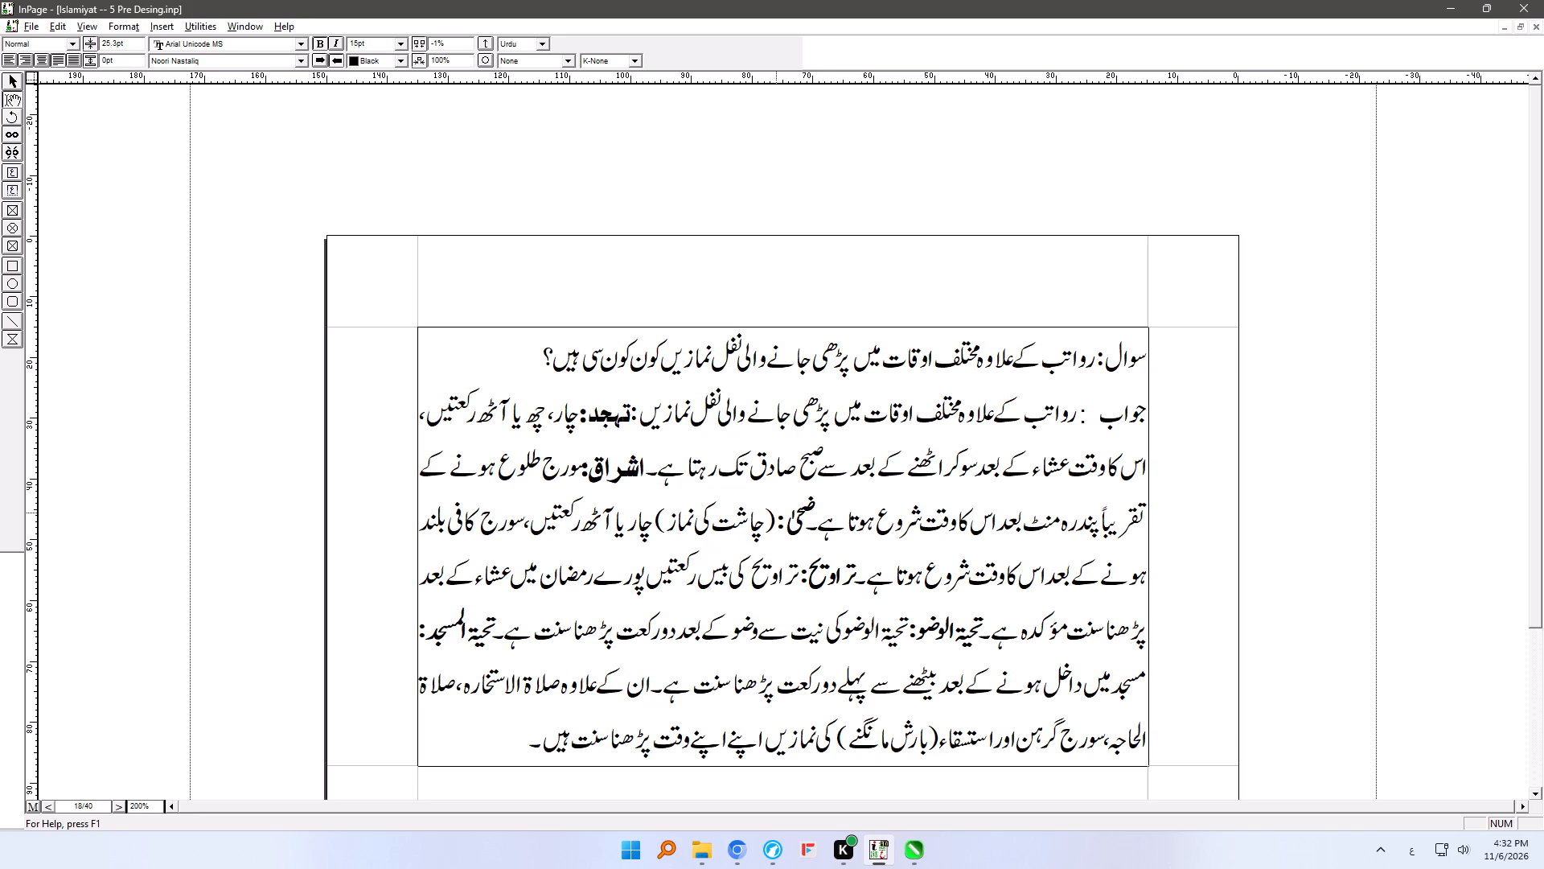
drag(776, 513, 819, 513)
click(319, 47)
click(319, 46)
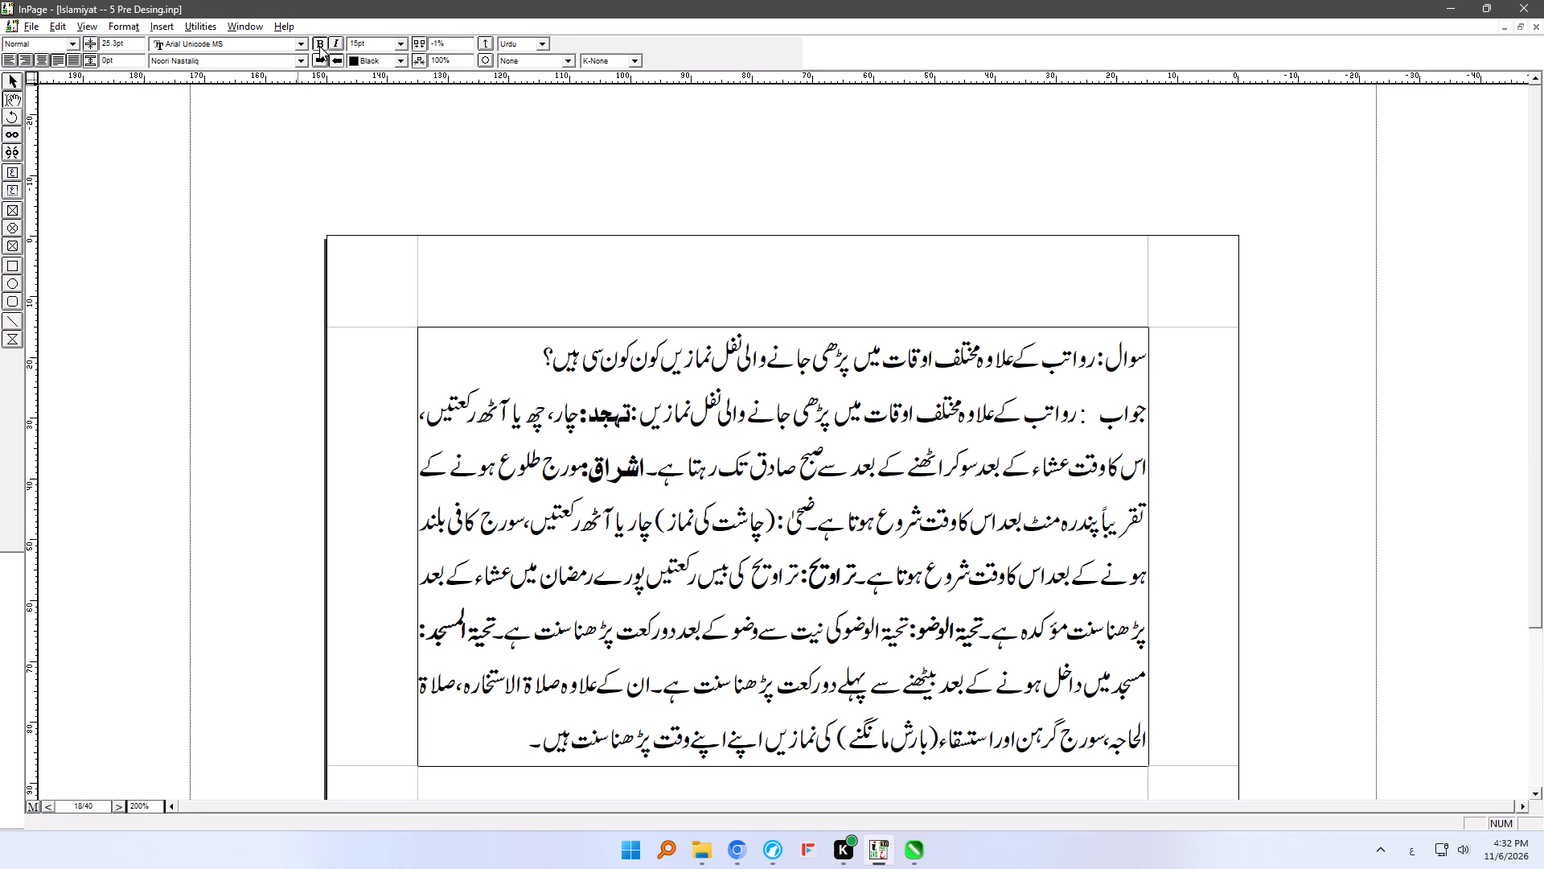
click(261, 56)
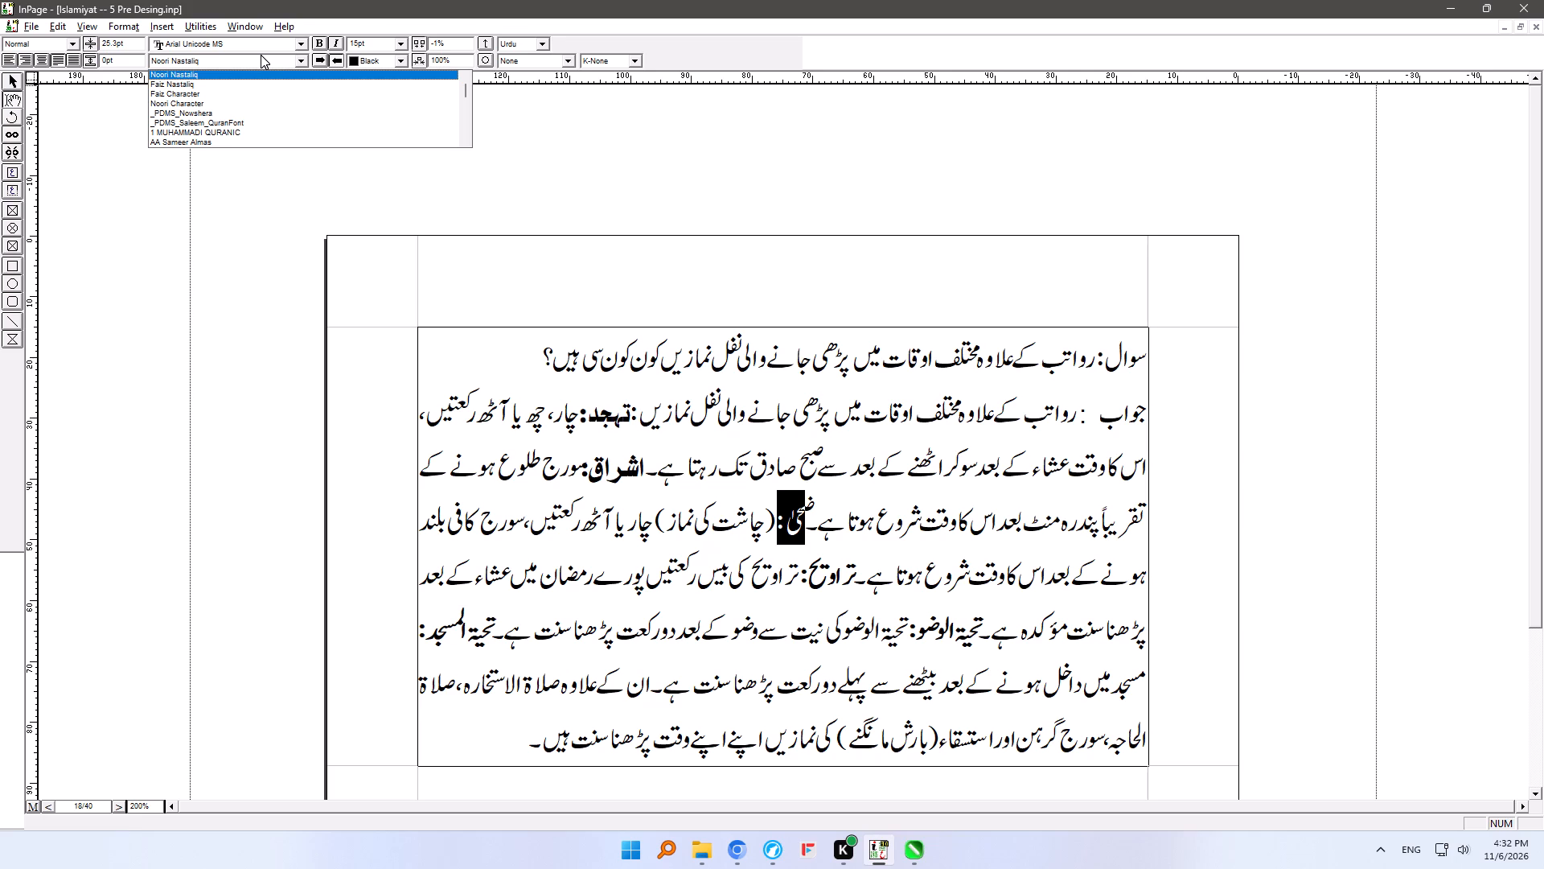
text(sar)
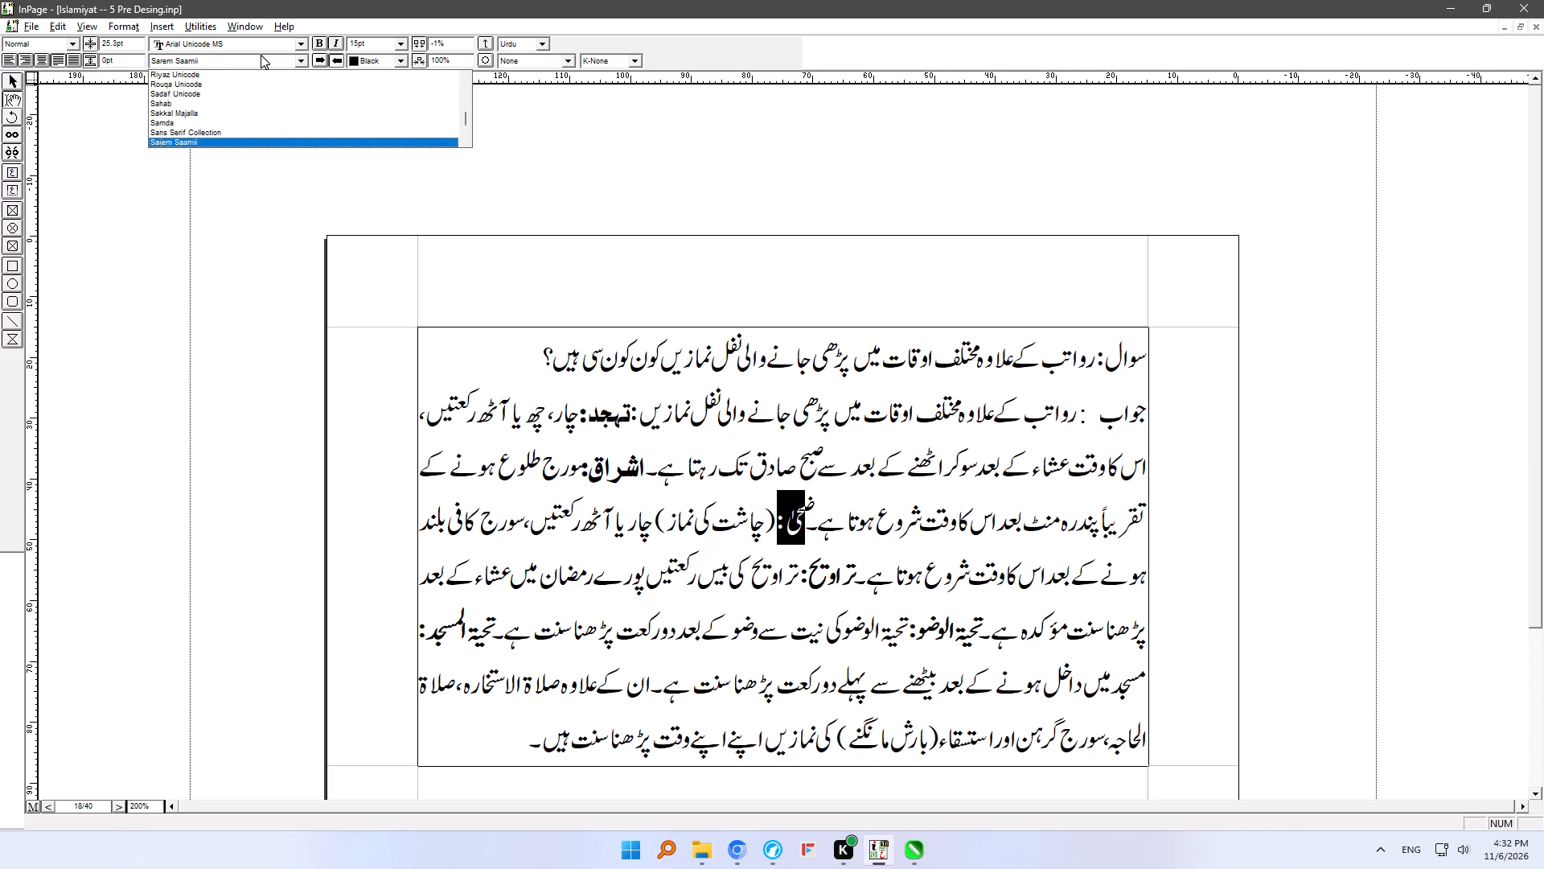
key(Return)
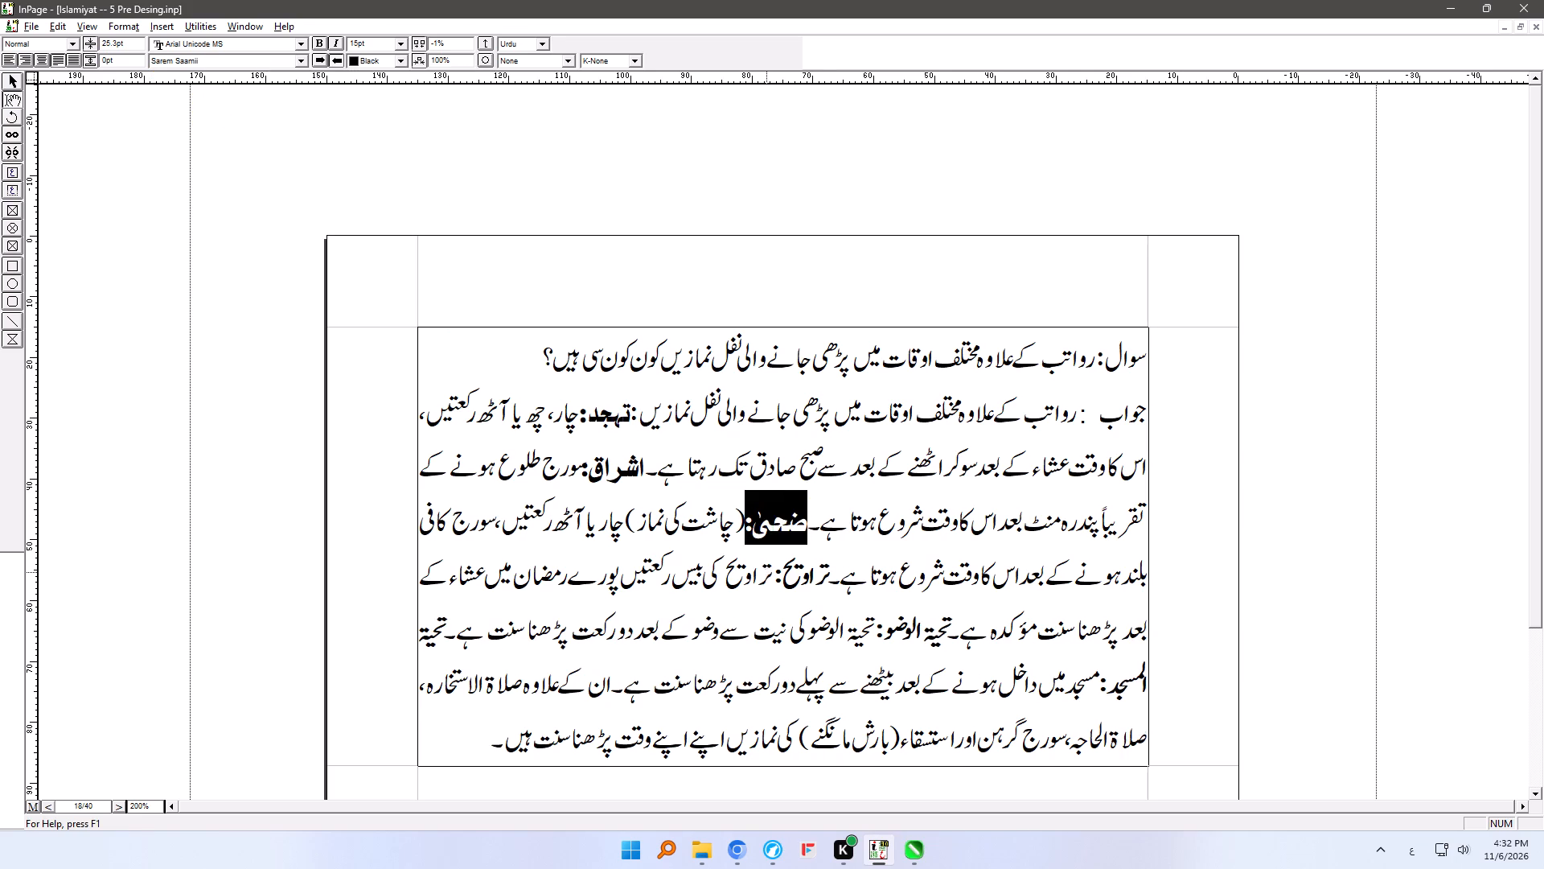
Remove bold from the تراویح heading with its colon and change it to the Sarem Saamii font.
drag(775, 572, 825, 571)
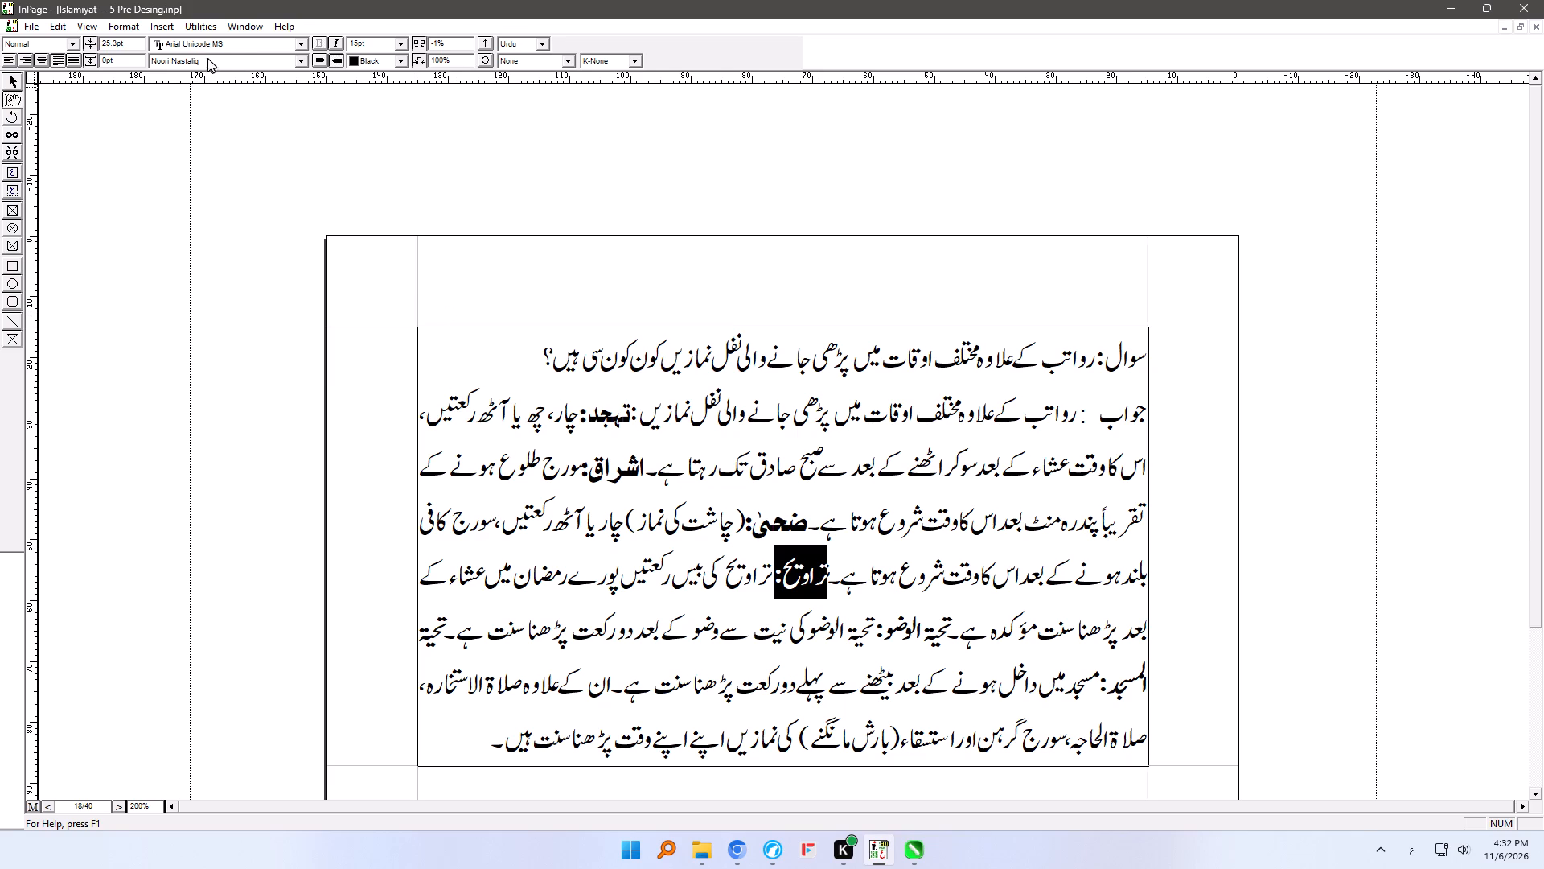
click(318, 39)
click(318, 43)
click(183, 60)
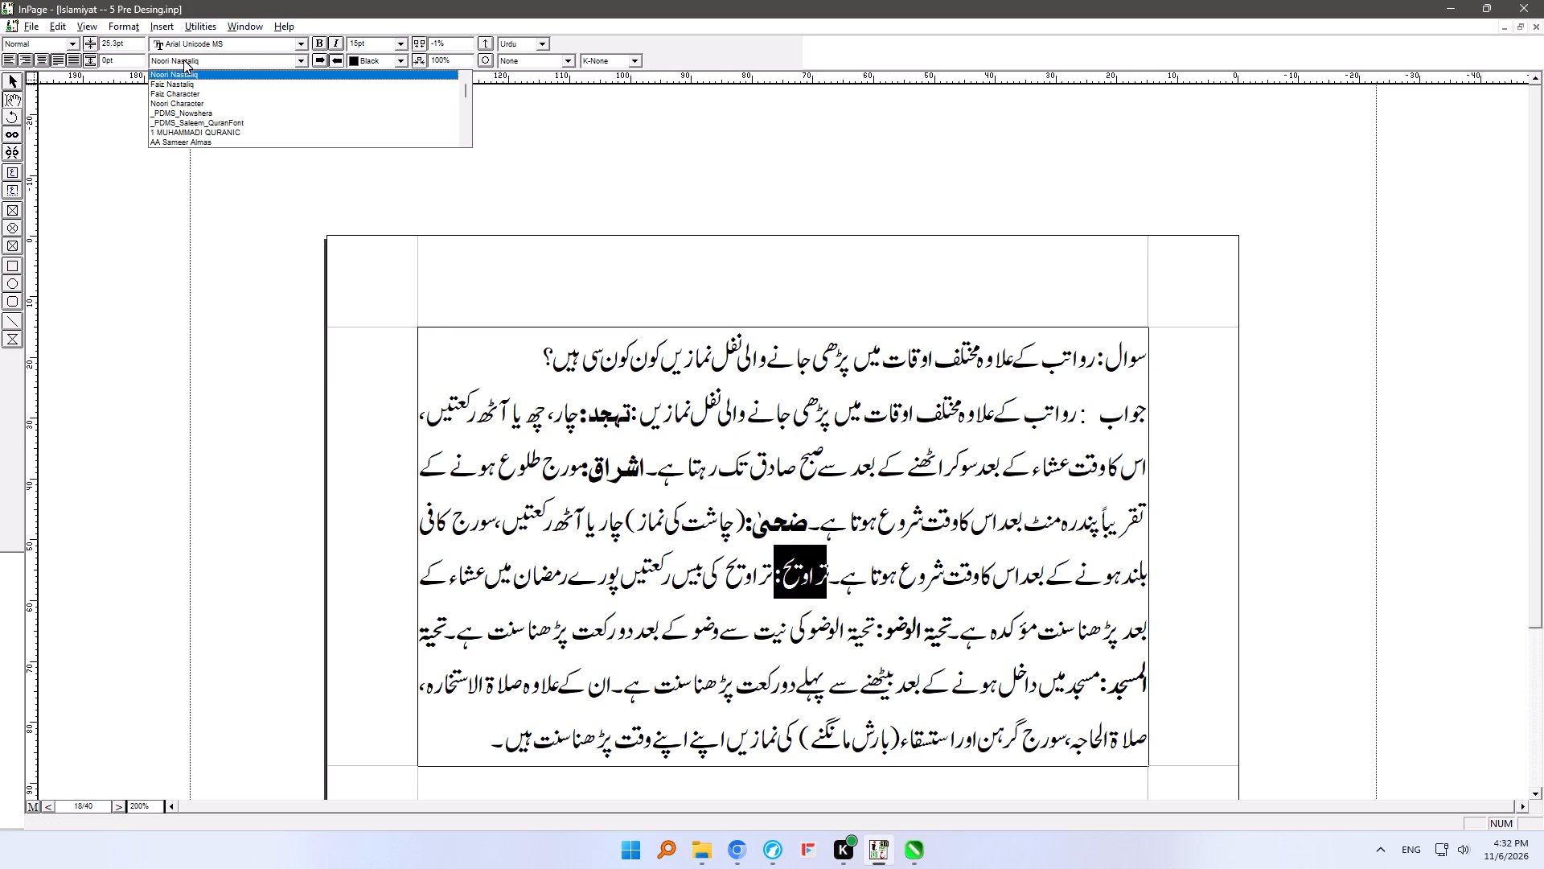
key(Return)
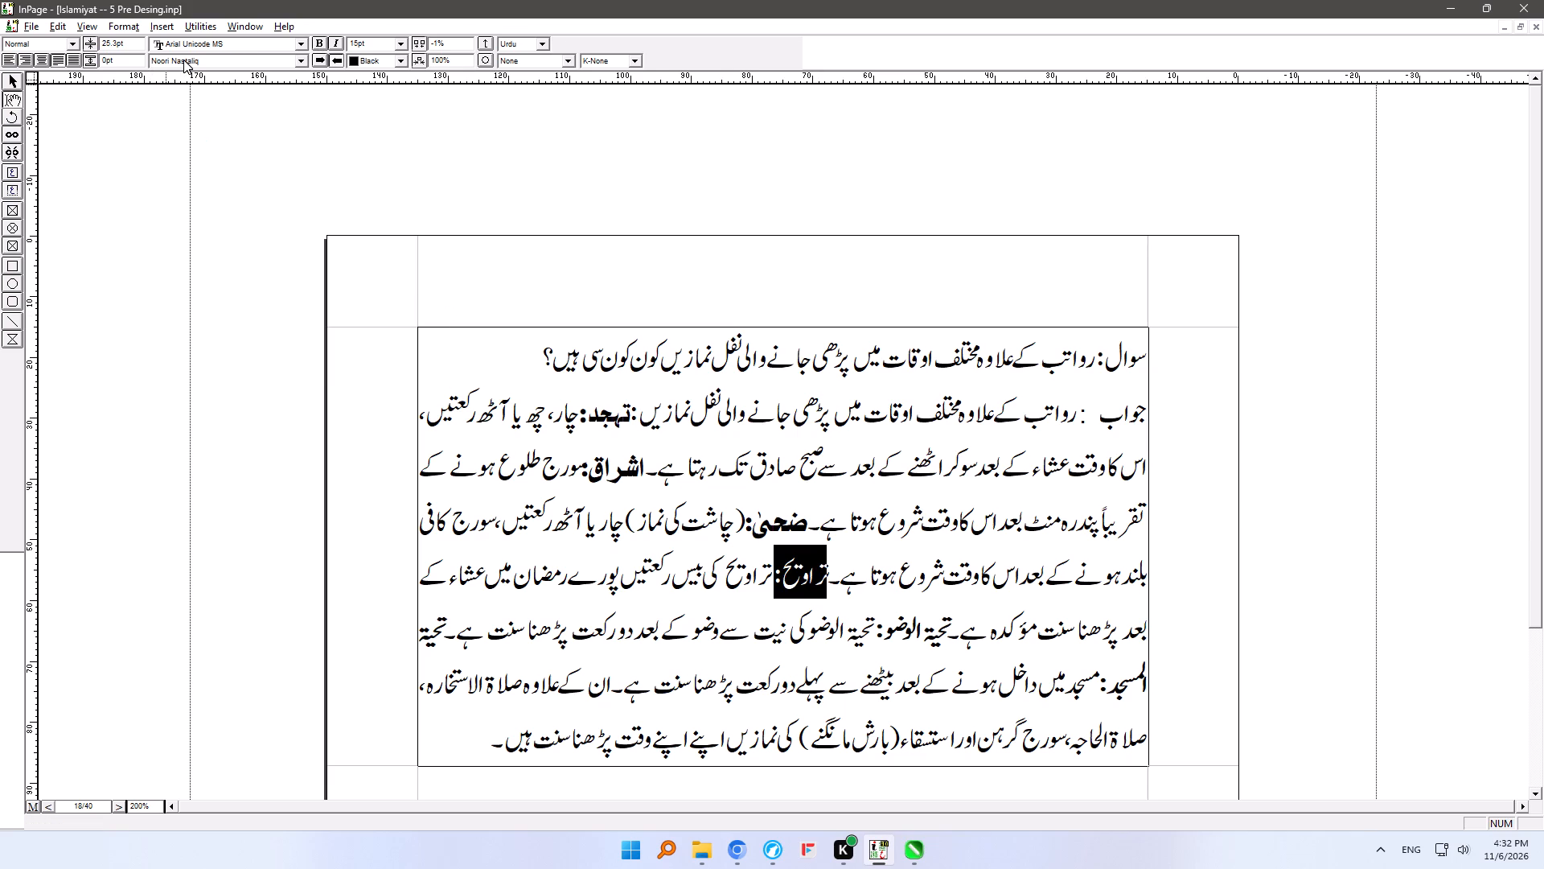
click(183, 59)
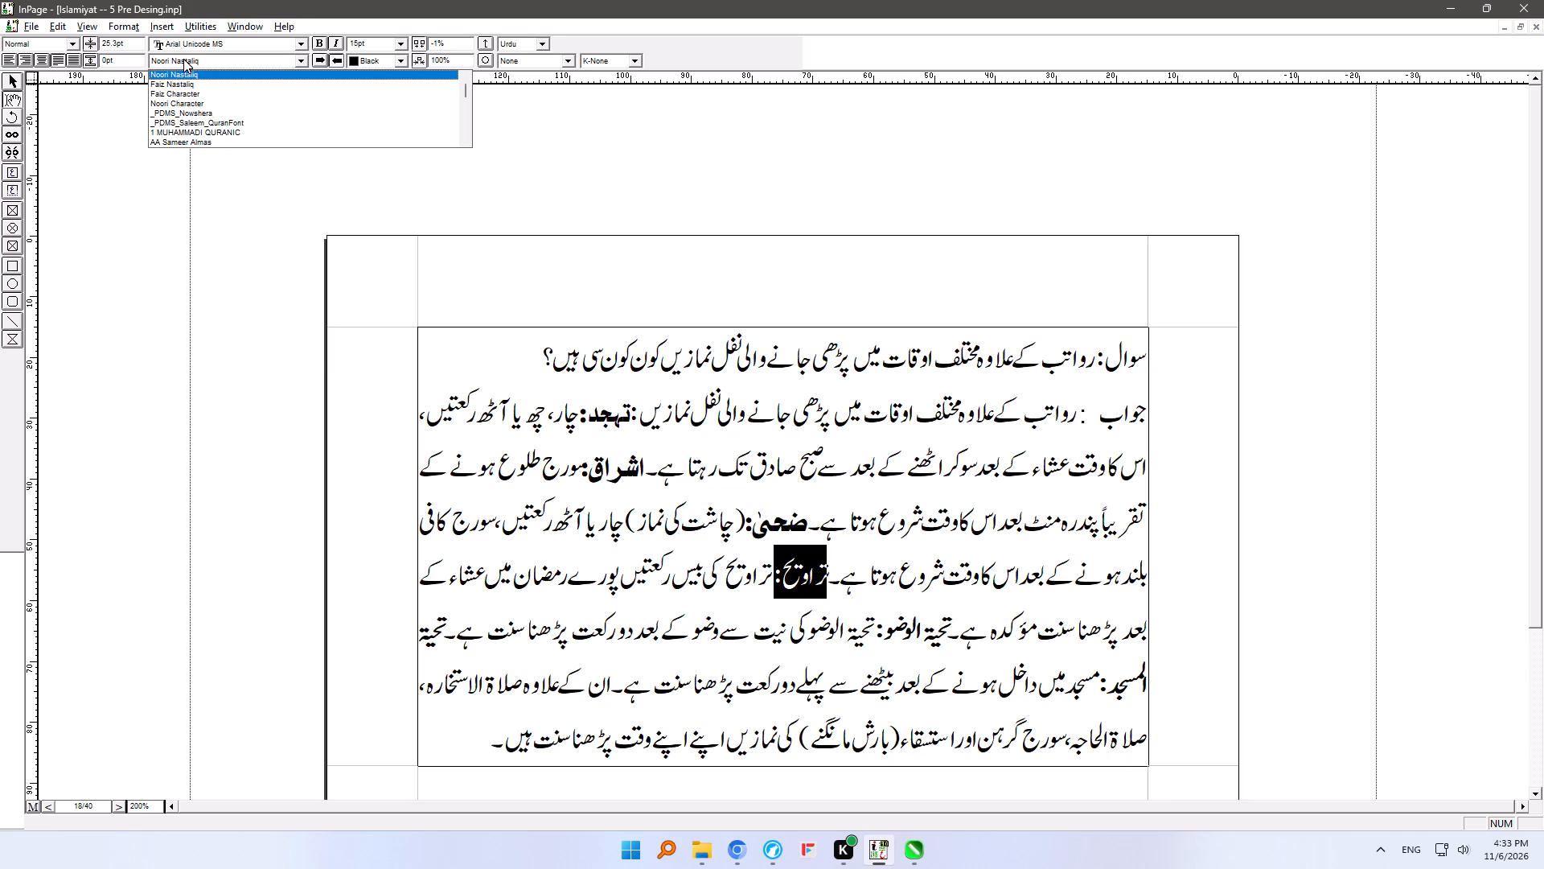
text(sar)
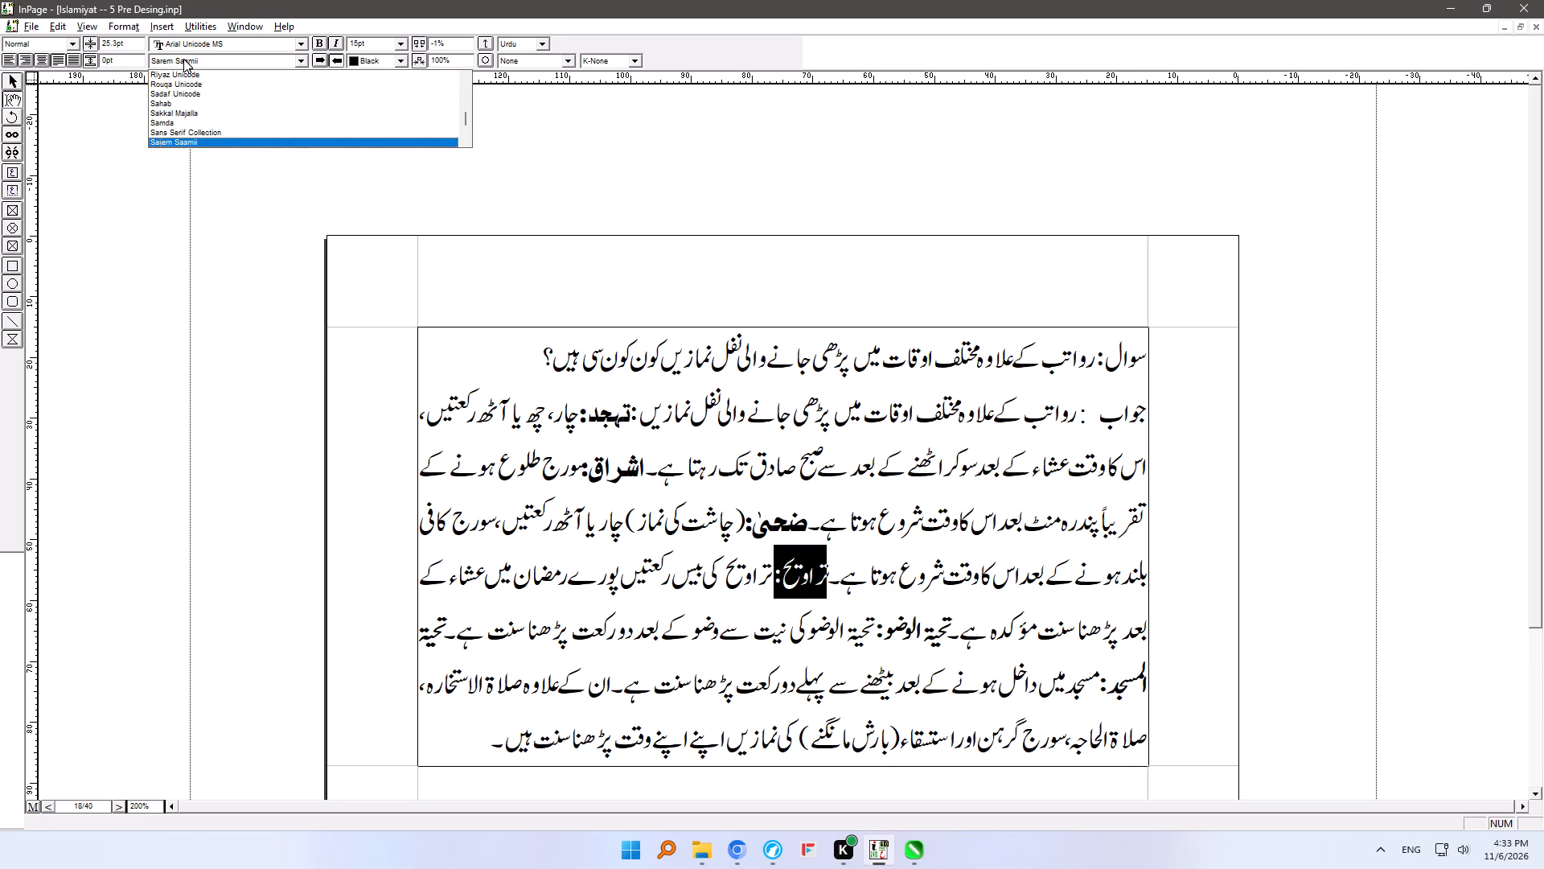
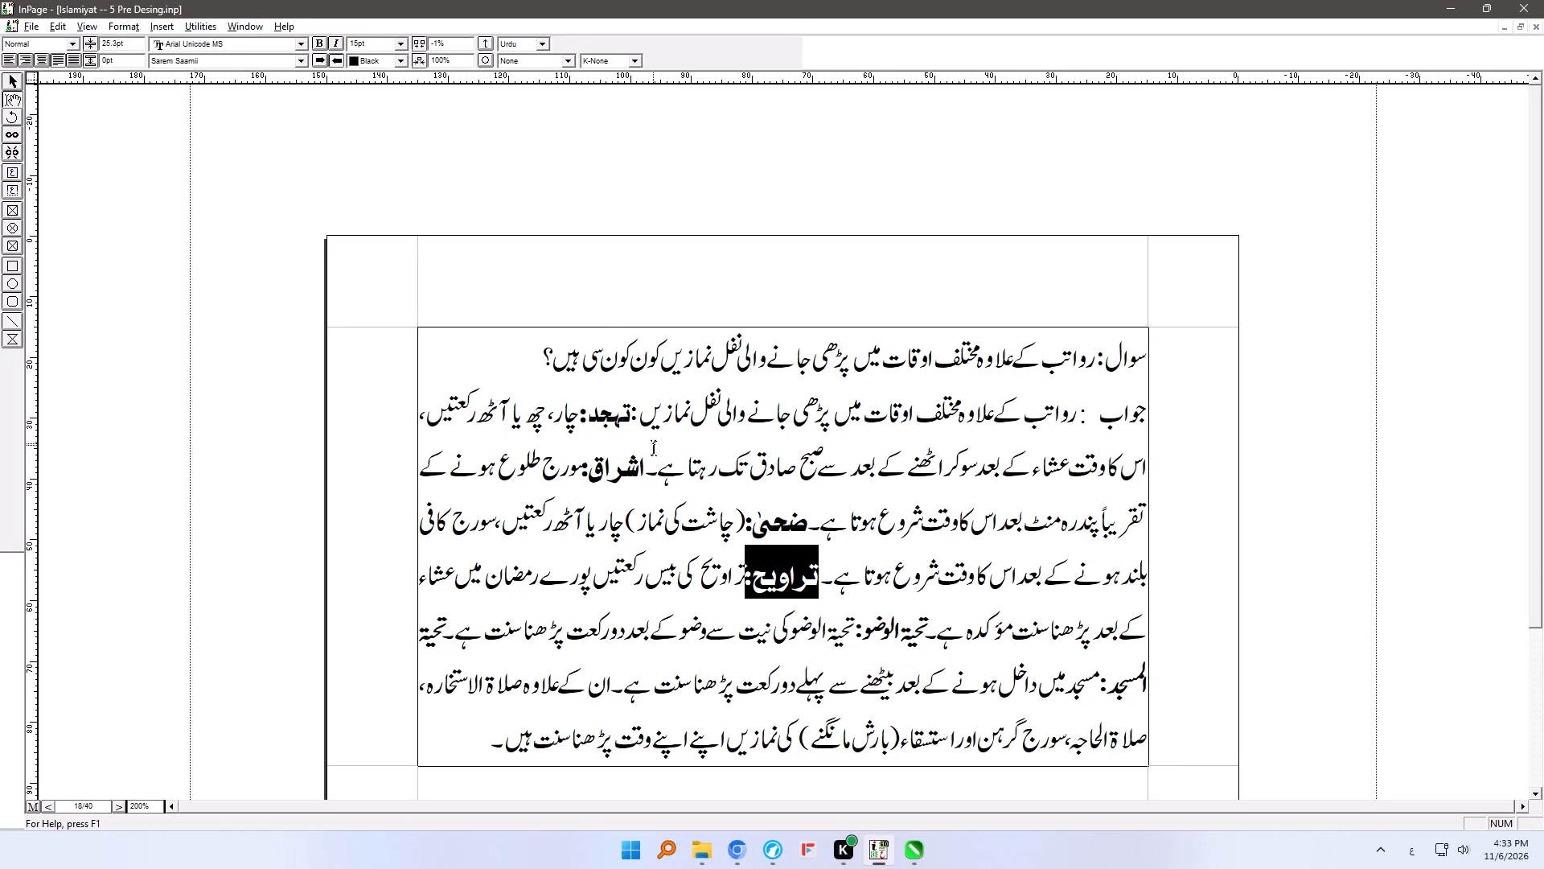
Remove bold from the تحیۃ الوضو heading with its colon and change it to the Sarem Saamii font.
drag(856, 628, 937, 628)
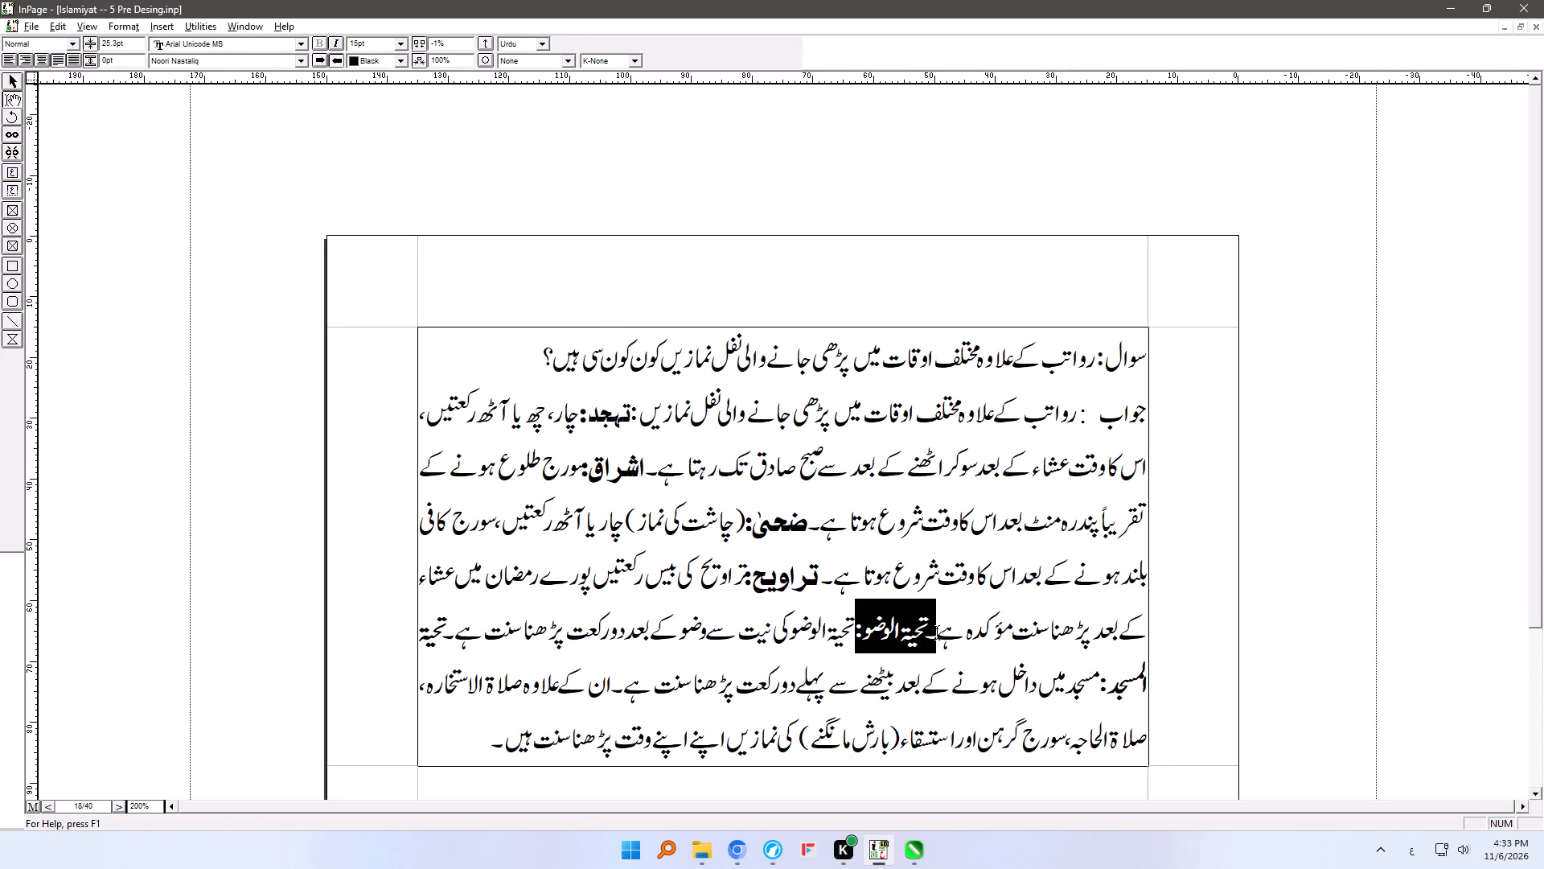
drag(937, 628, 934, 628)
click(322, 44)
click(322, 44)
click(273, 64)
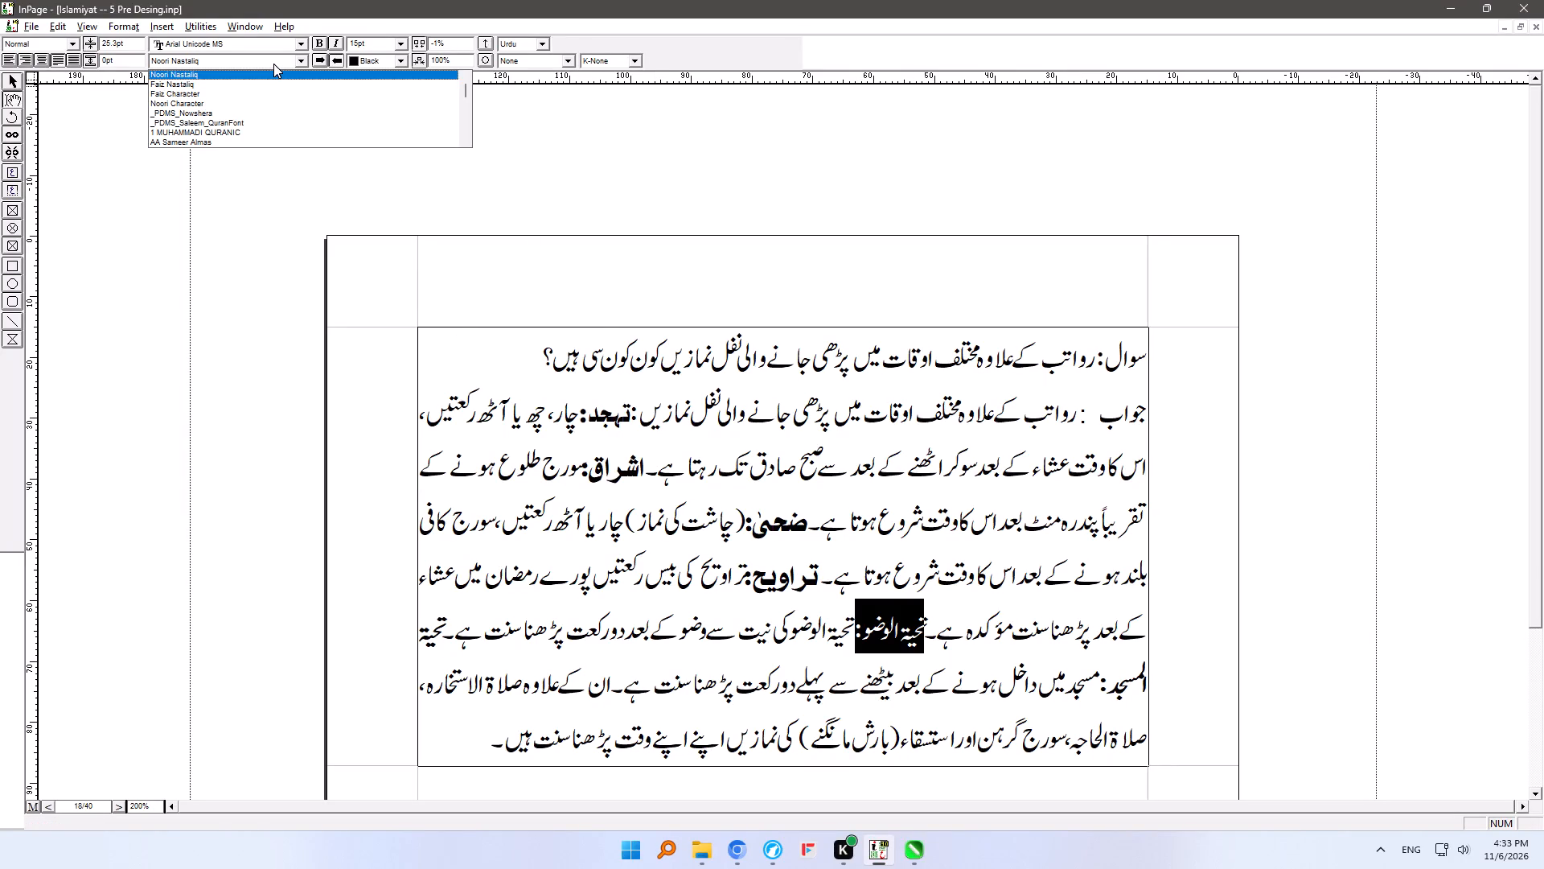
text(sar)
key(Return)
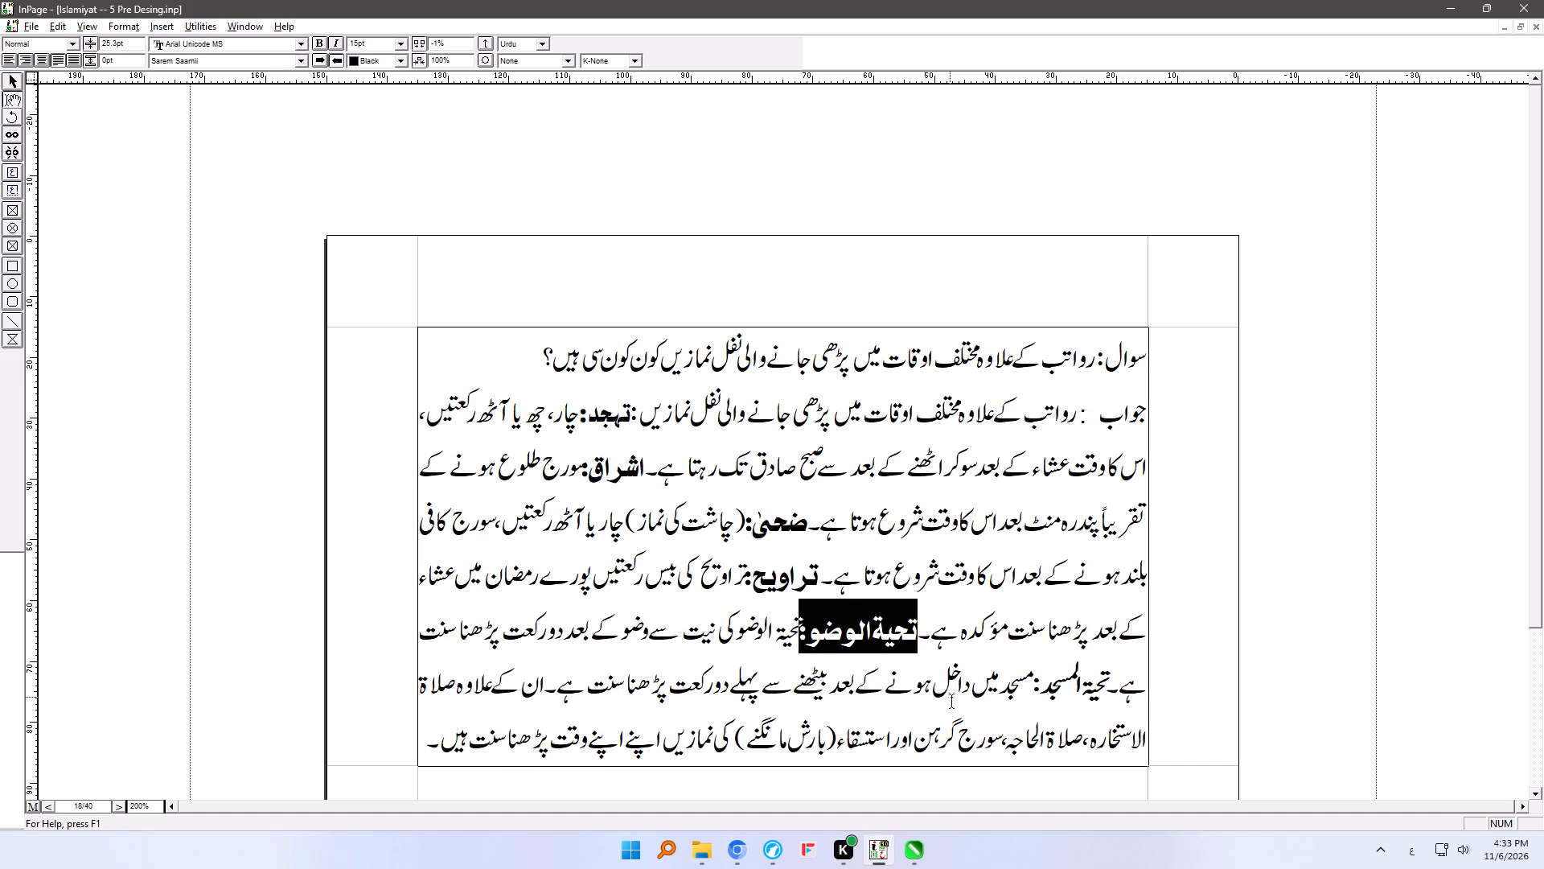
Remove bold from the تحیۃ المسجد heading with its colon and change it to the Sarem Saamii font.
drag(1036, 684, 1074, 684)
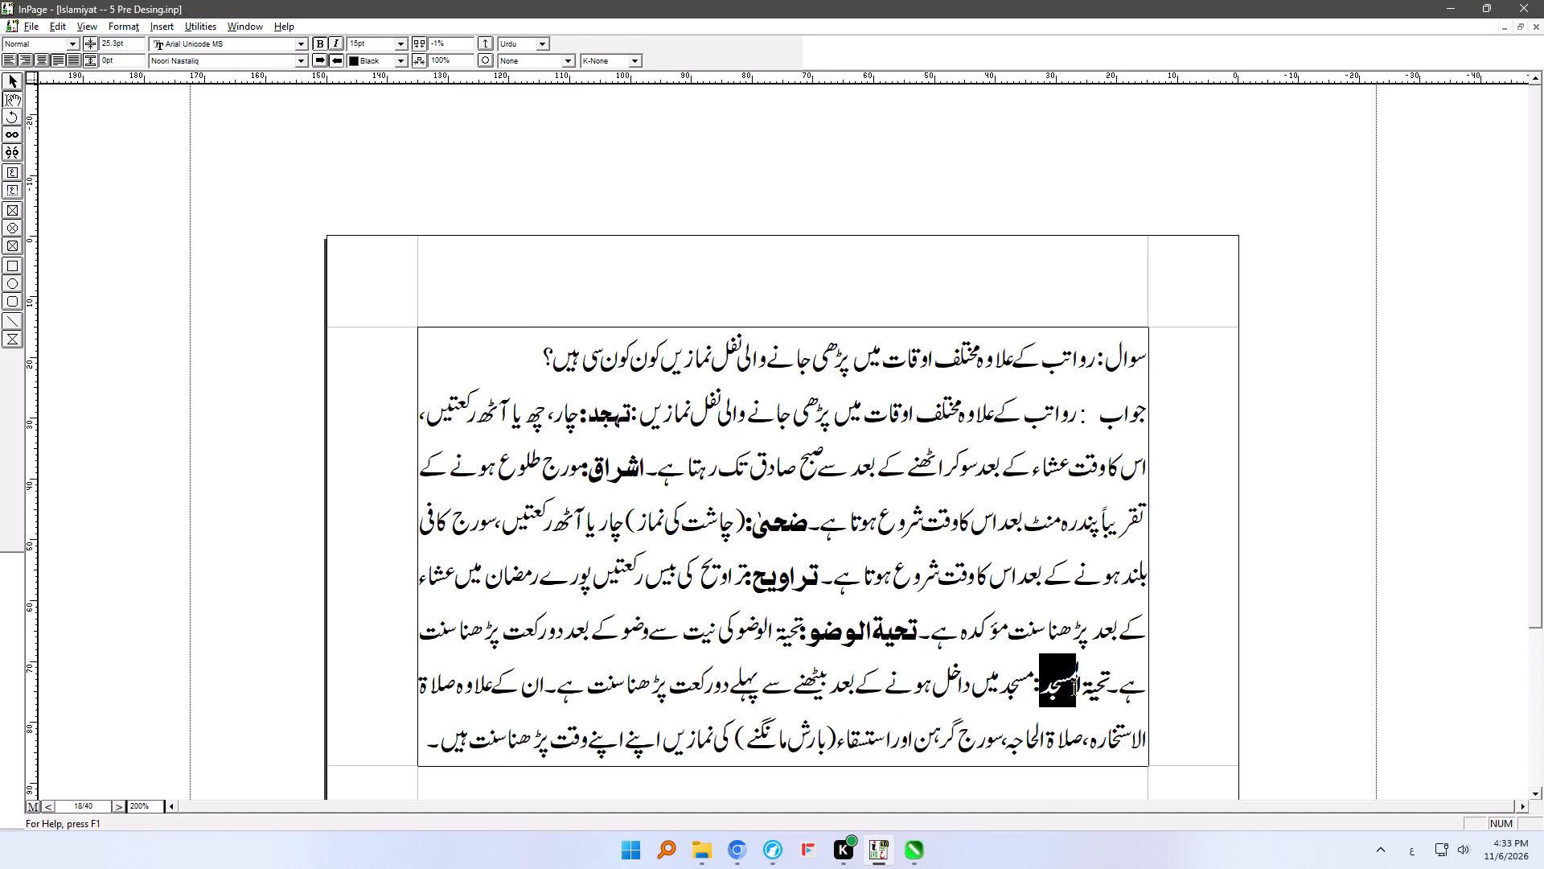
drag(1074, 684, 1072, 684)
drag(1034, 682, 1098, 682)
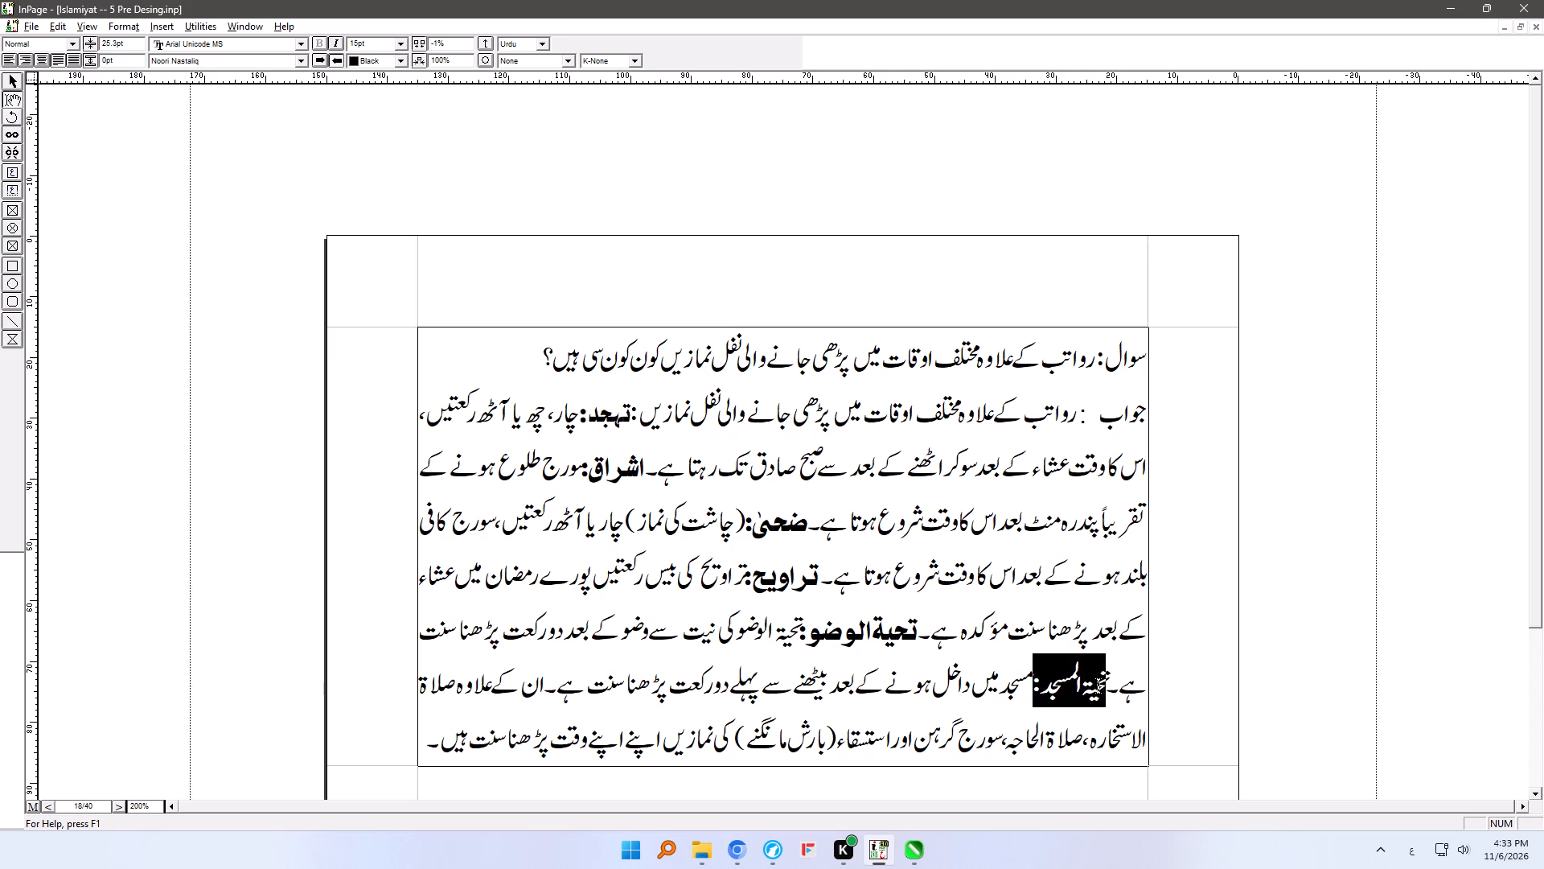
drag(1098, 682, 1103, 682)
click(316, 39)
click(318, 46)
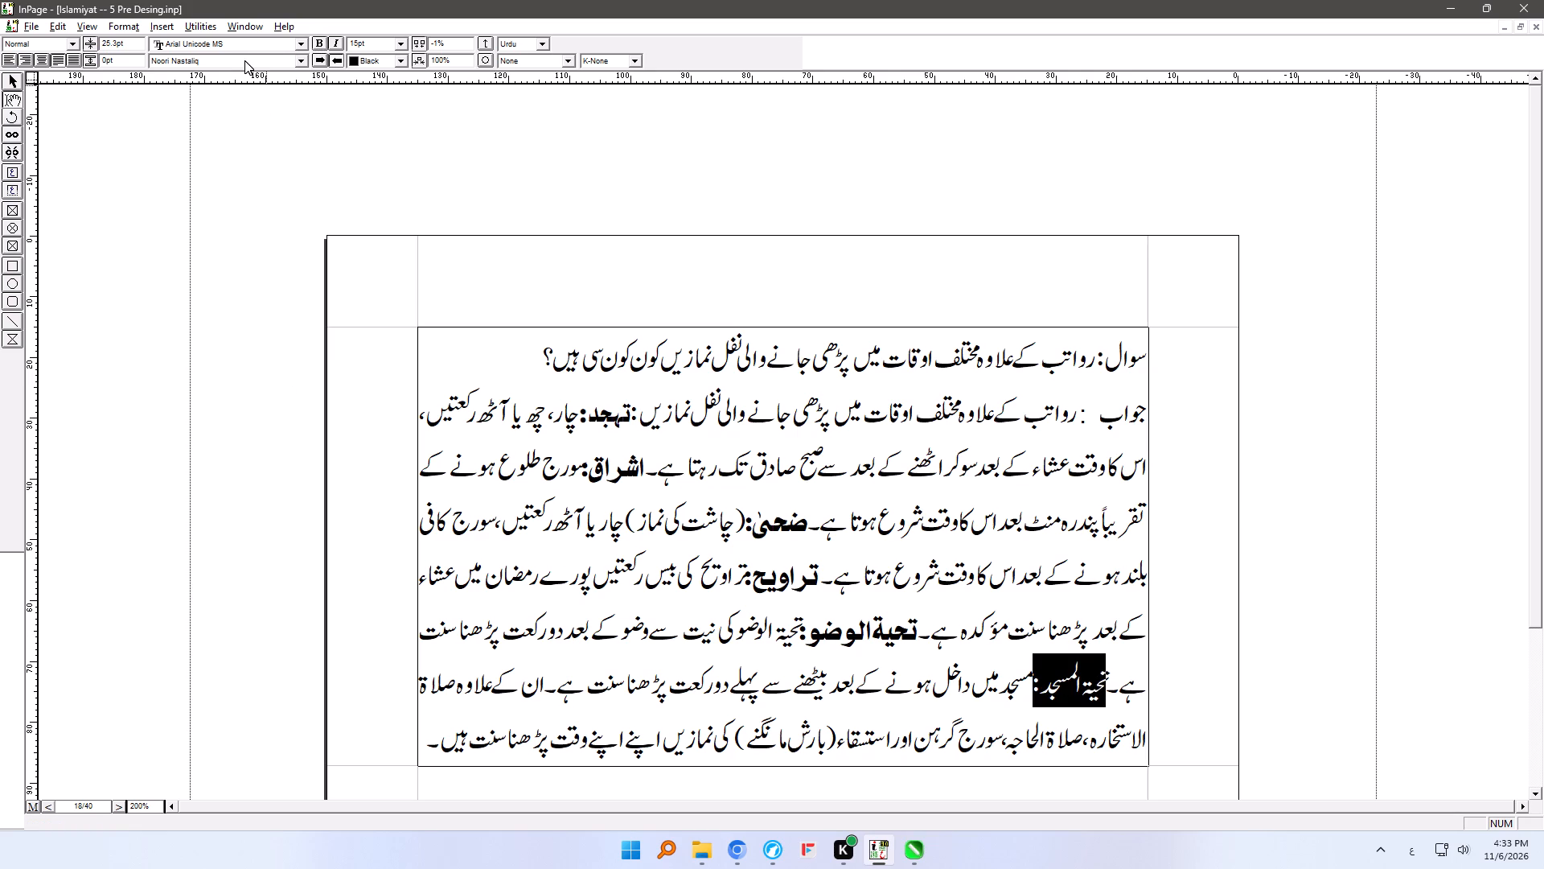
click(244, 60)
text(sar)
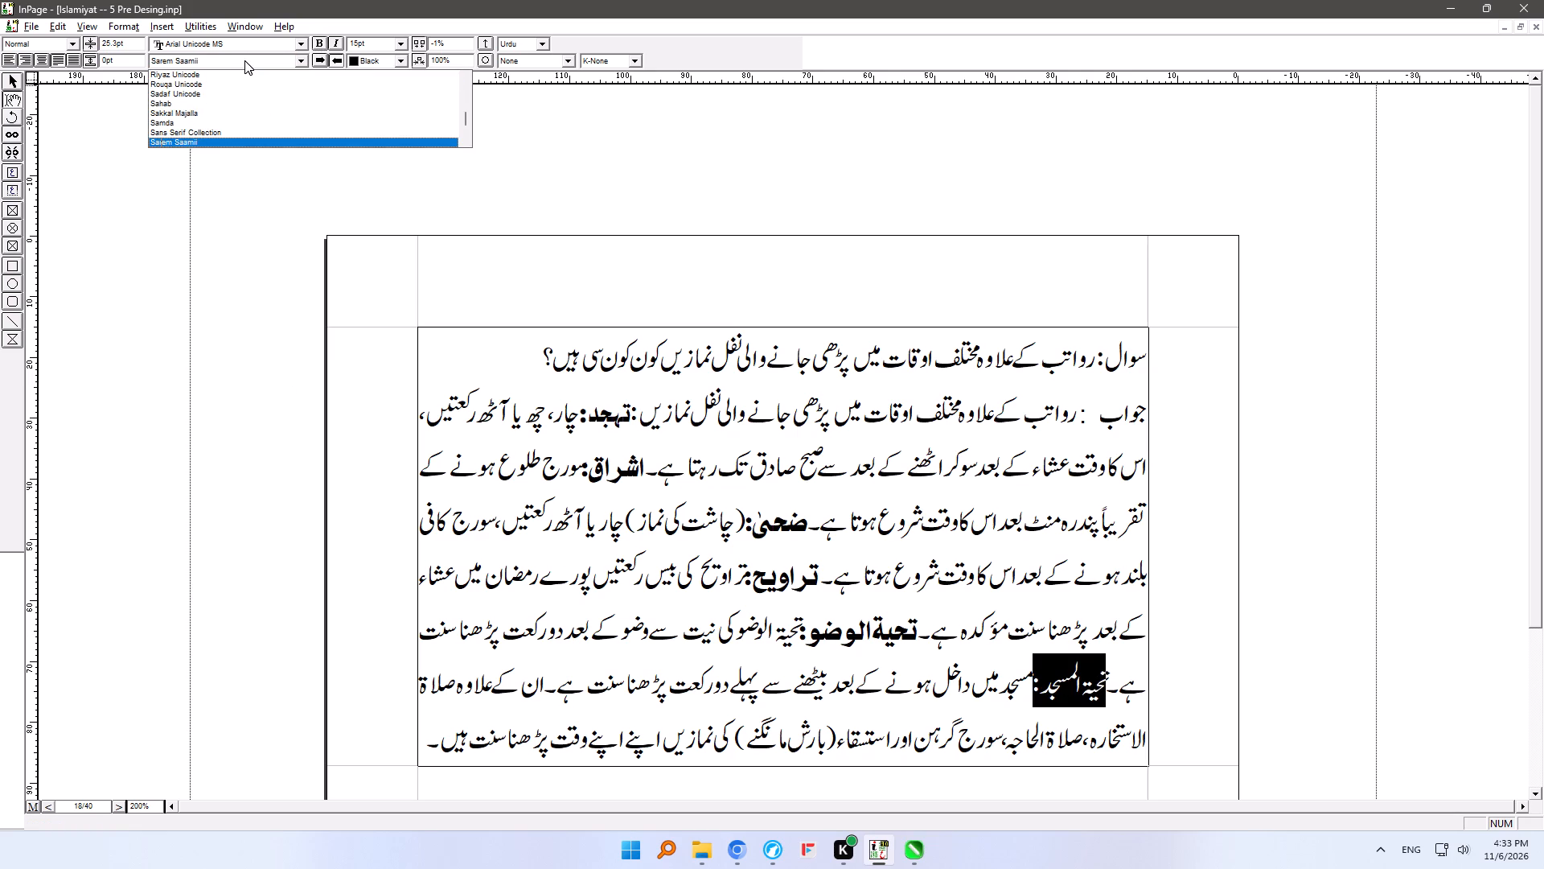
key(Return)
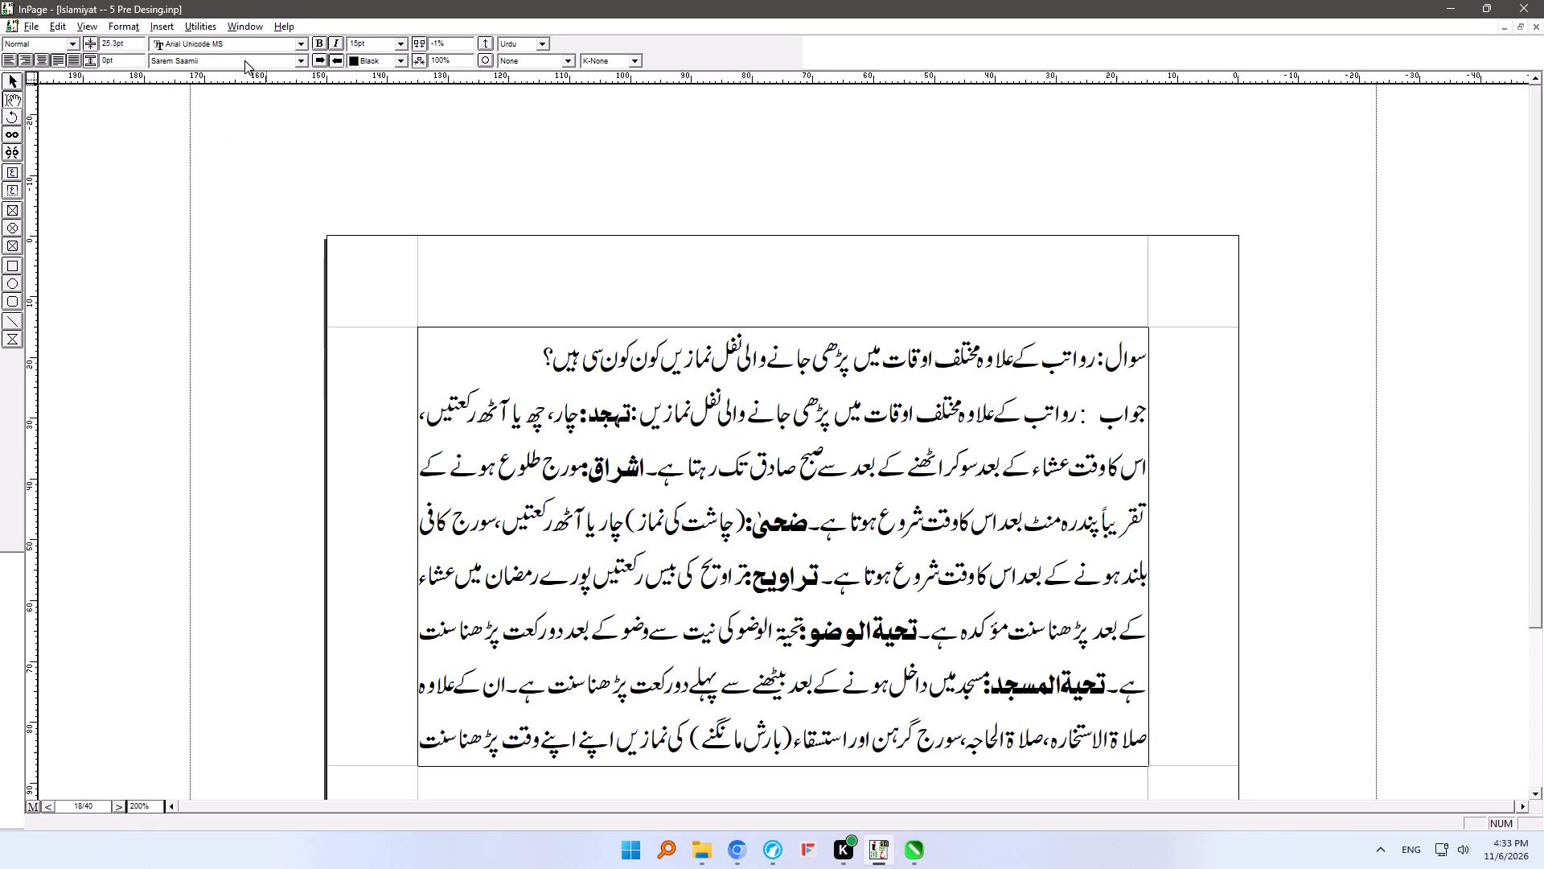
Add space after the colons of the اشراق, تراویح and تحیۃ الوضو headings to separate them from the following text.
click(685, 734)
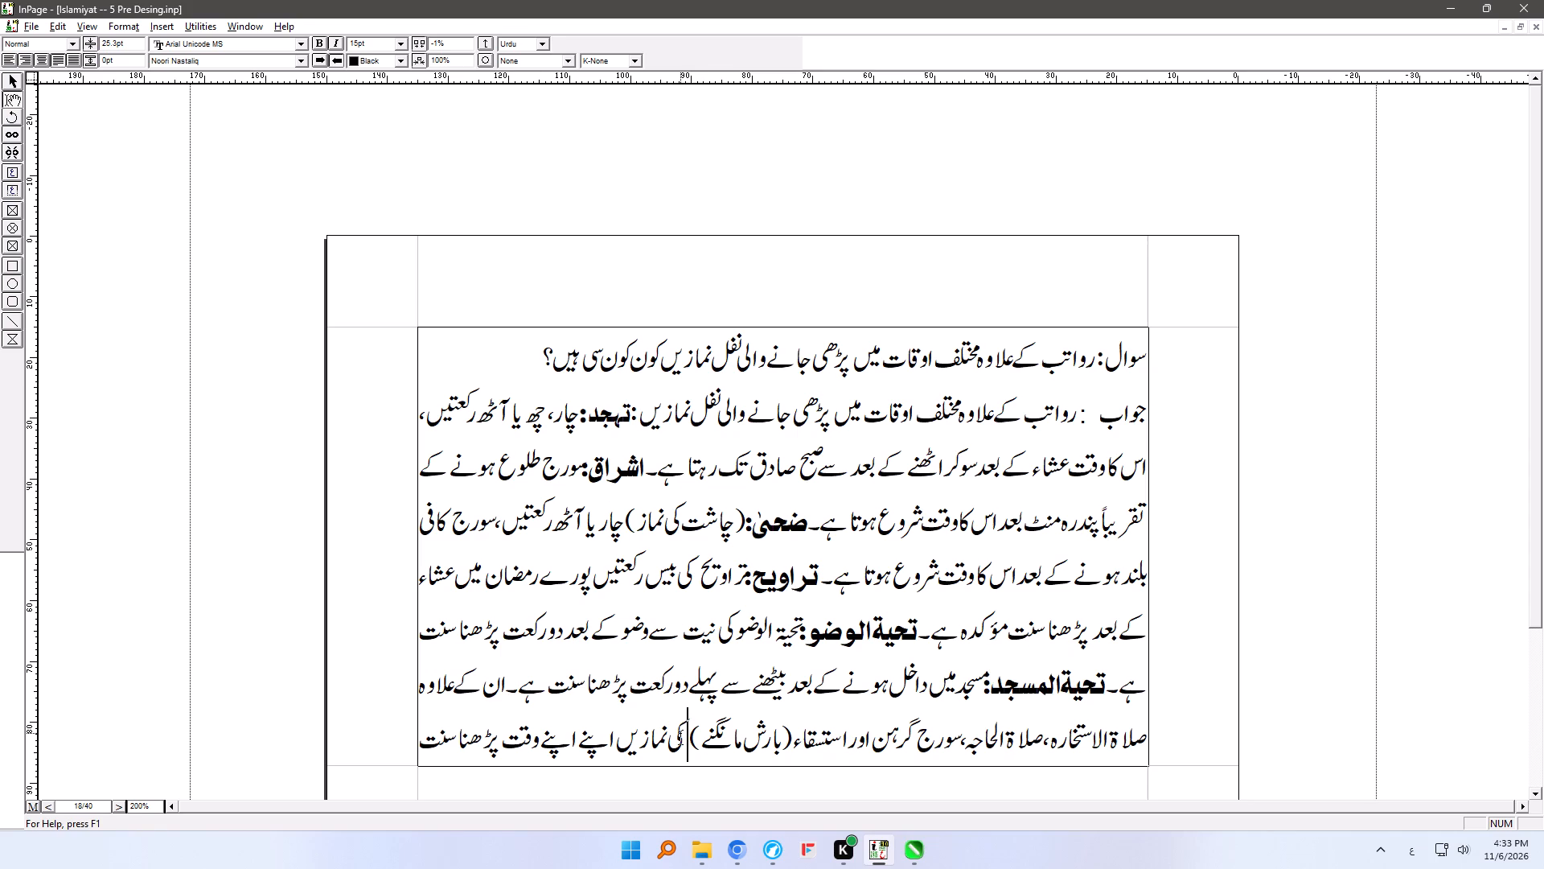
key(Down)
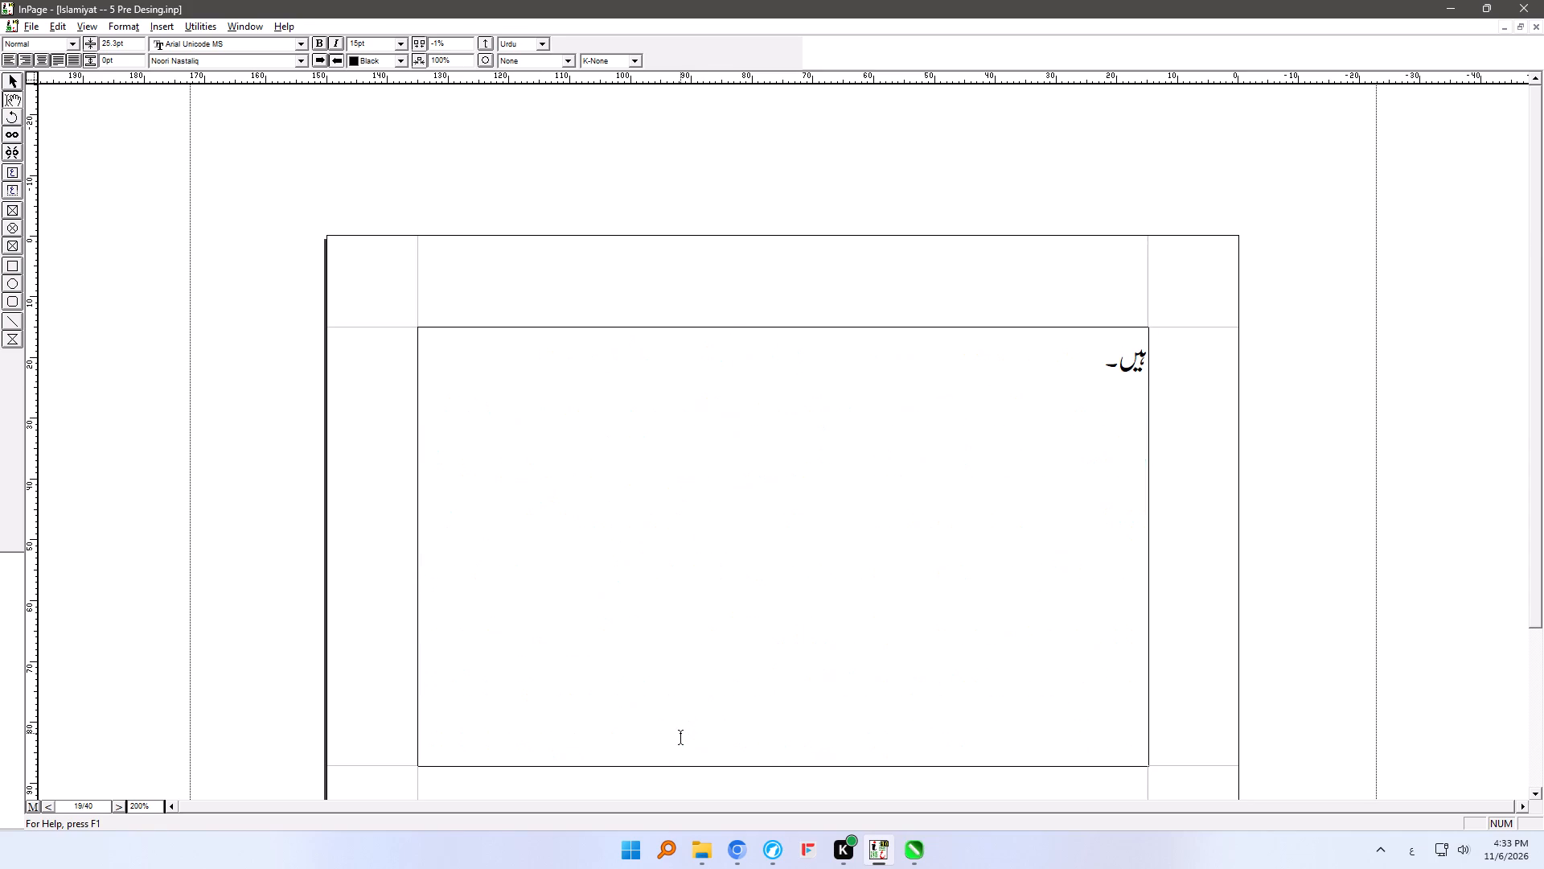
key(Up)
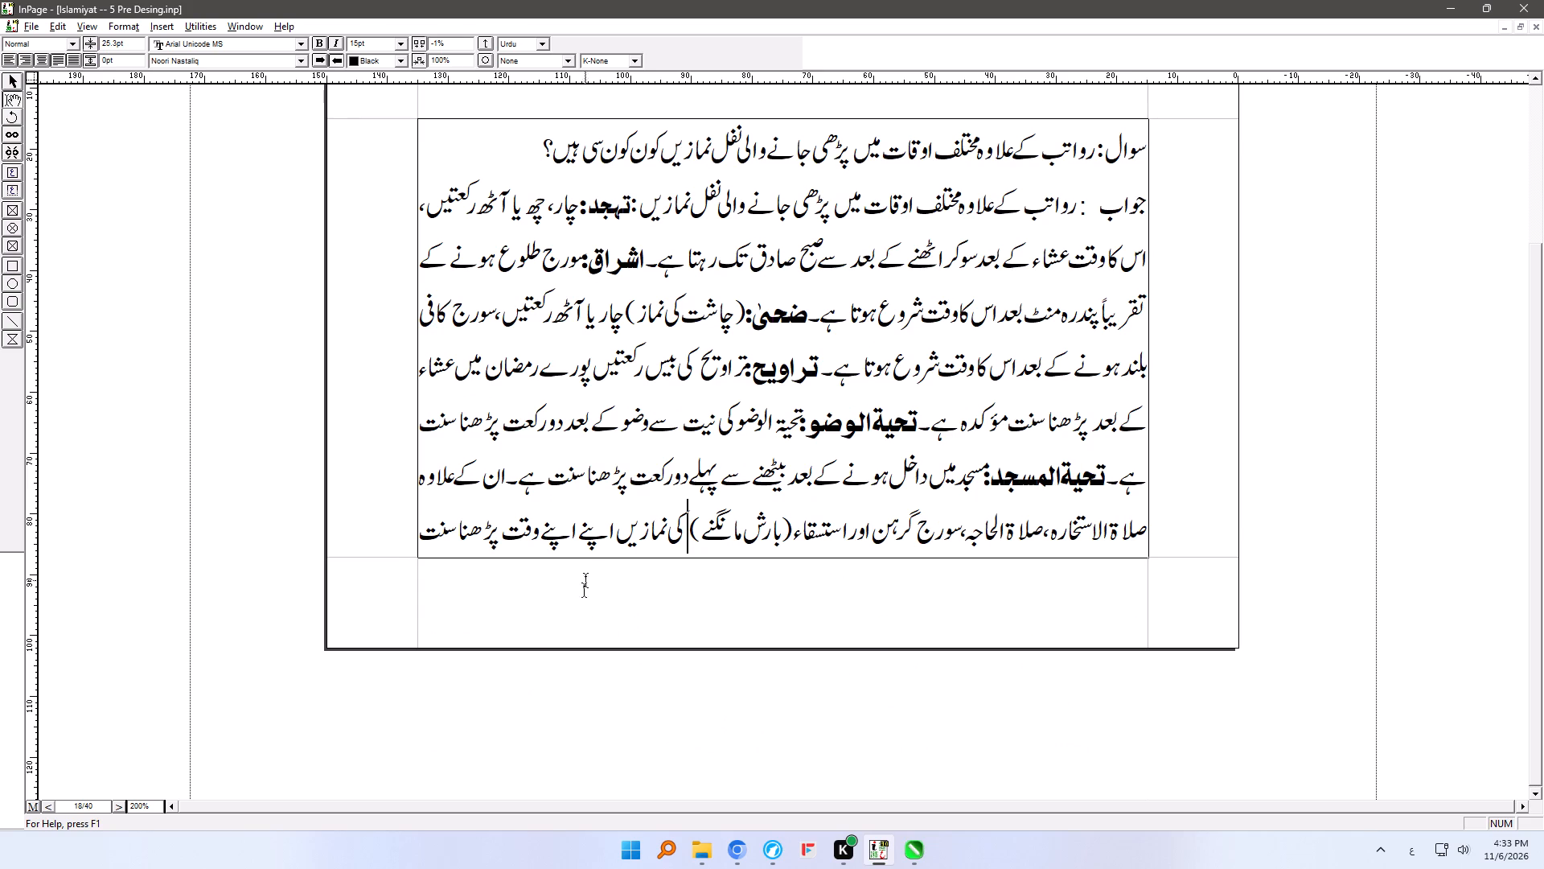
click(573, 259)
key(Right)
key(space)
key(space)
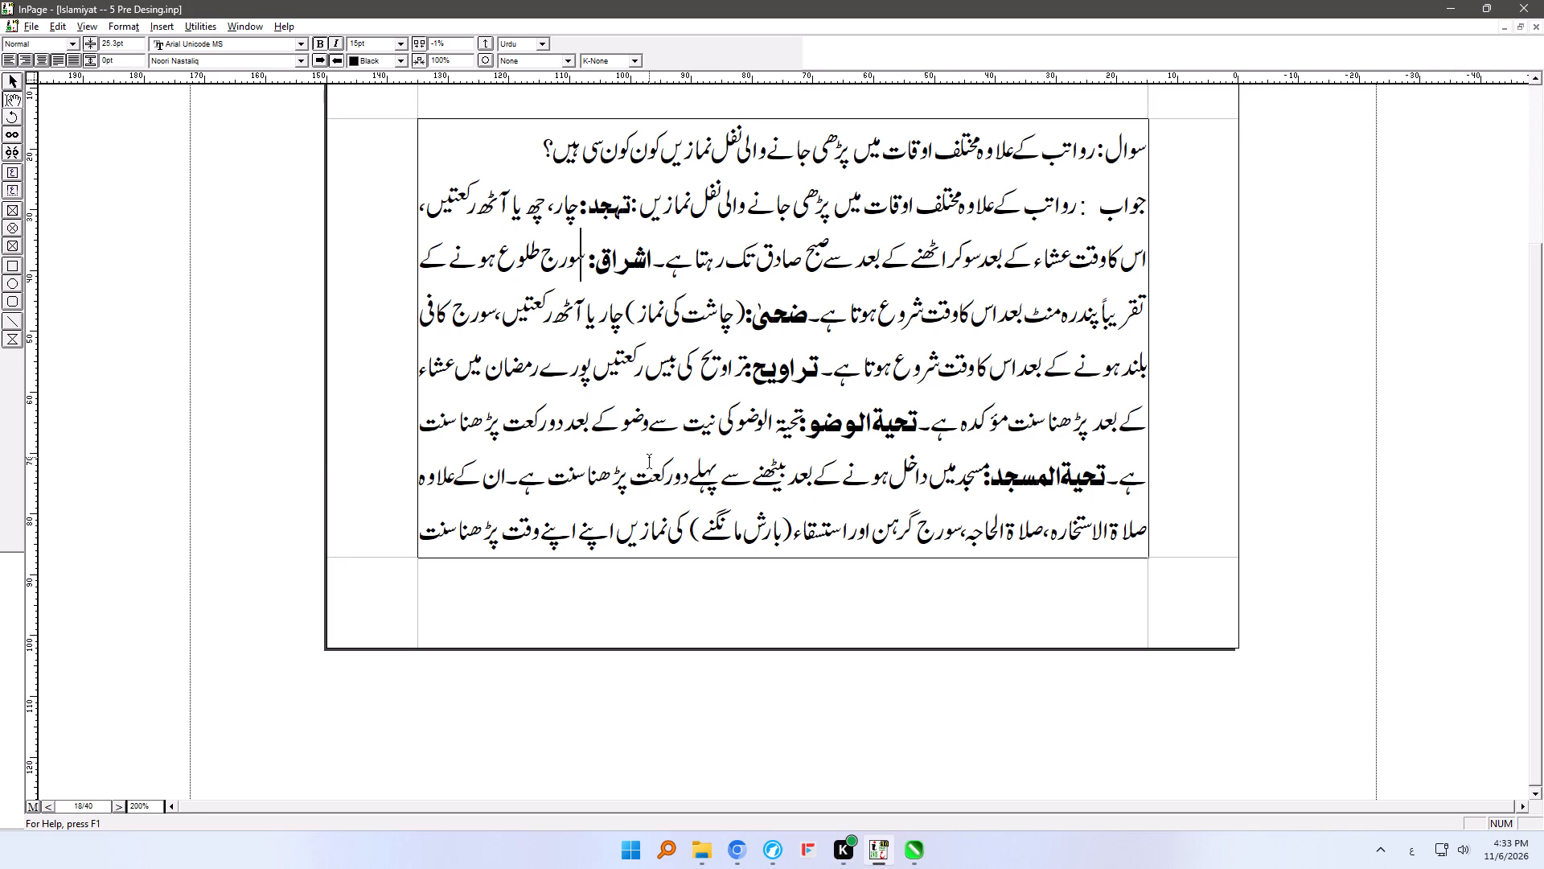
click(749, 370)
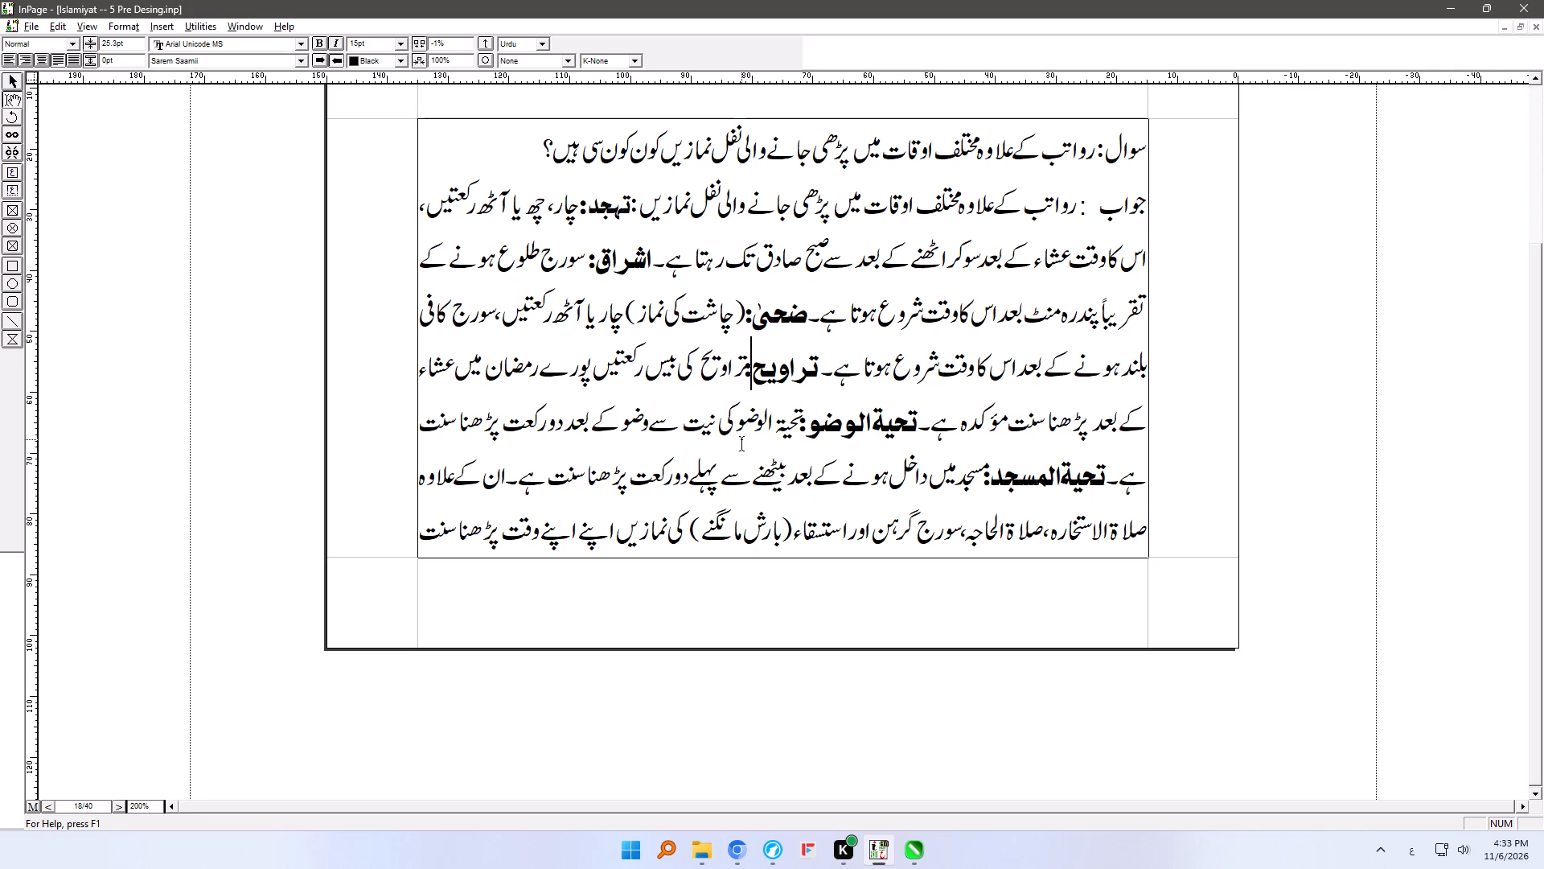
key(Left)
key(space)
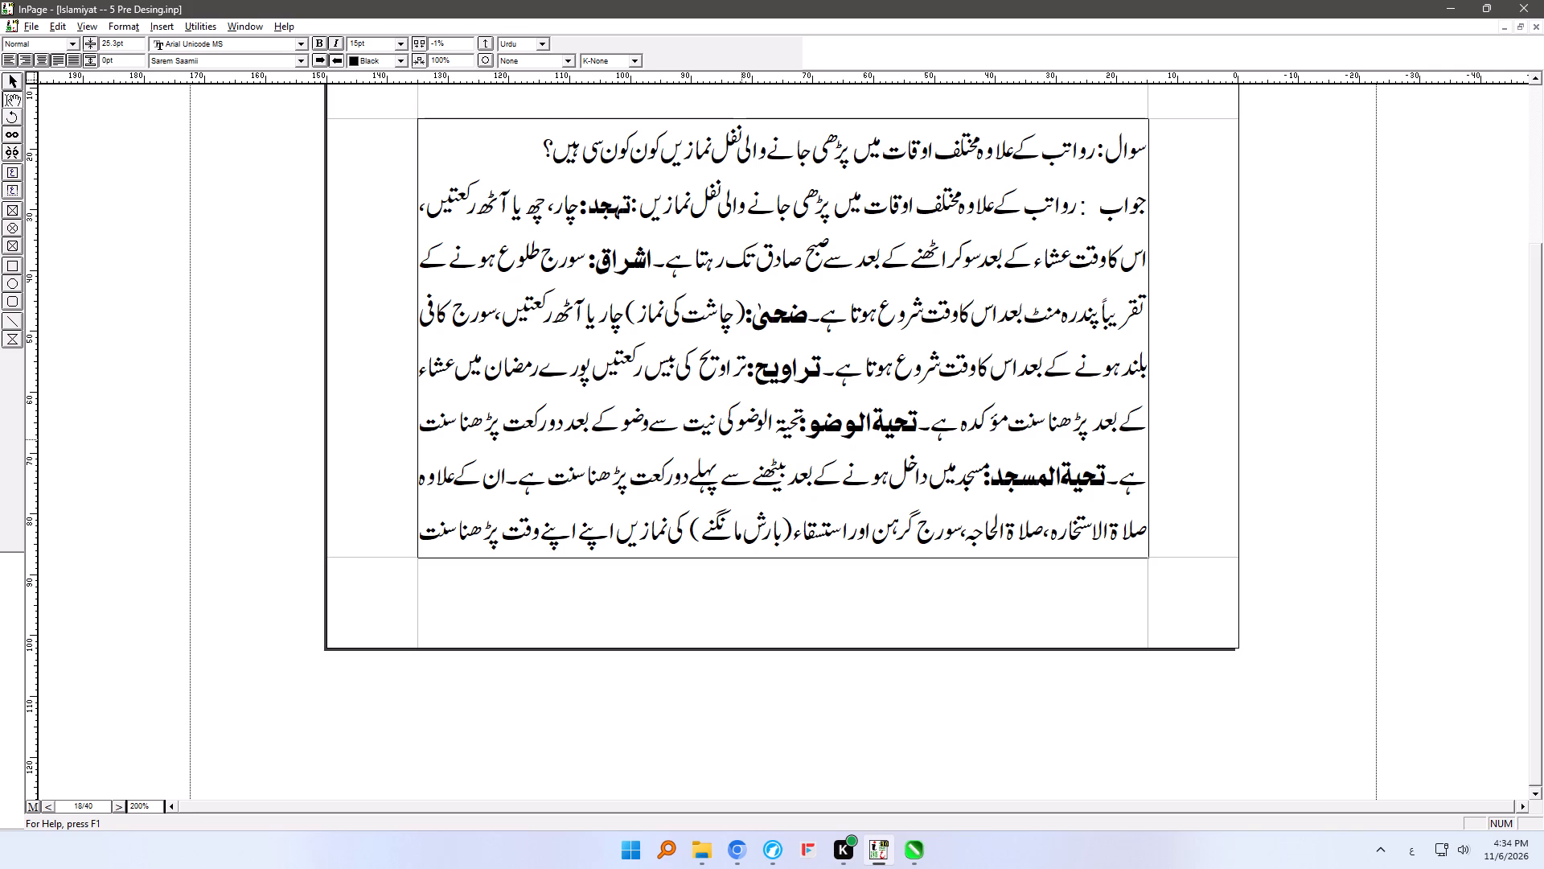
click(801, 418)
key(Left)
key(space)
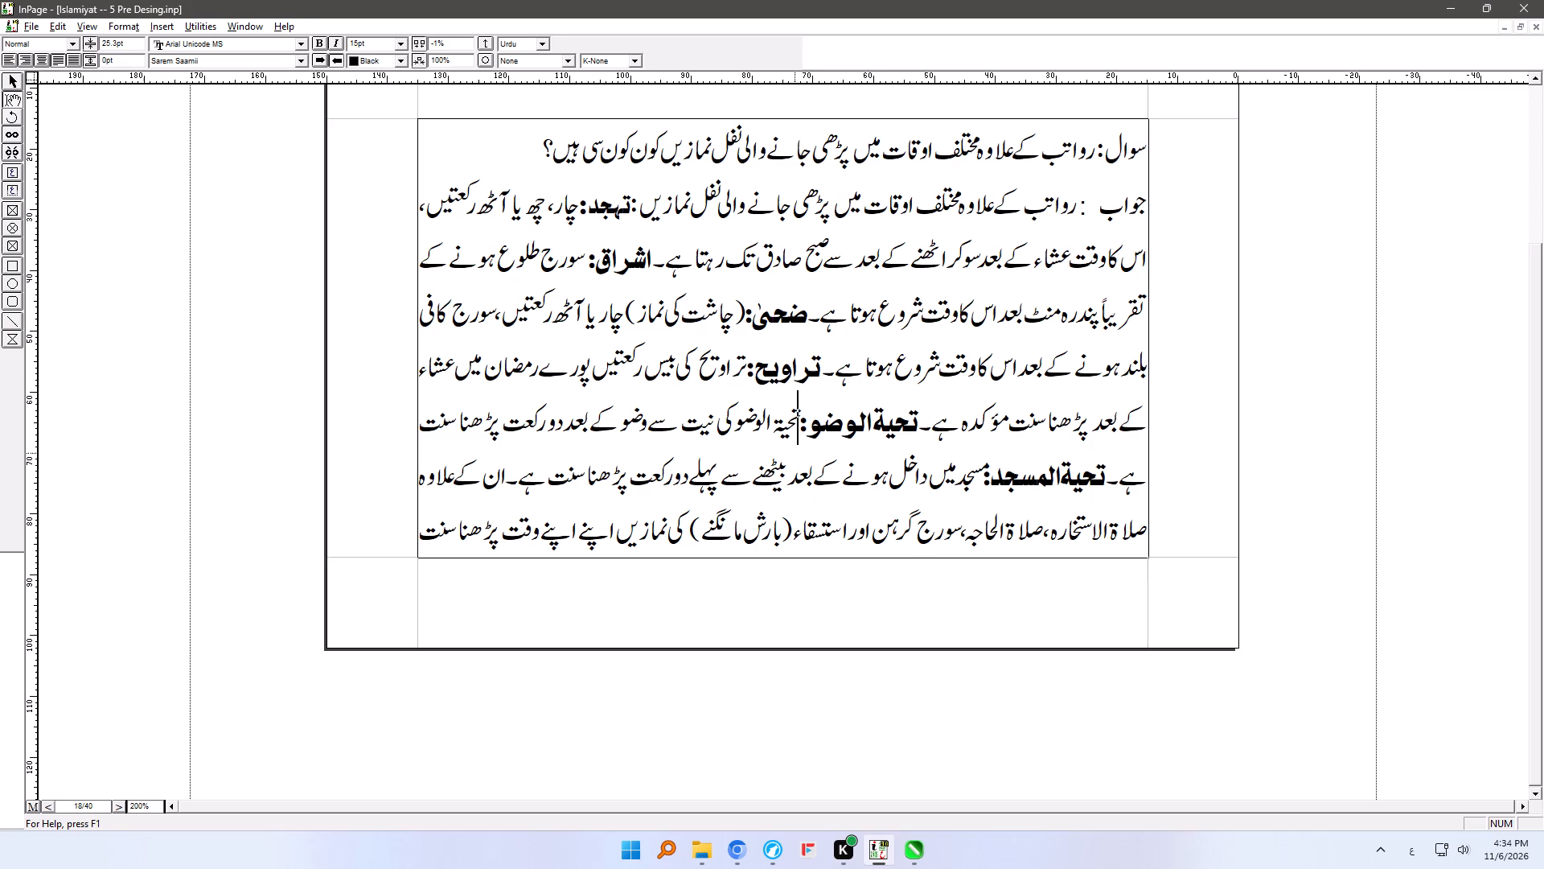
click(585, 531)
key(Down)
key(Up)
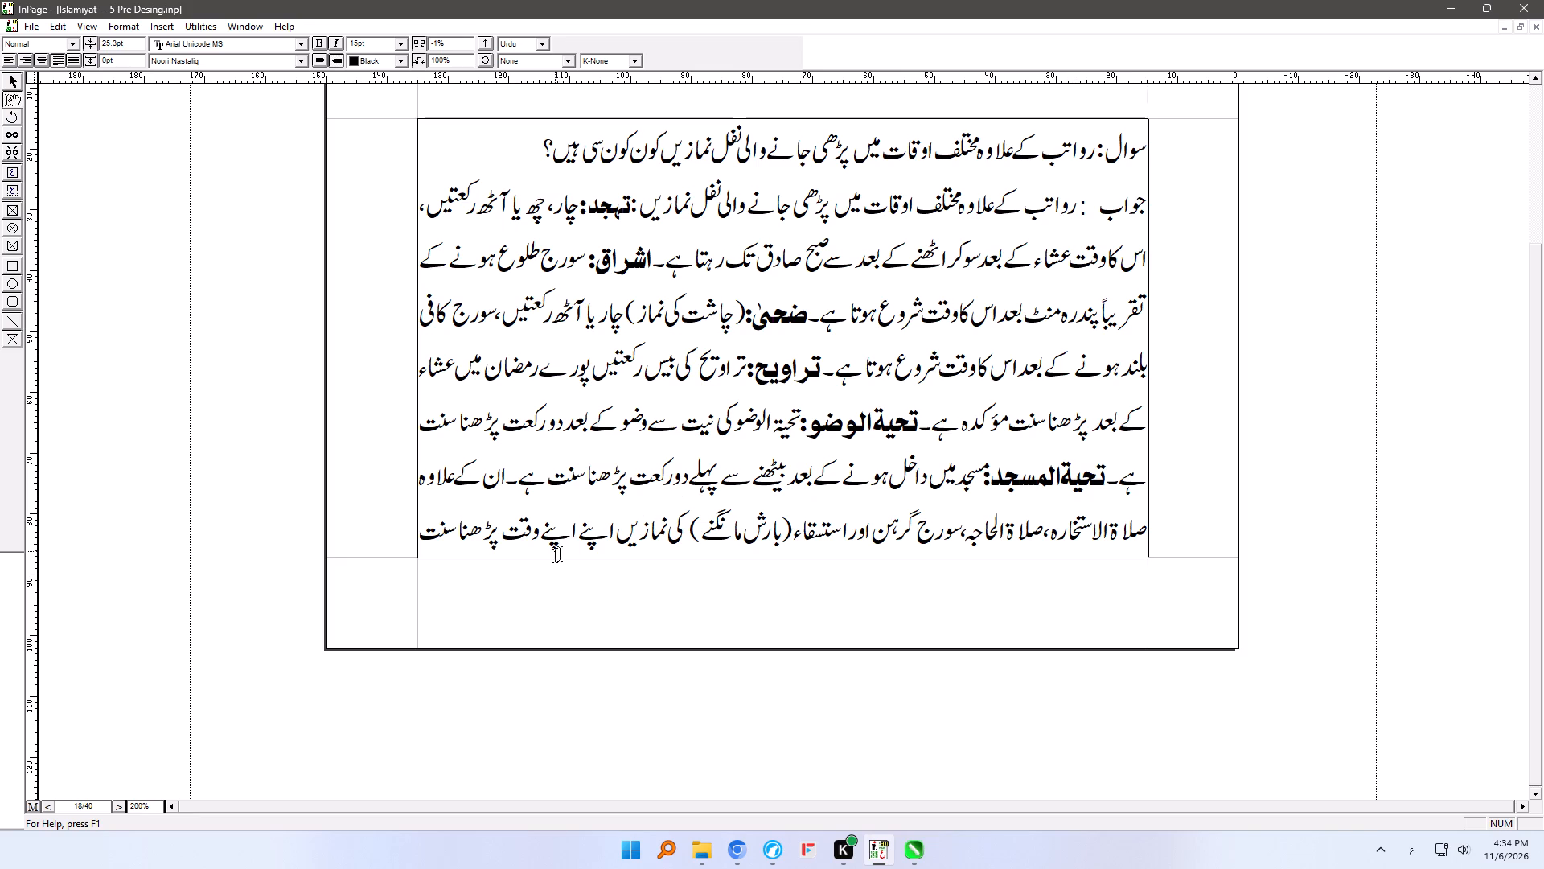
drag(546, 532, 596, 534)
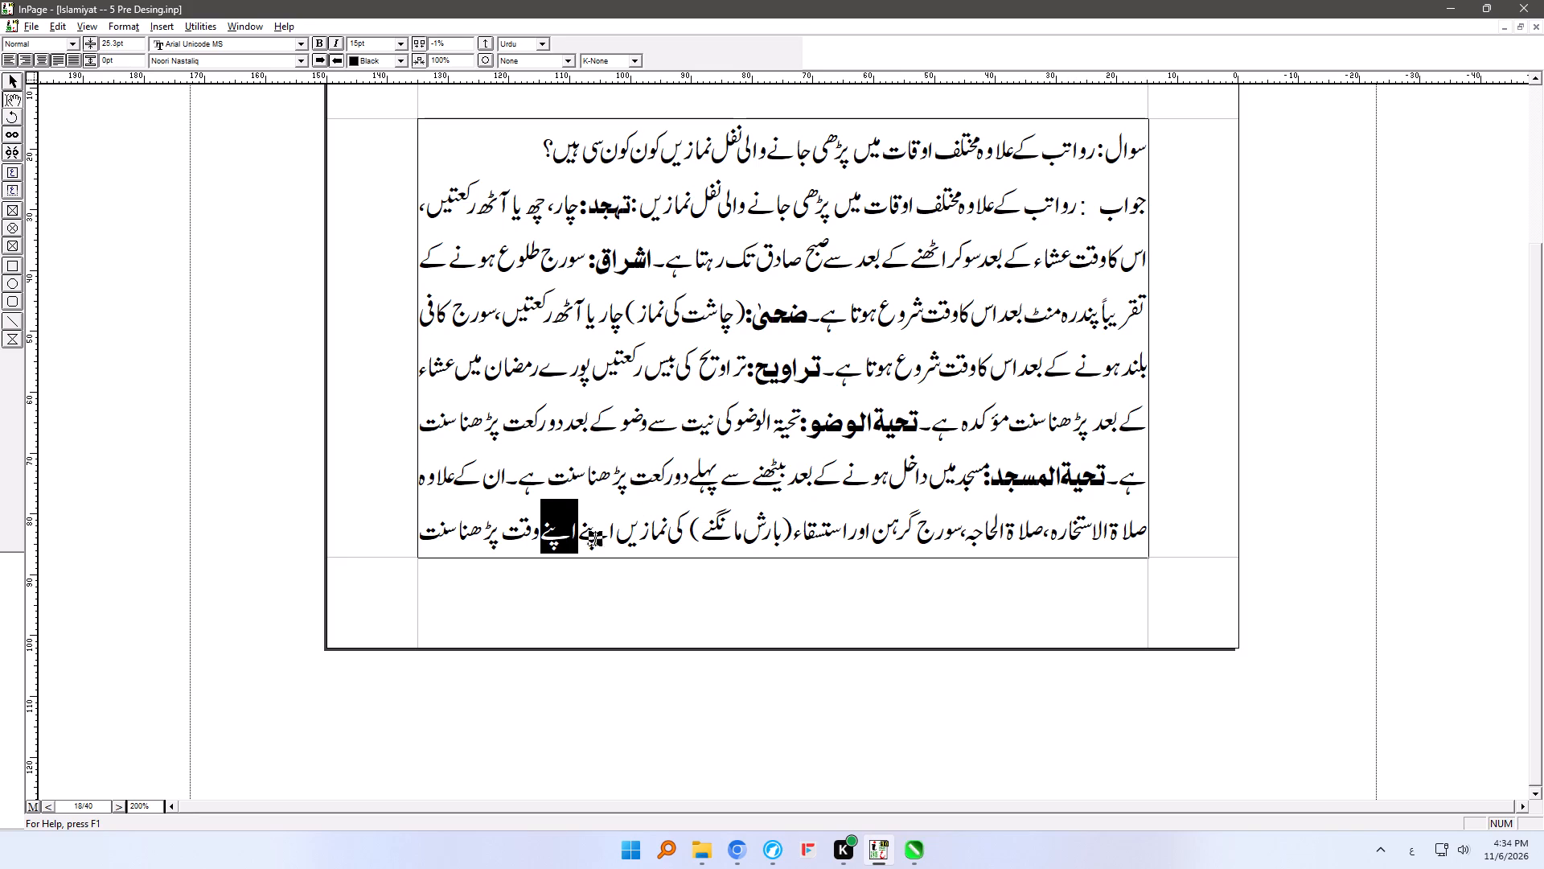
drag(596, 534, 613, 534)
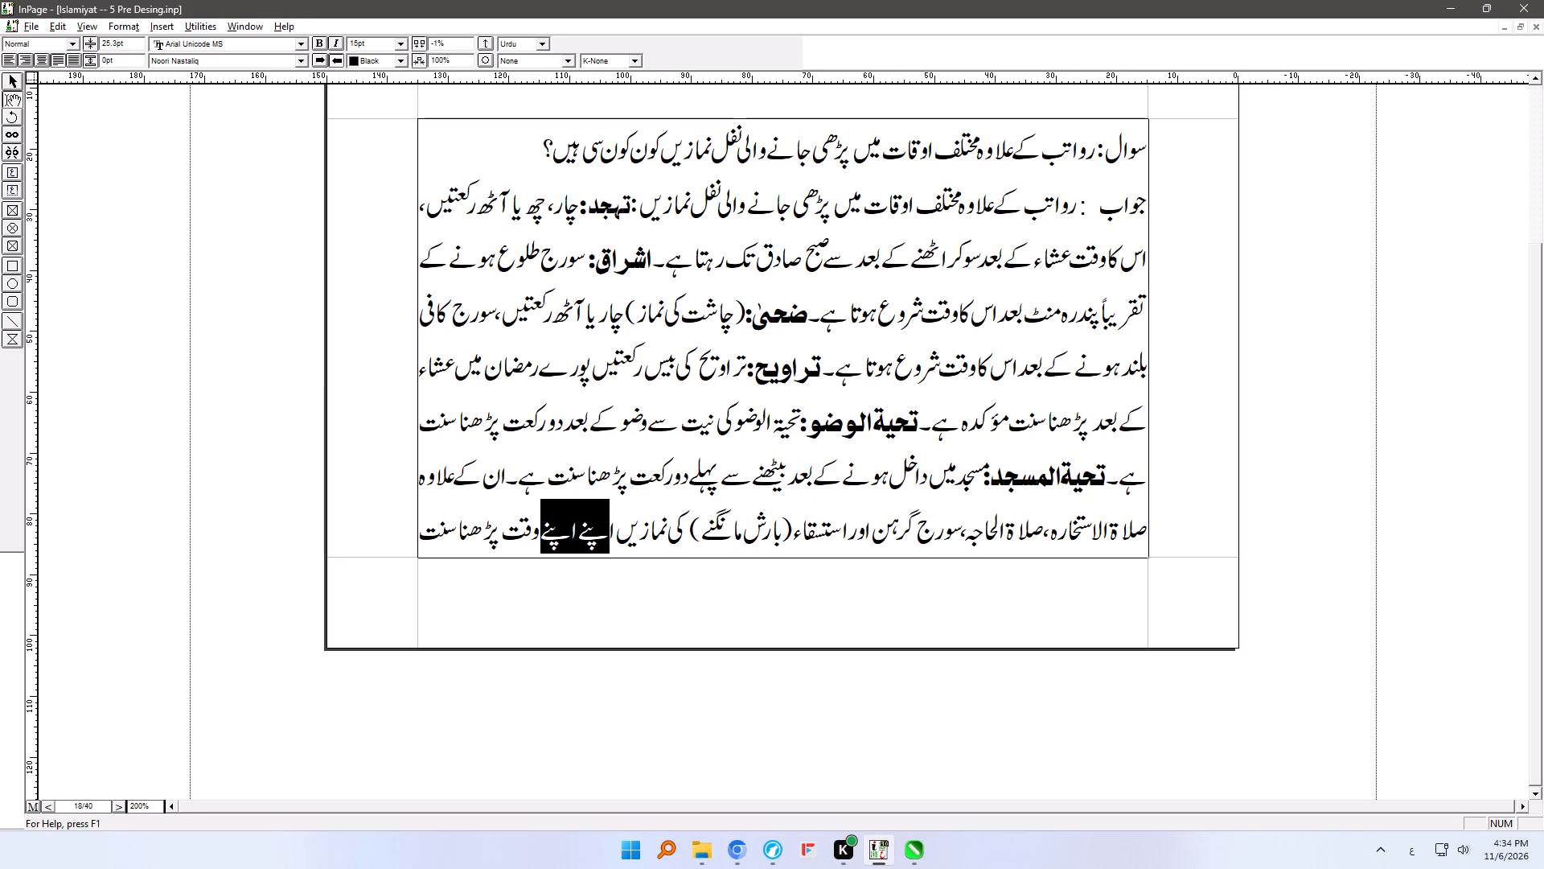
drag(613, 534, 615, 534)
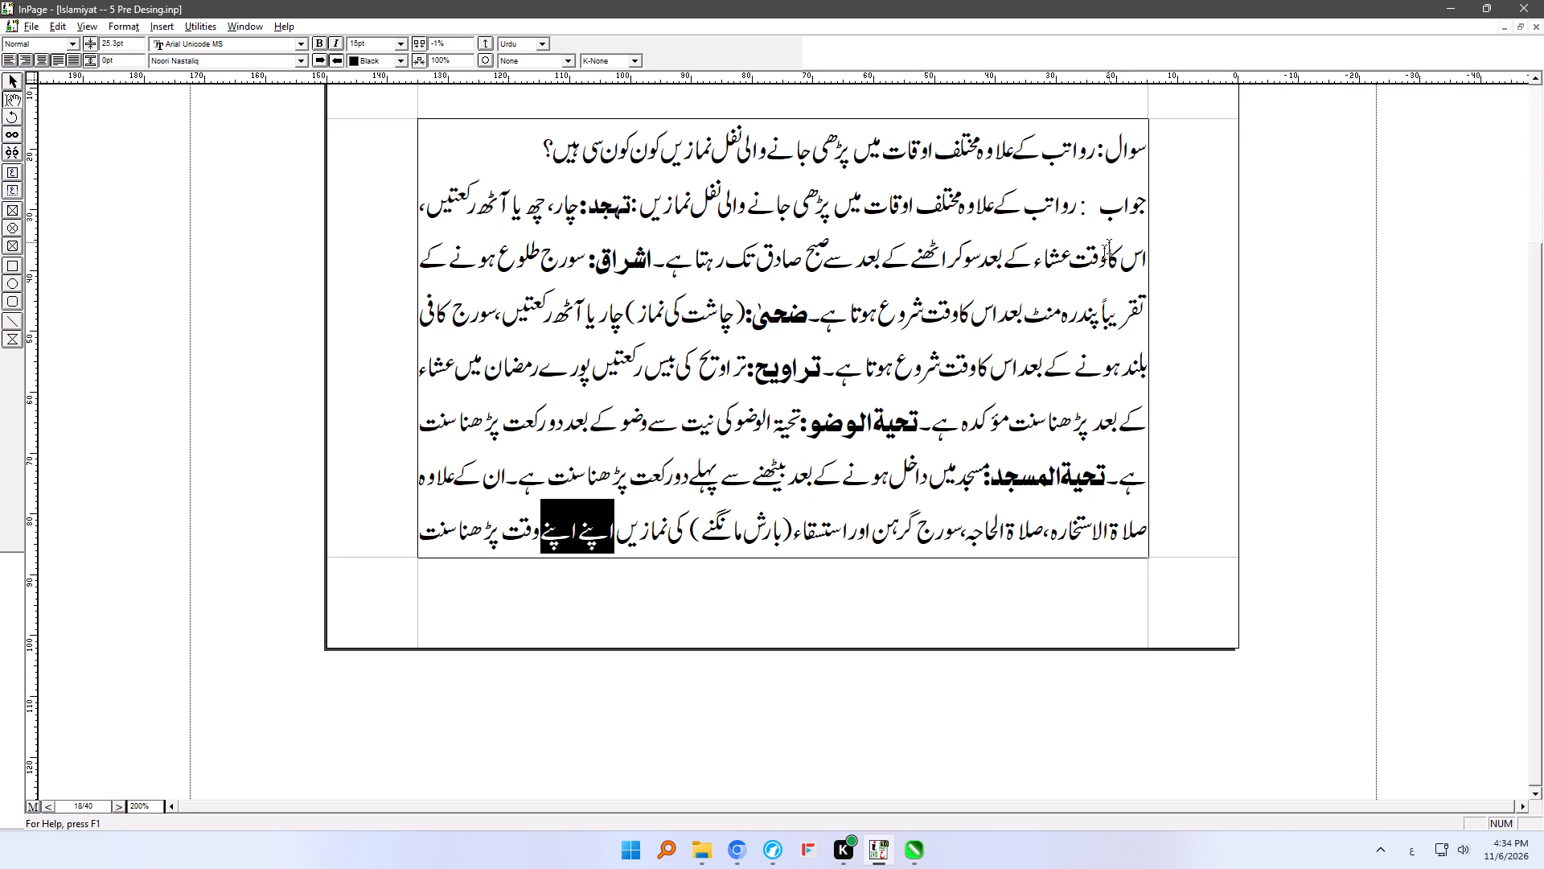
Tighten the text spacing of the whole جواب paragraph, trying -1% first and then setting it to -2%.
click(1144, 208)
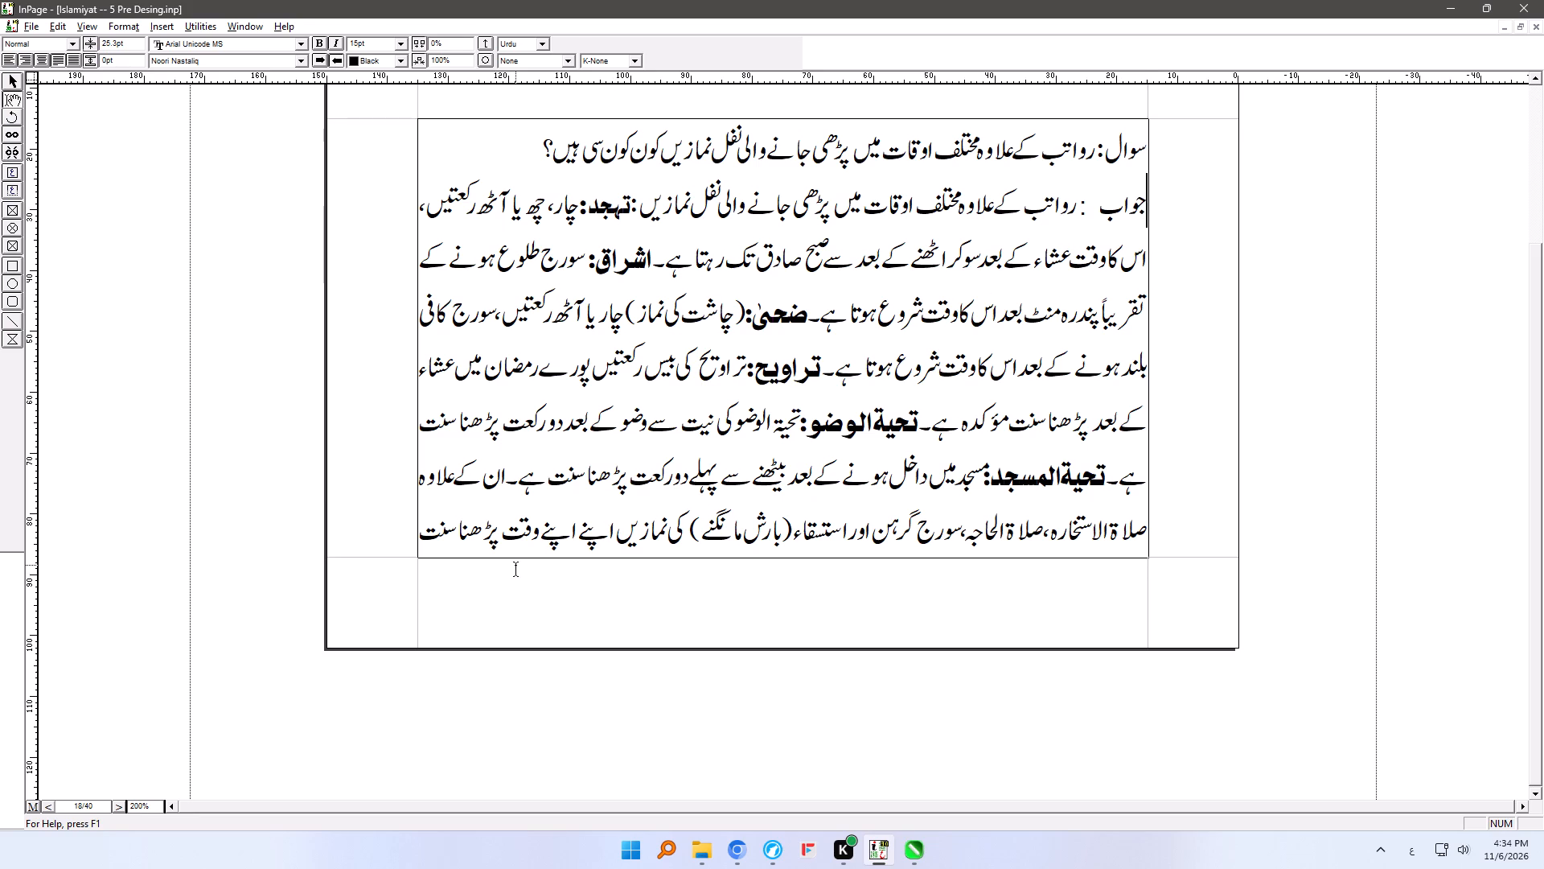
key(ctrl+shift+Down)
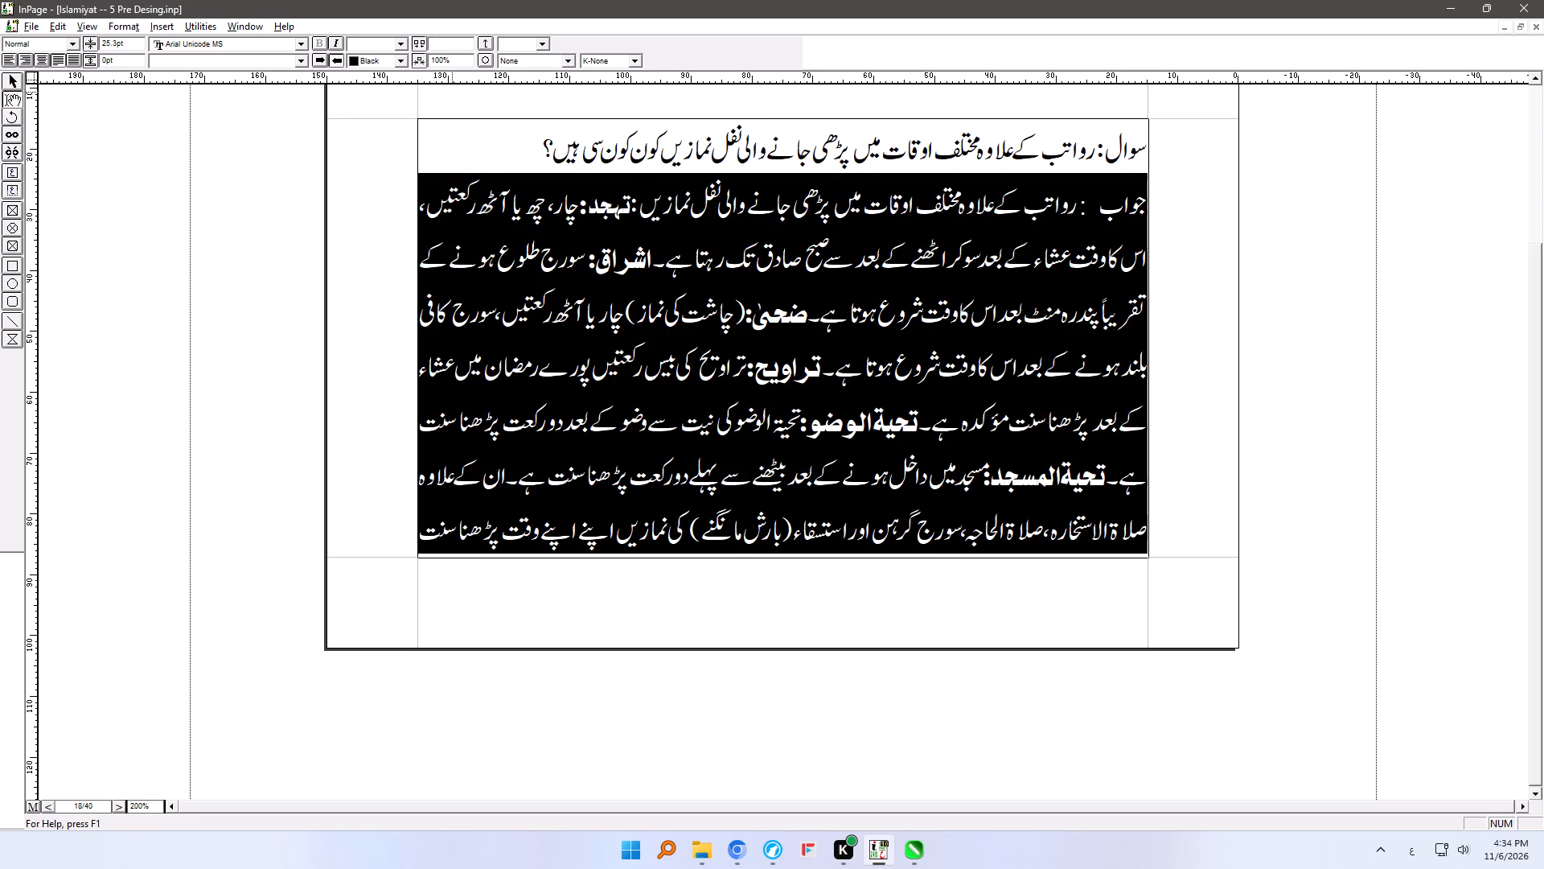
click(442, 43)
text(-1)
key(Return)
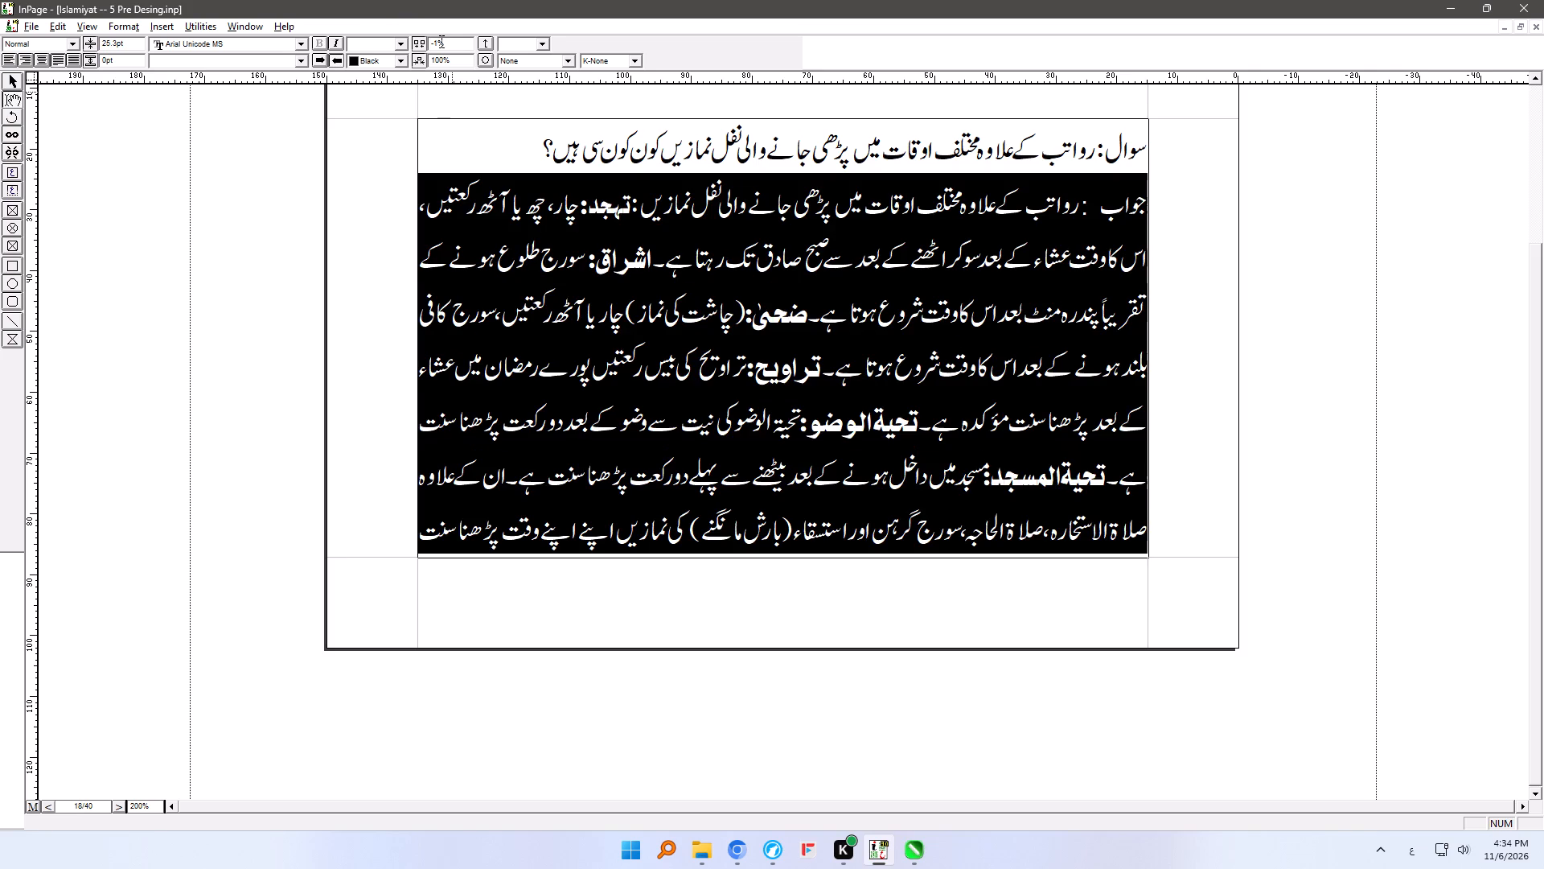
drag(448, 44, 435, 44)
key(2)
key(Return)
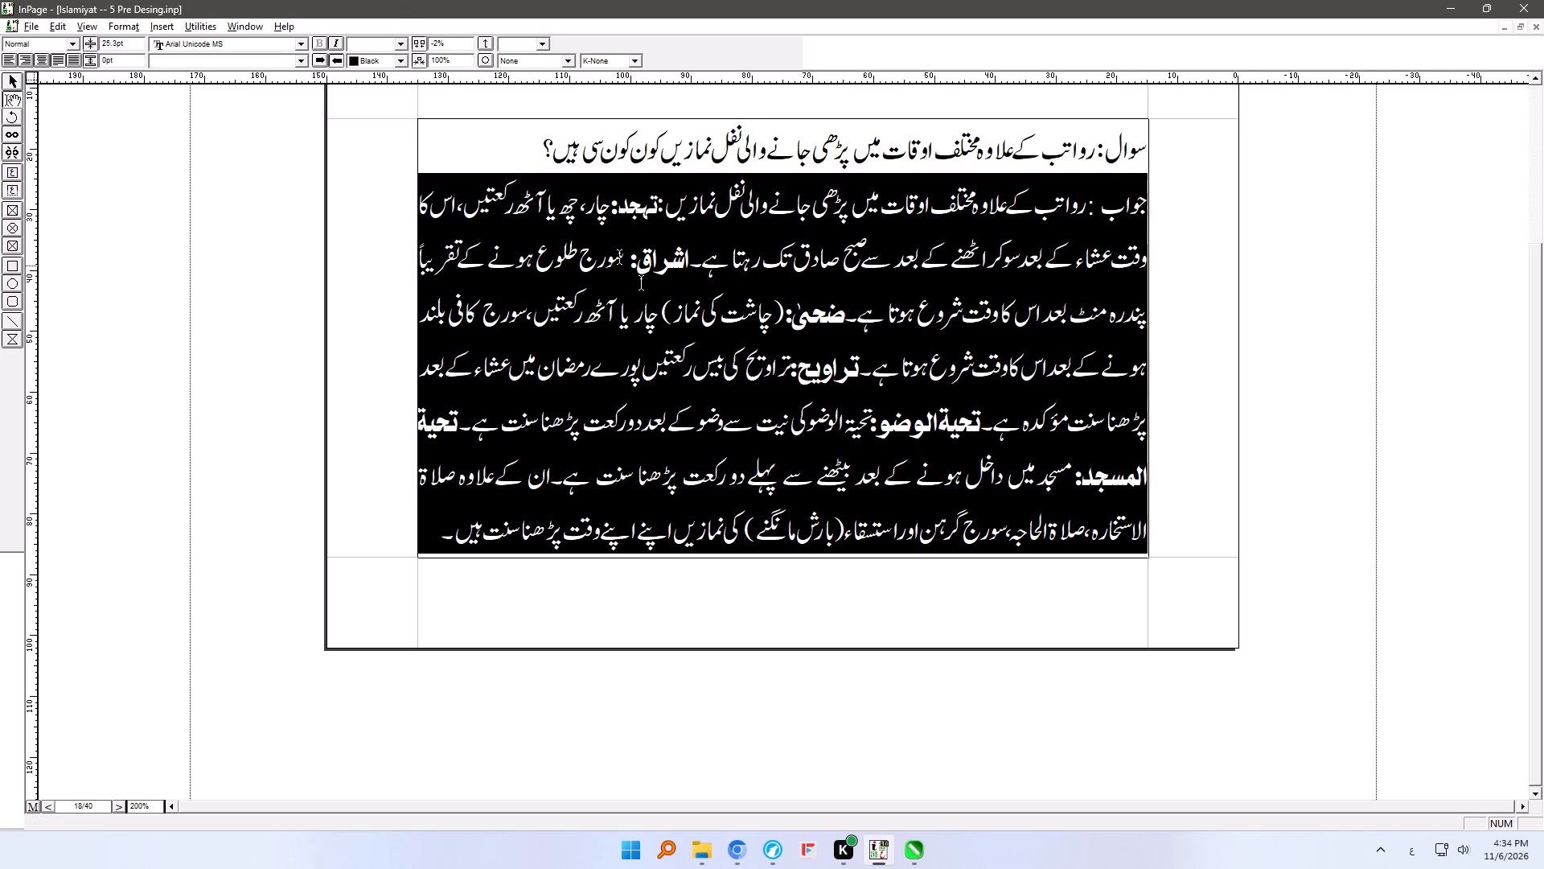
click(663, 423)
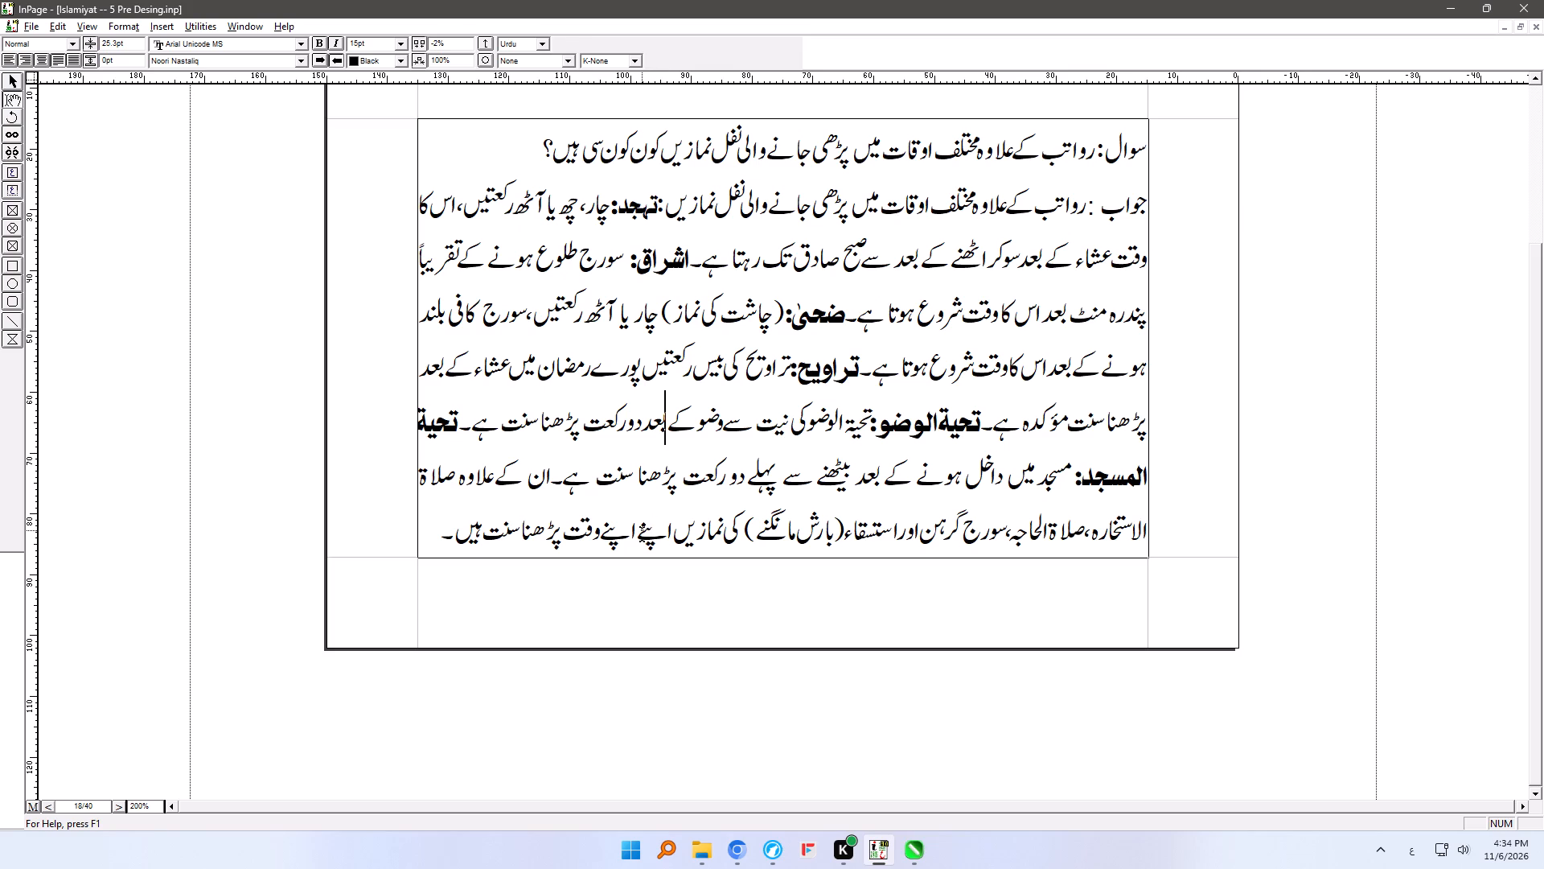
Save the document.
key(ctrl+s)
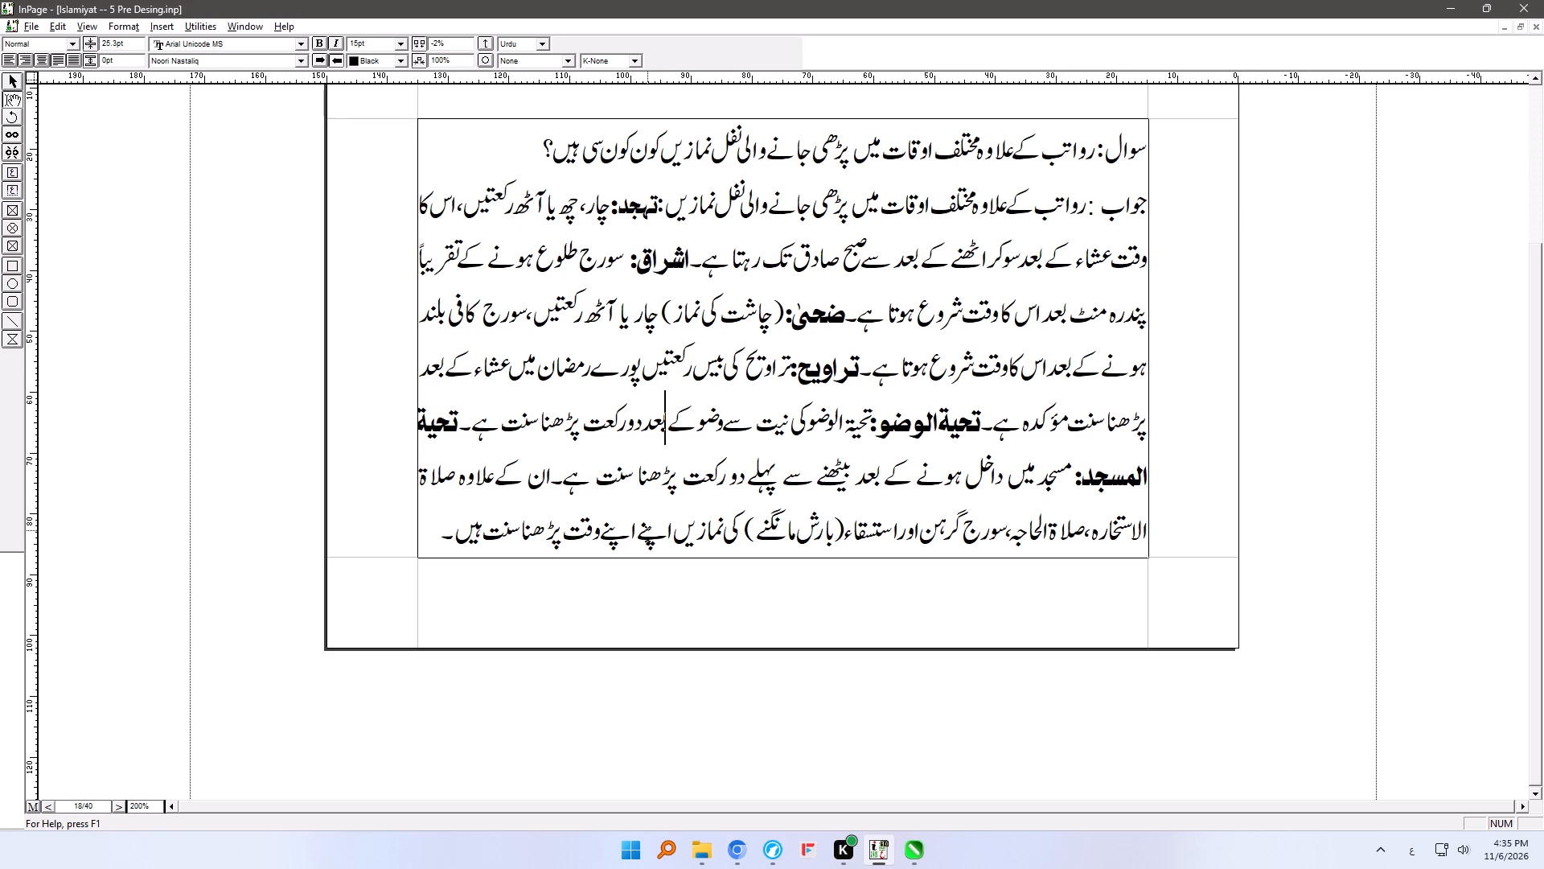
Move the text cursor past the end of the answer to the start of the empty page 19.
click(649, 534)
key(Down)
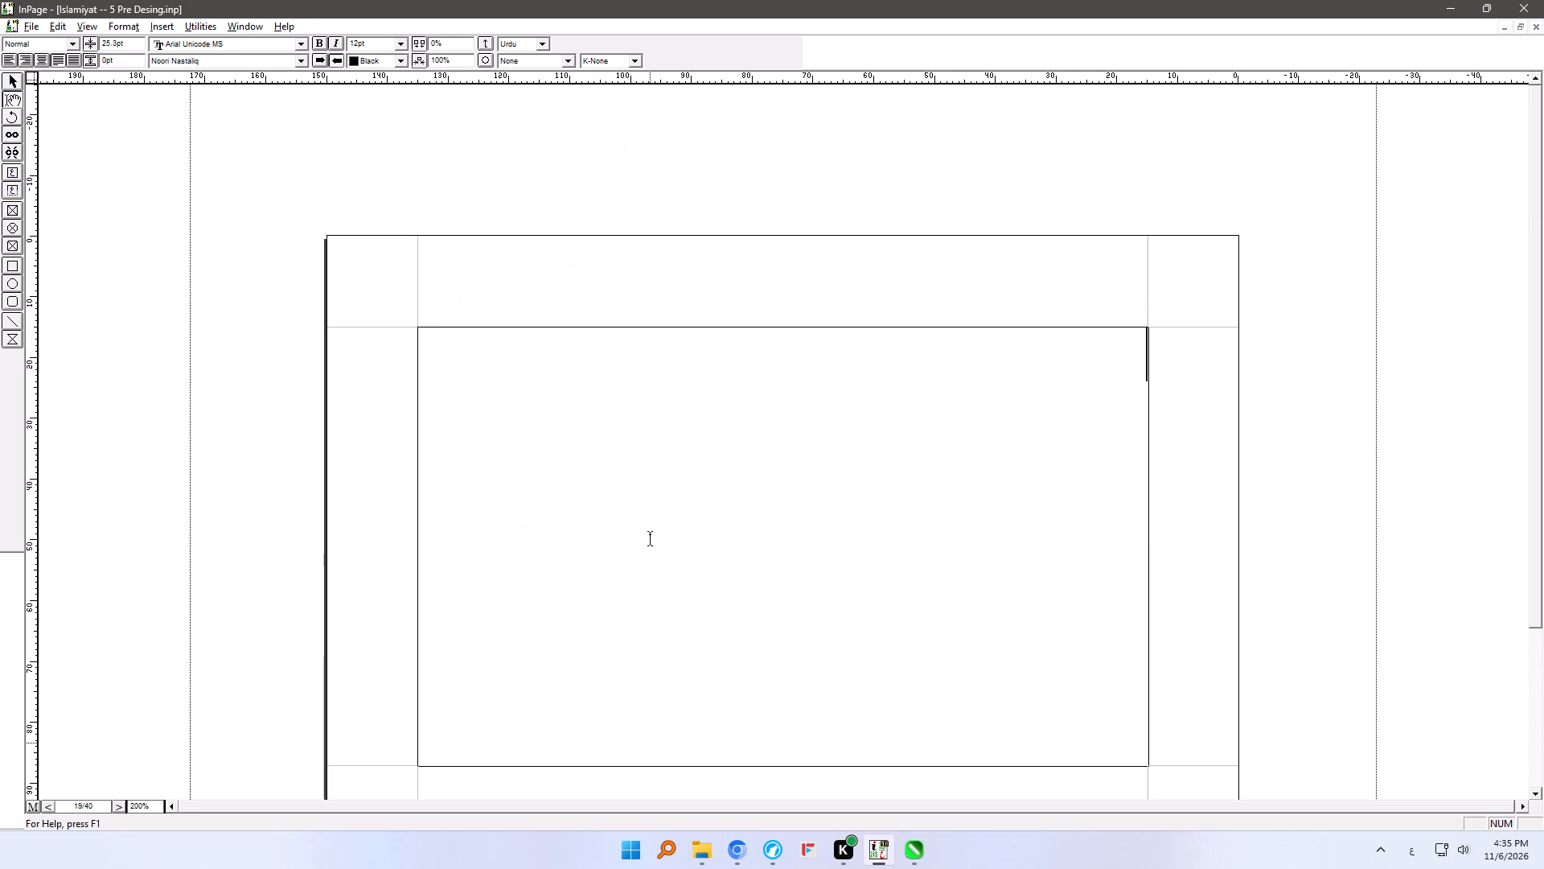
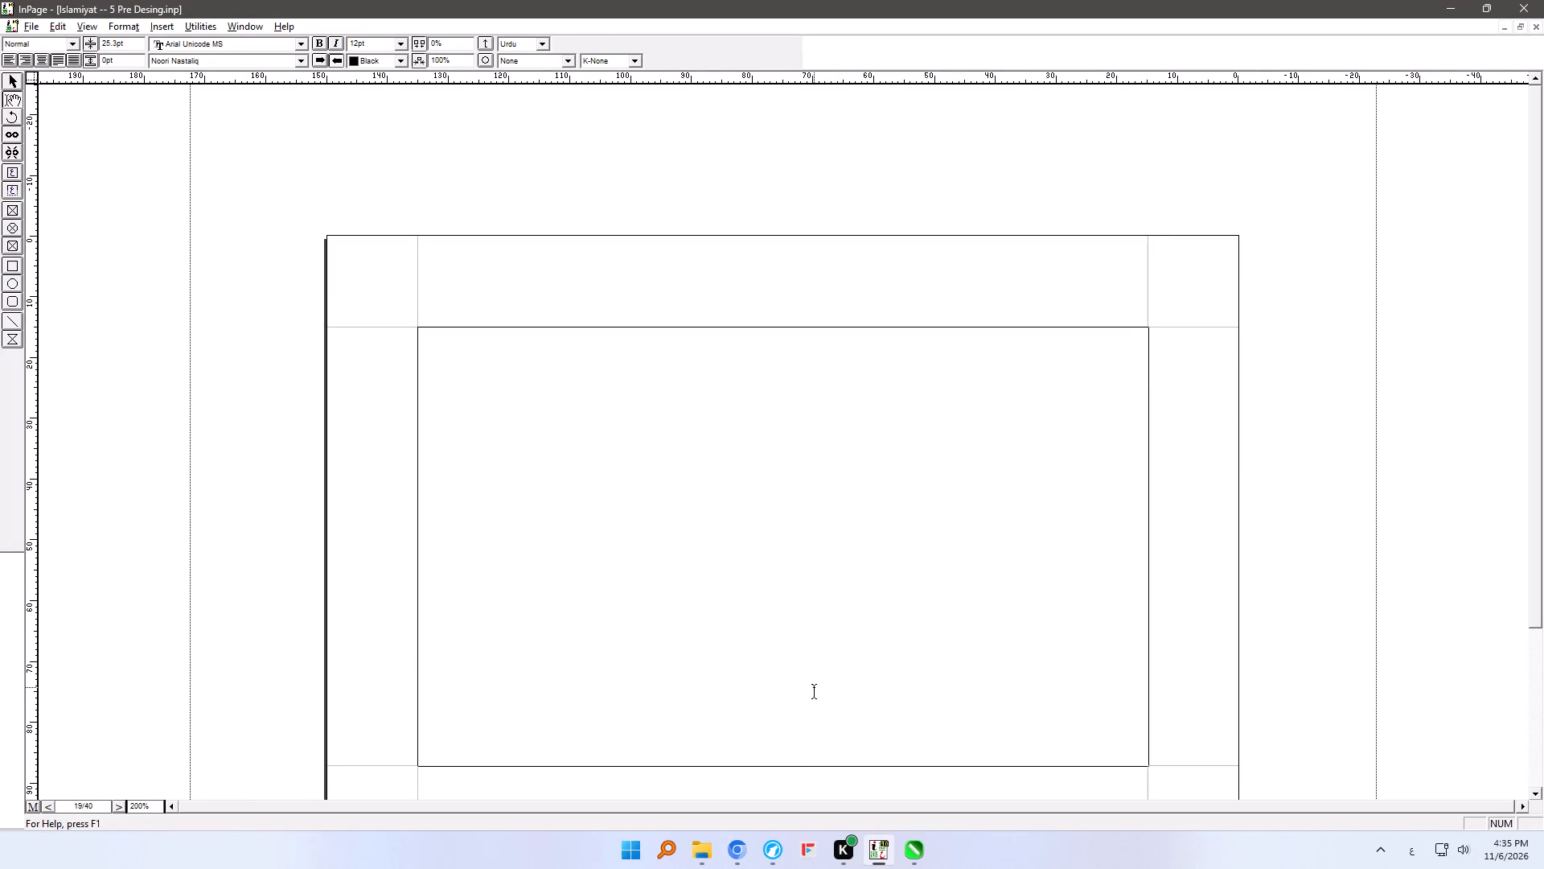
Switch to Islamiyat -- 6 and look through pages 4, 5 and 1 for the next question and answer to transfer.
key(ctrl+shift+Tab)
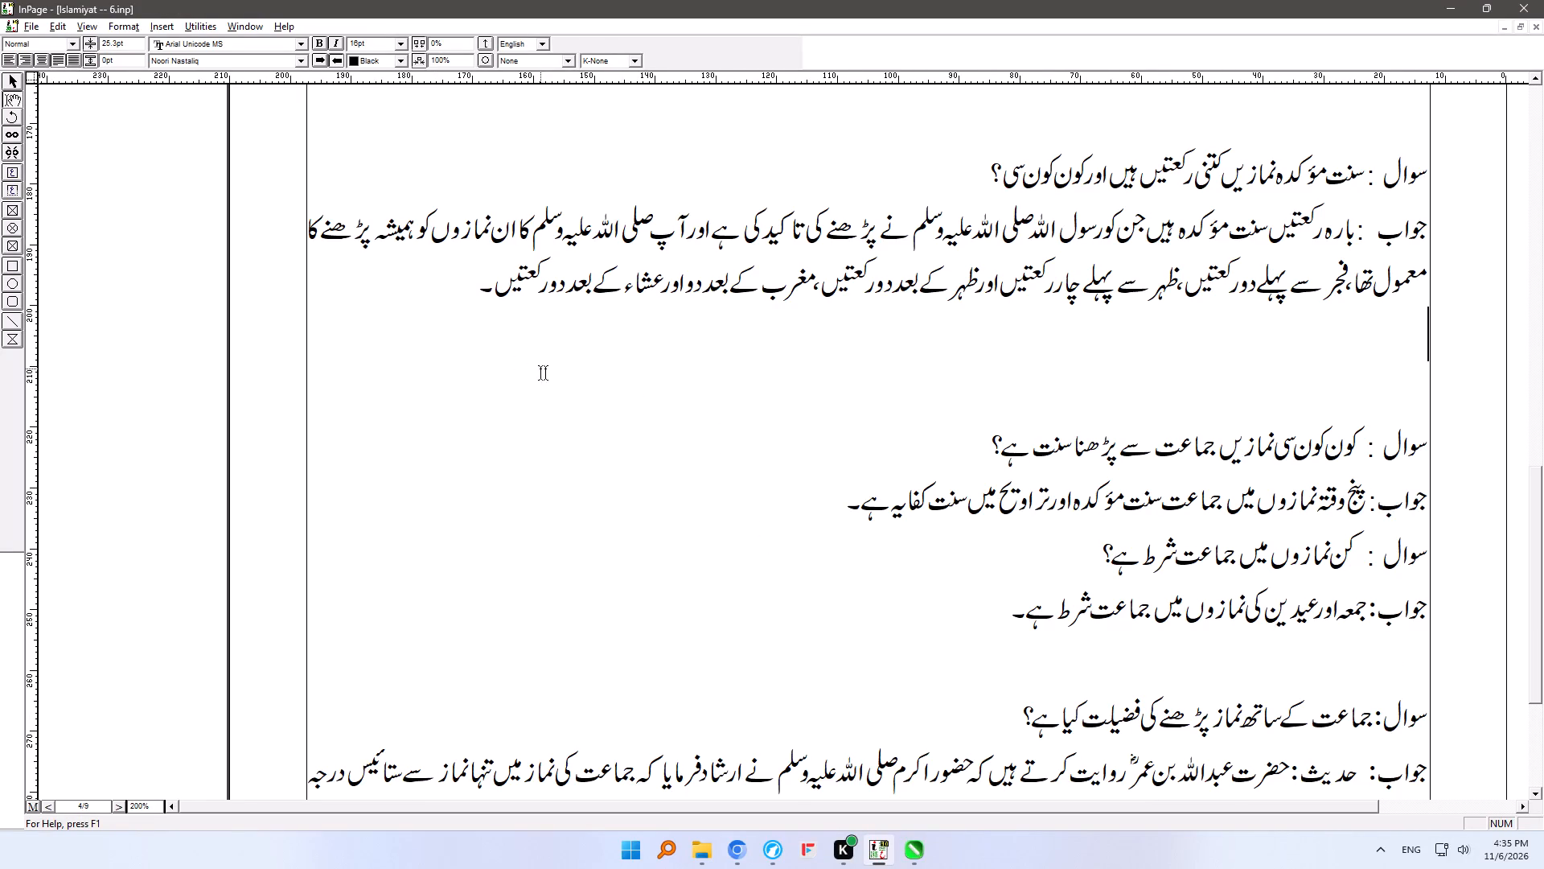
ctrl+right_drag(712, 606, 712, 475)
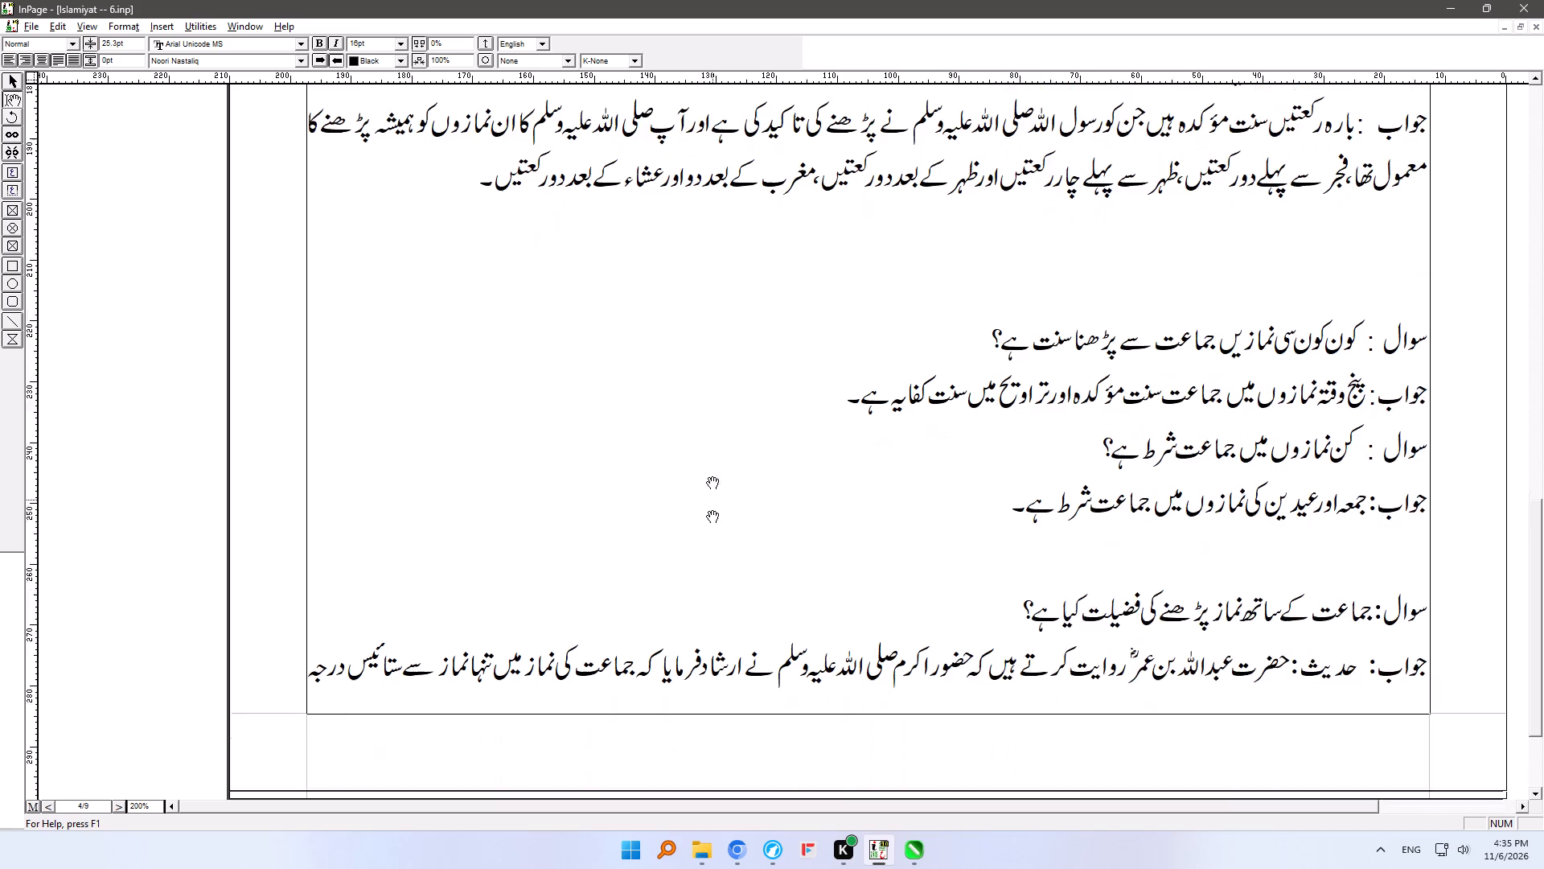
ctrl+right_drag(712, 475, 712, 325)
click(907, 548)
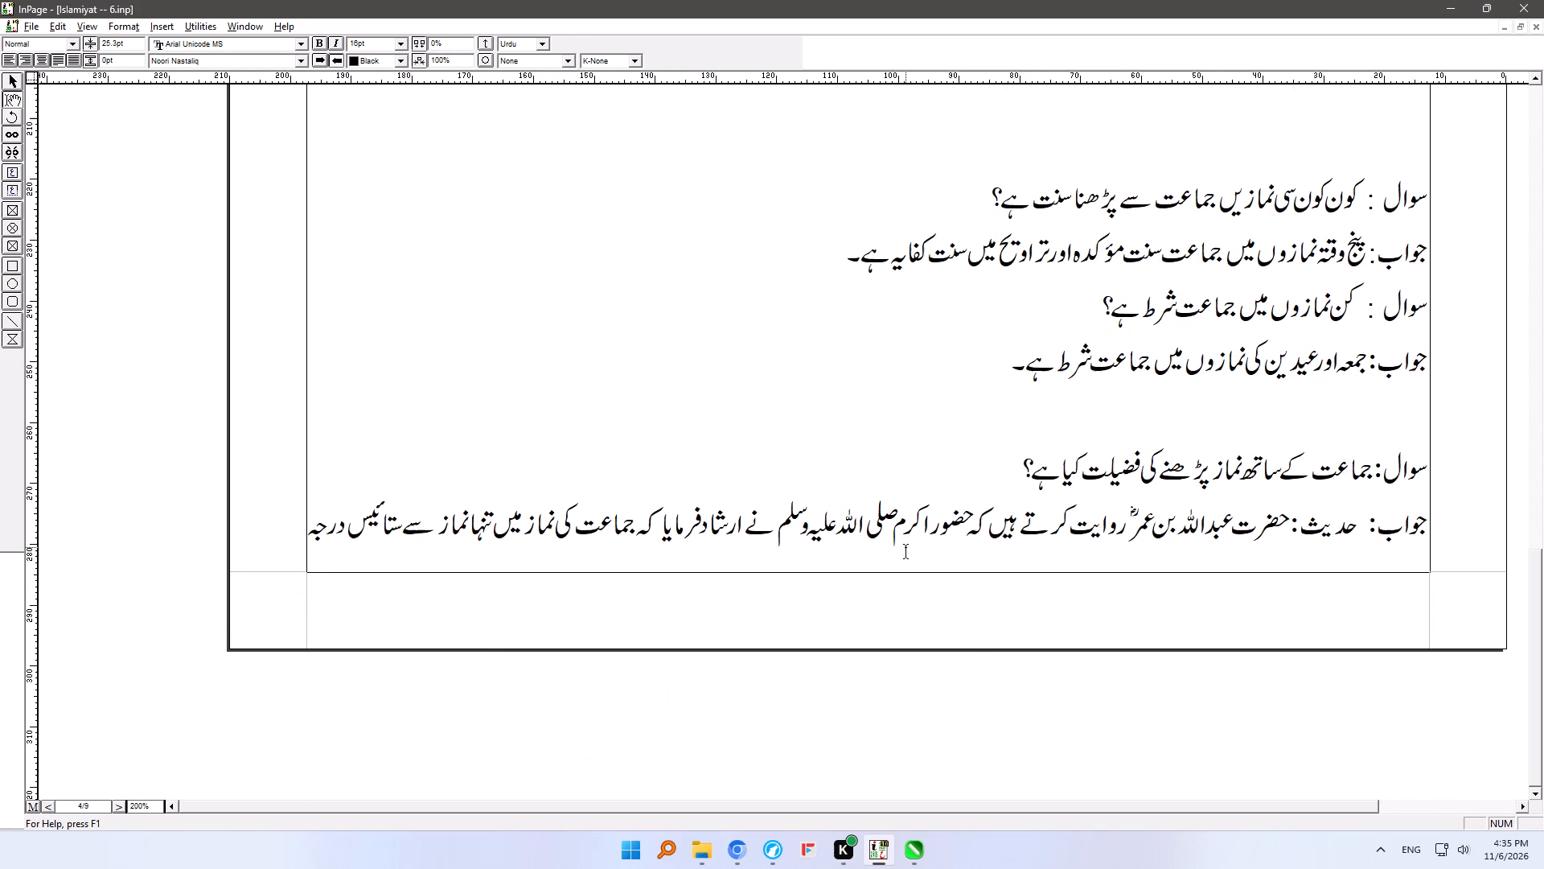
key(Down)
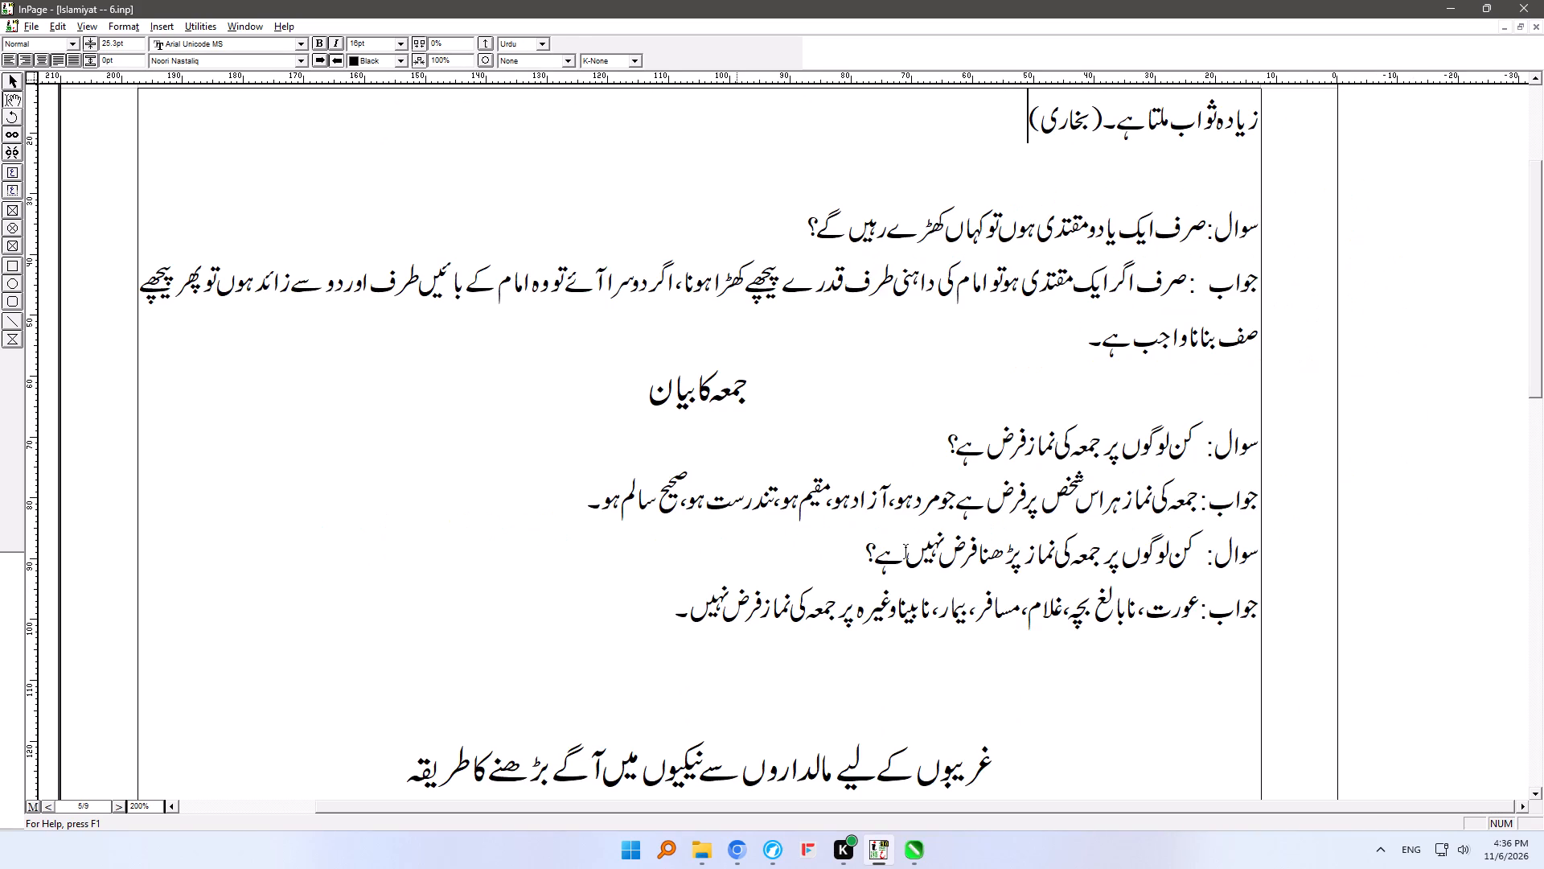
ctrl+right_drag(848, 595, 861, 278)
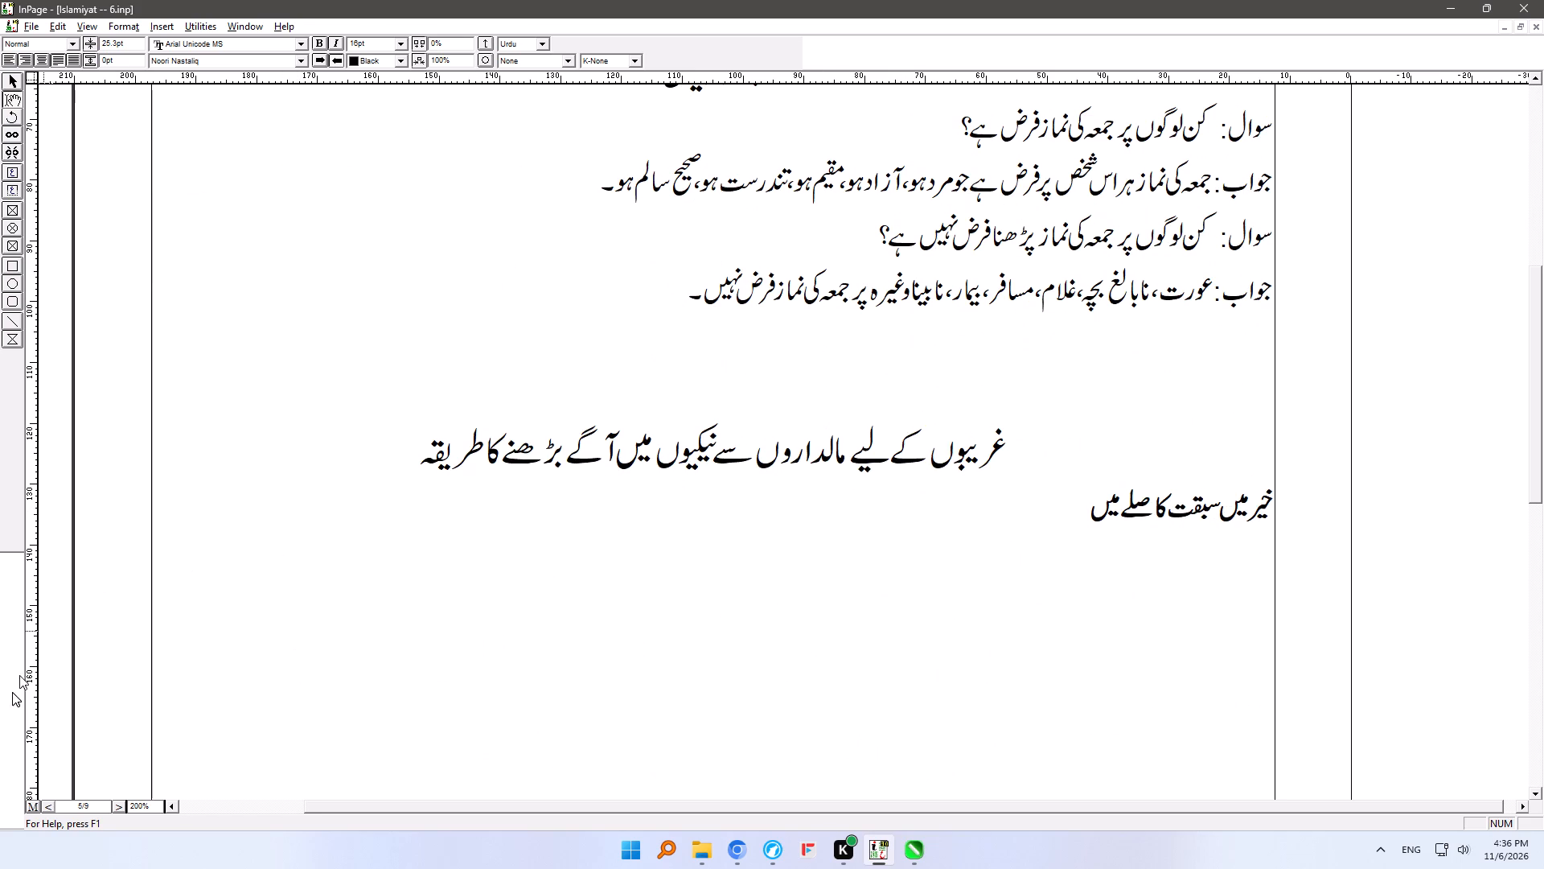
click(118, 809)
triple_click(118, 809)
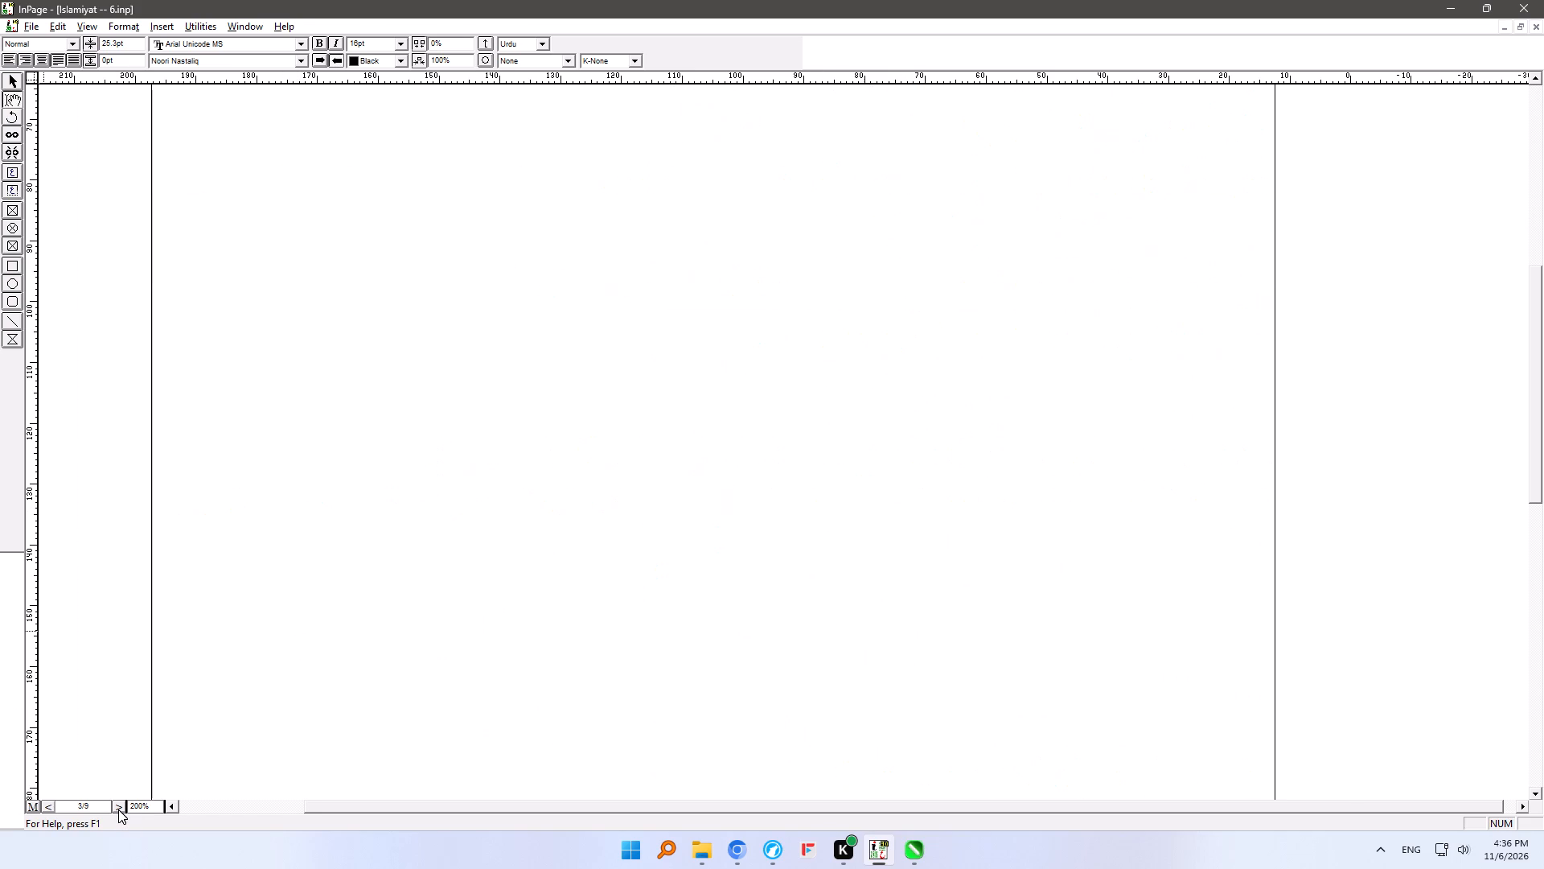
click(118, 809)
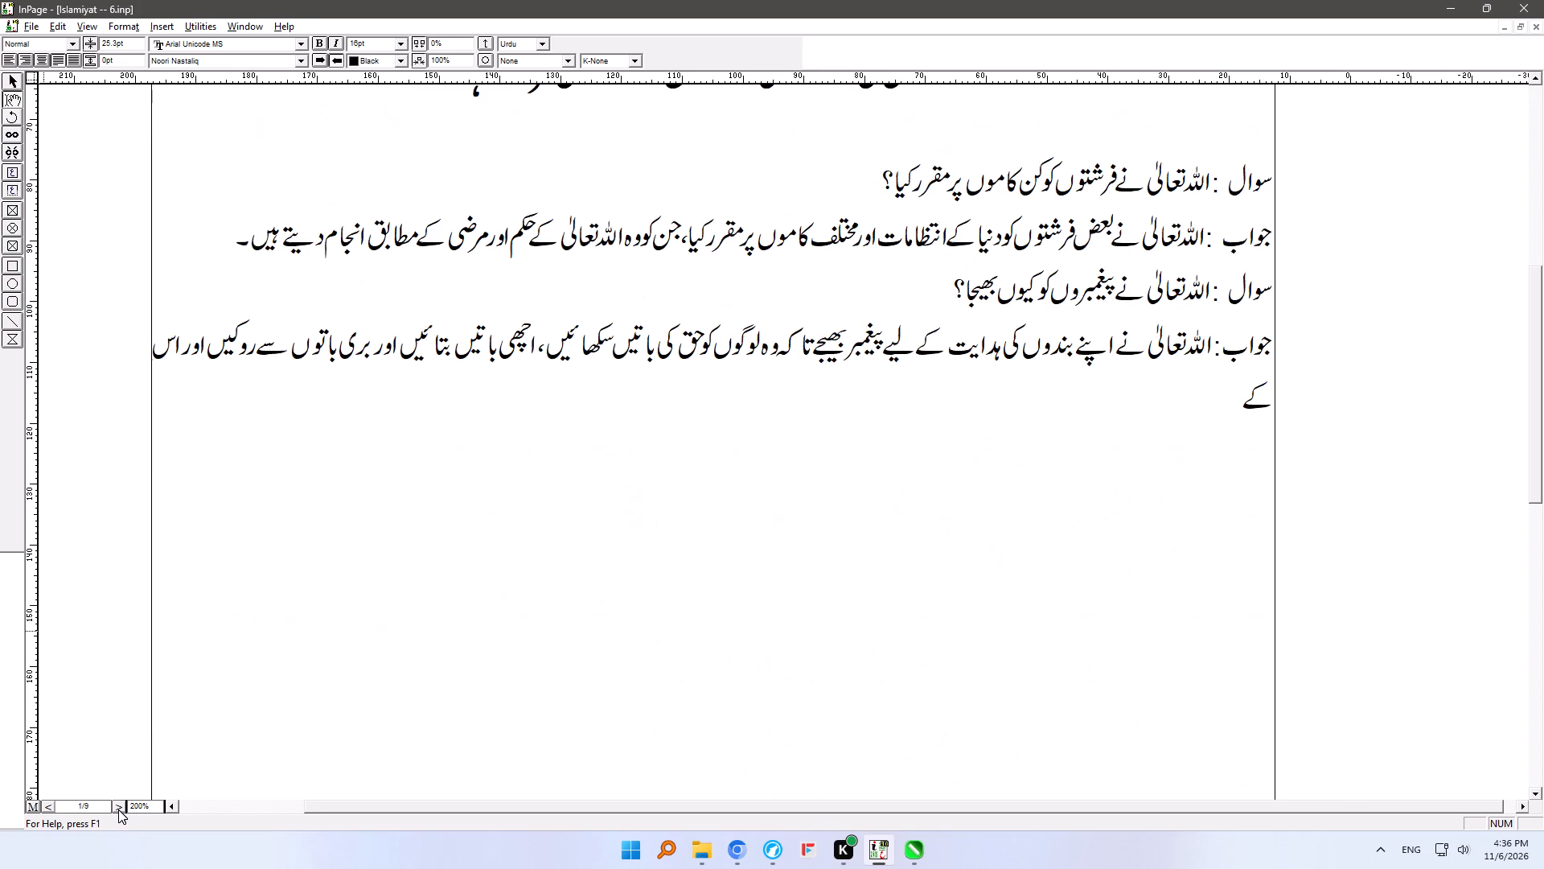
click(118, 809)
click(118, 809)
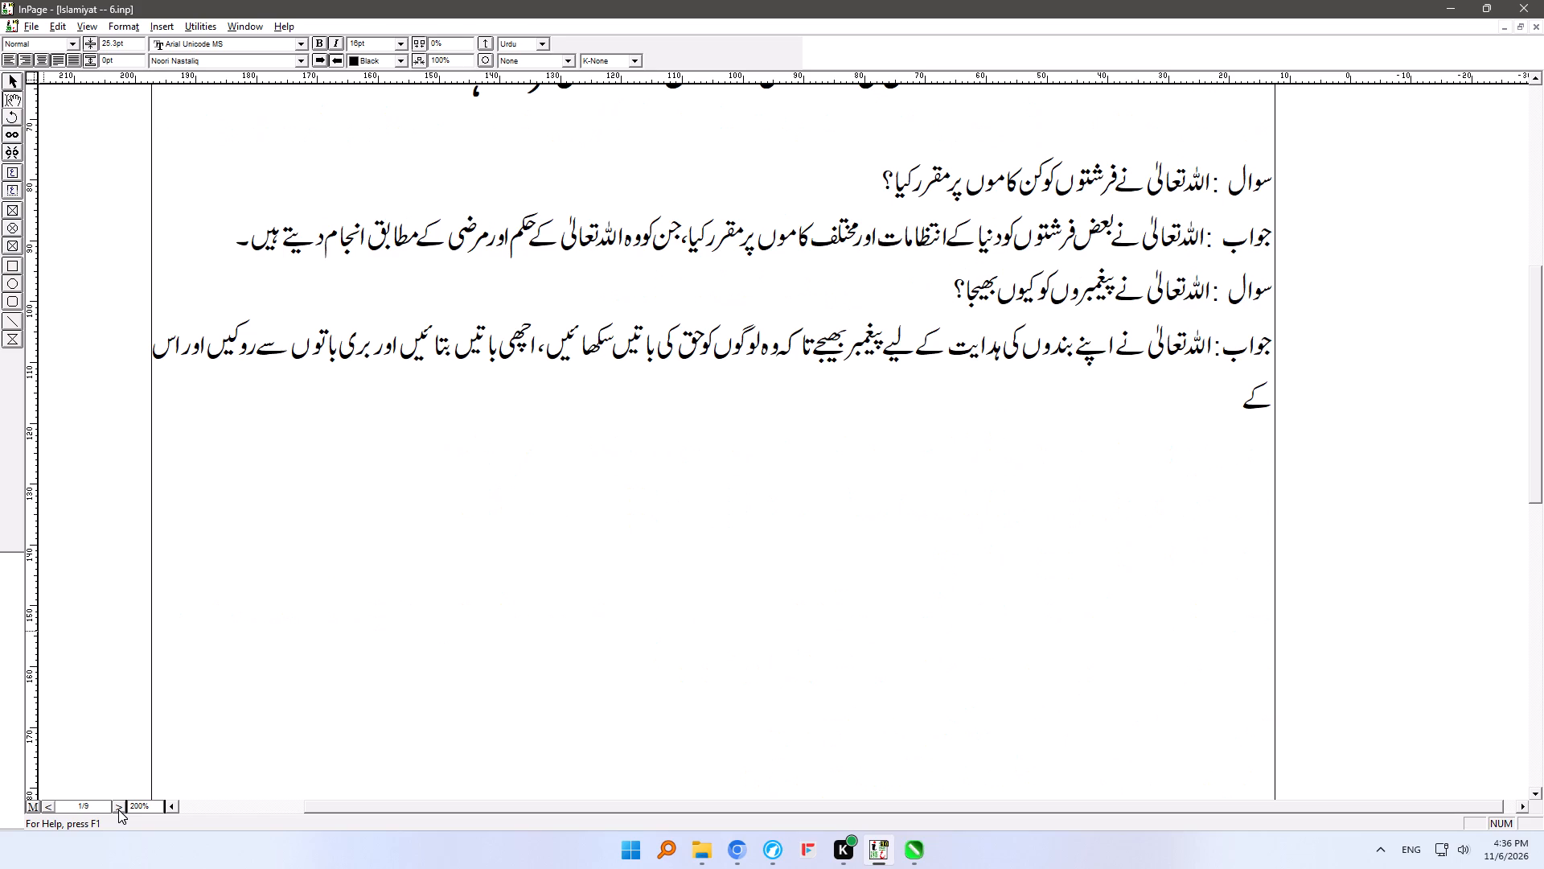
click(118, 809)
ctrl+right_drag(549, 429, 502, 740)
ctrl+right_drag(503, 443, 503, 653)
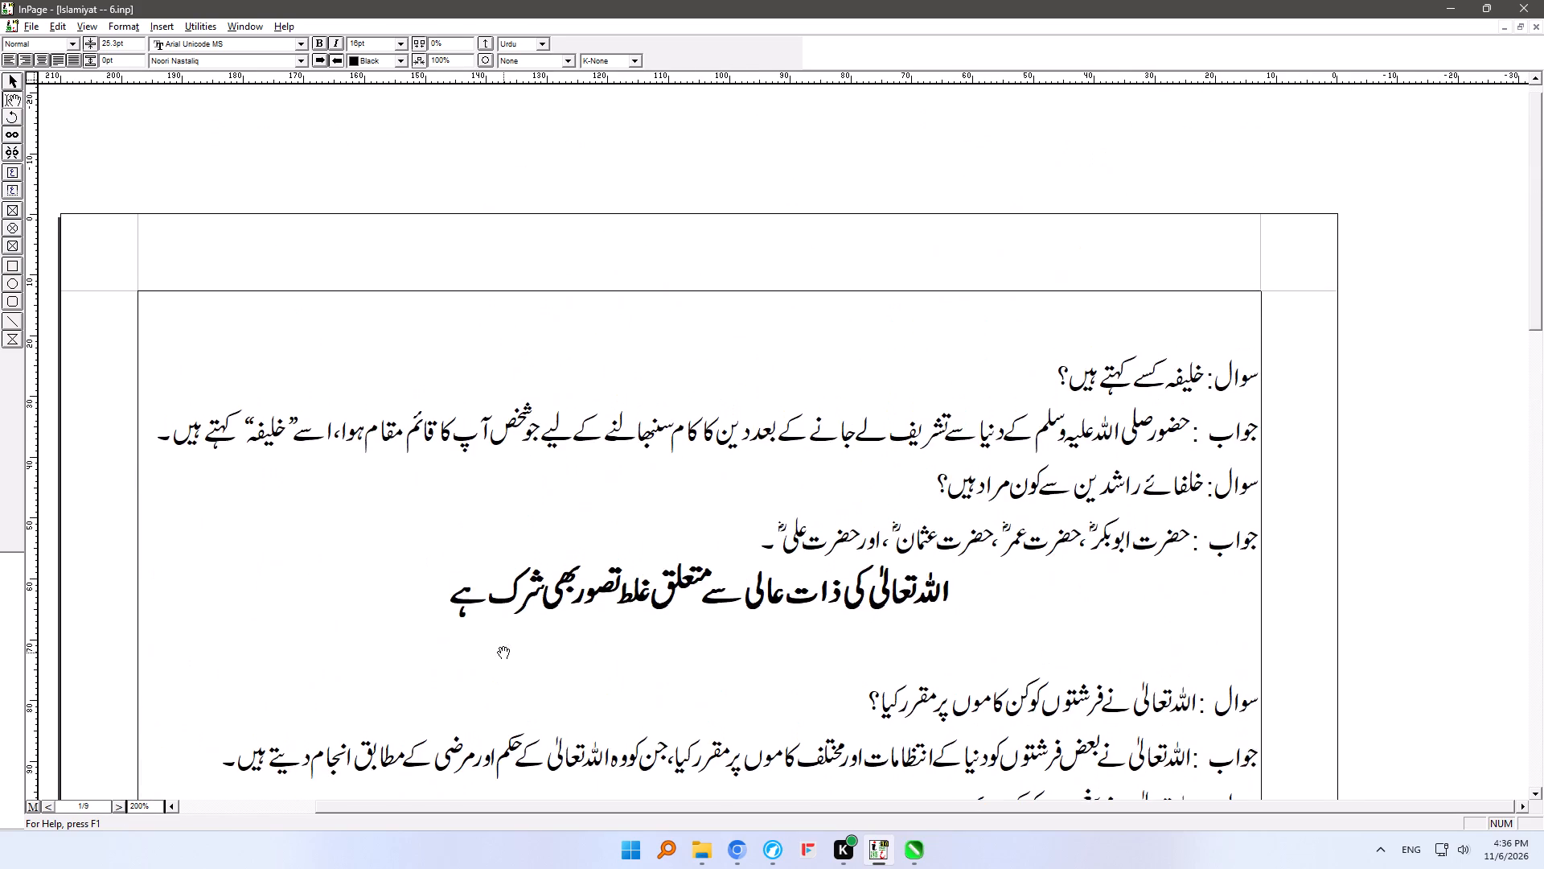
ctrl+right_drag(503, 653, 483, 242)
right_drag(495, 489, 474, 378)
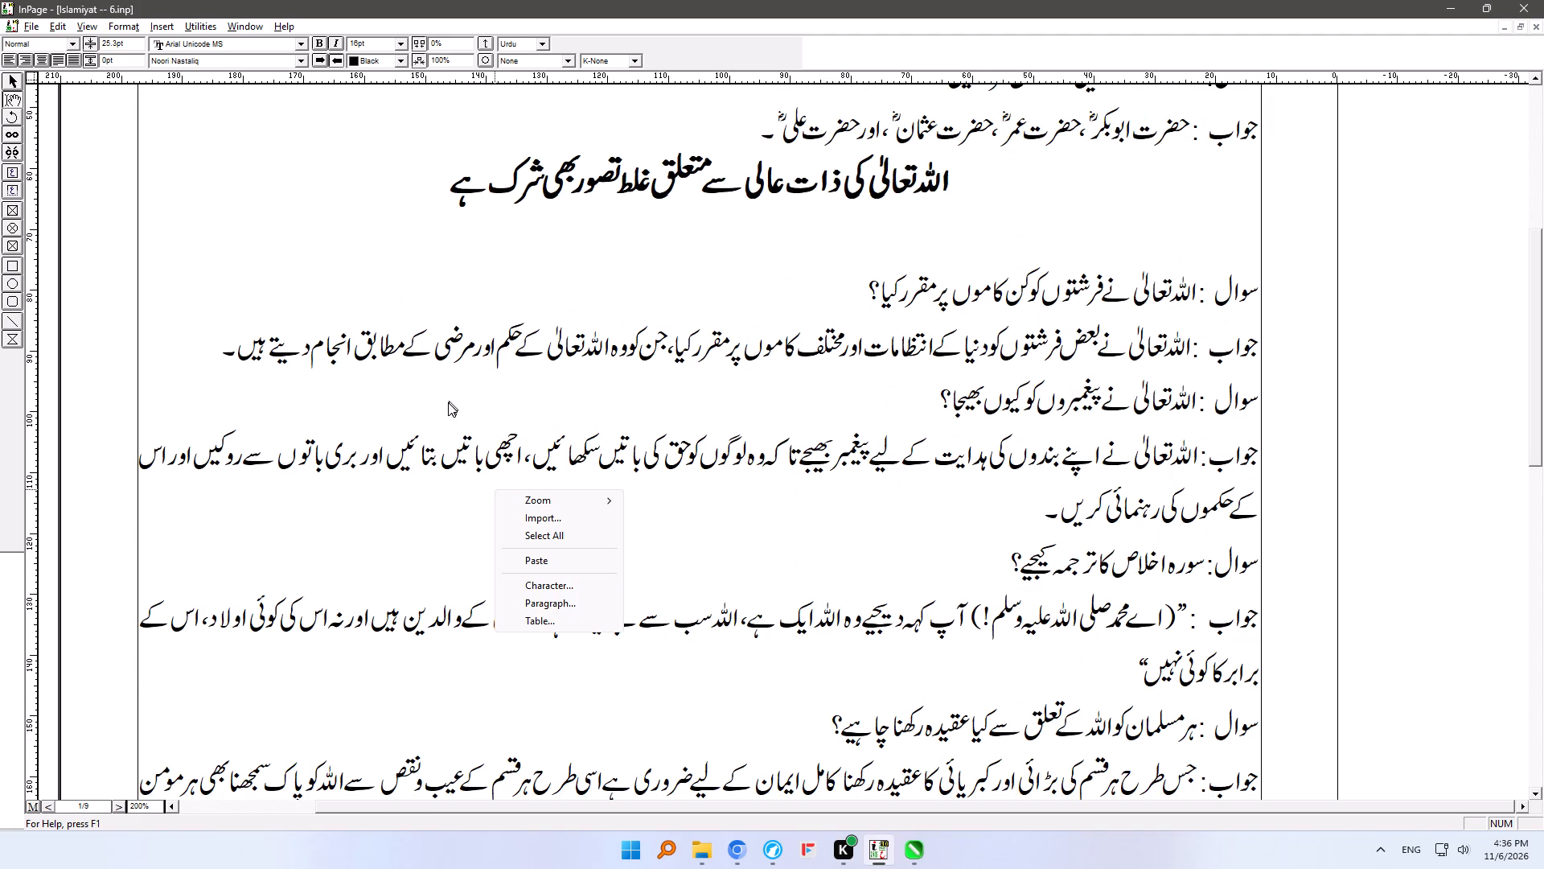
click(453, 412)
ctrl+right_drag(458, 443, 464, 294)
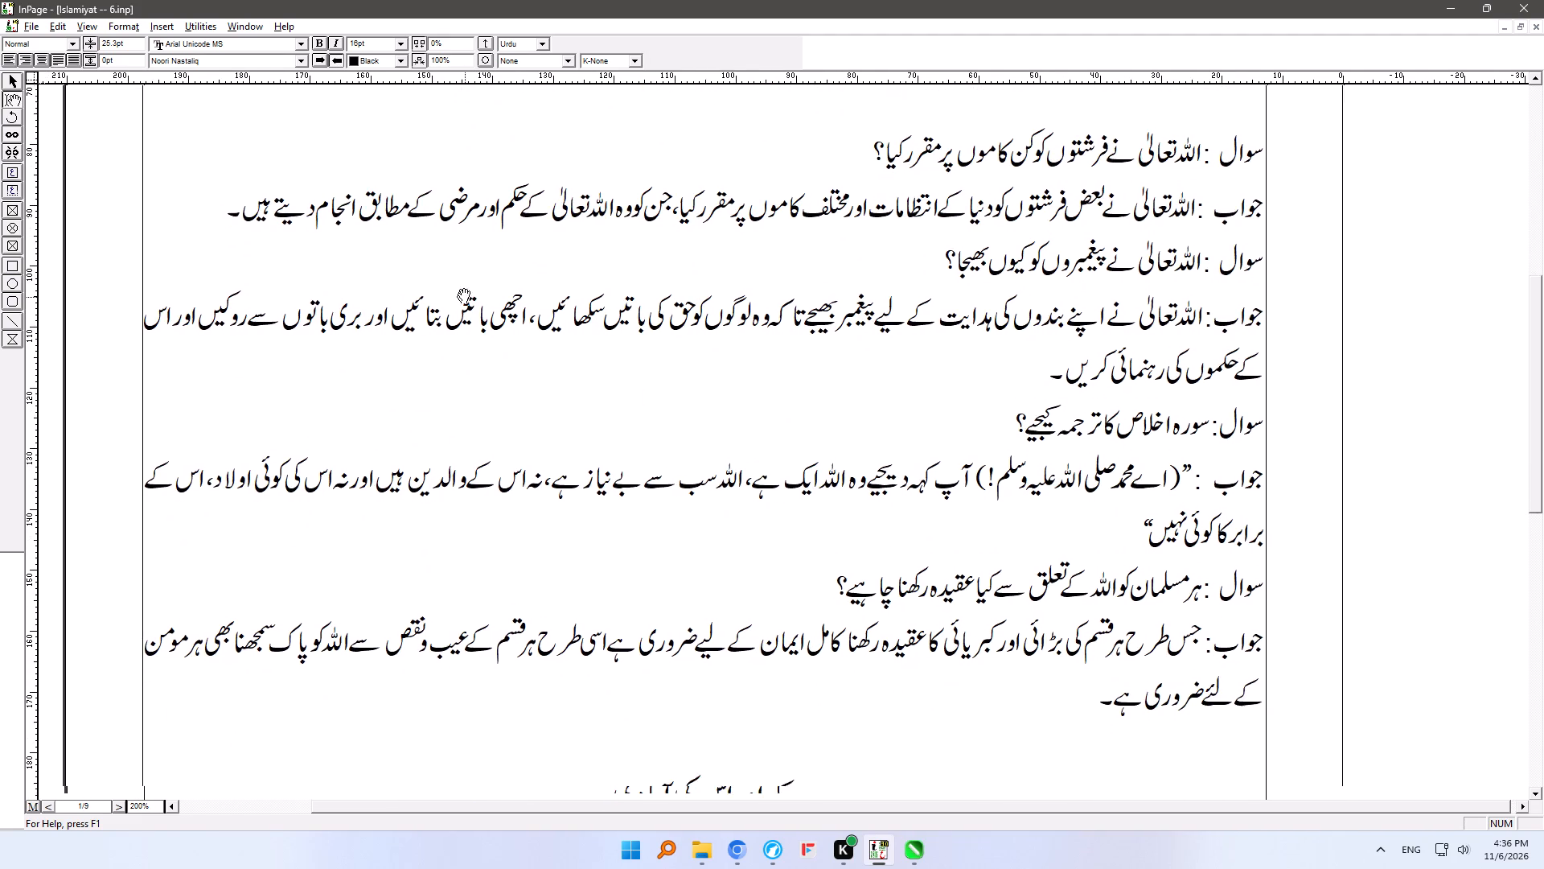
ctrl+right_drag(464, 294, 450, 724)
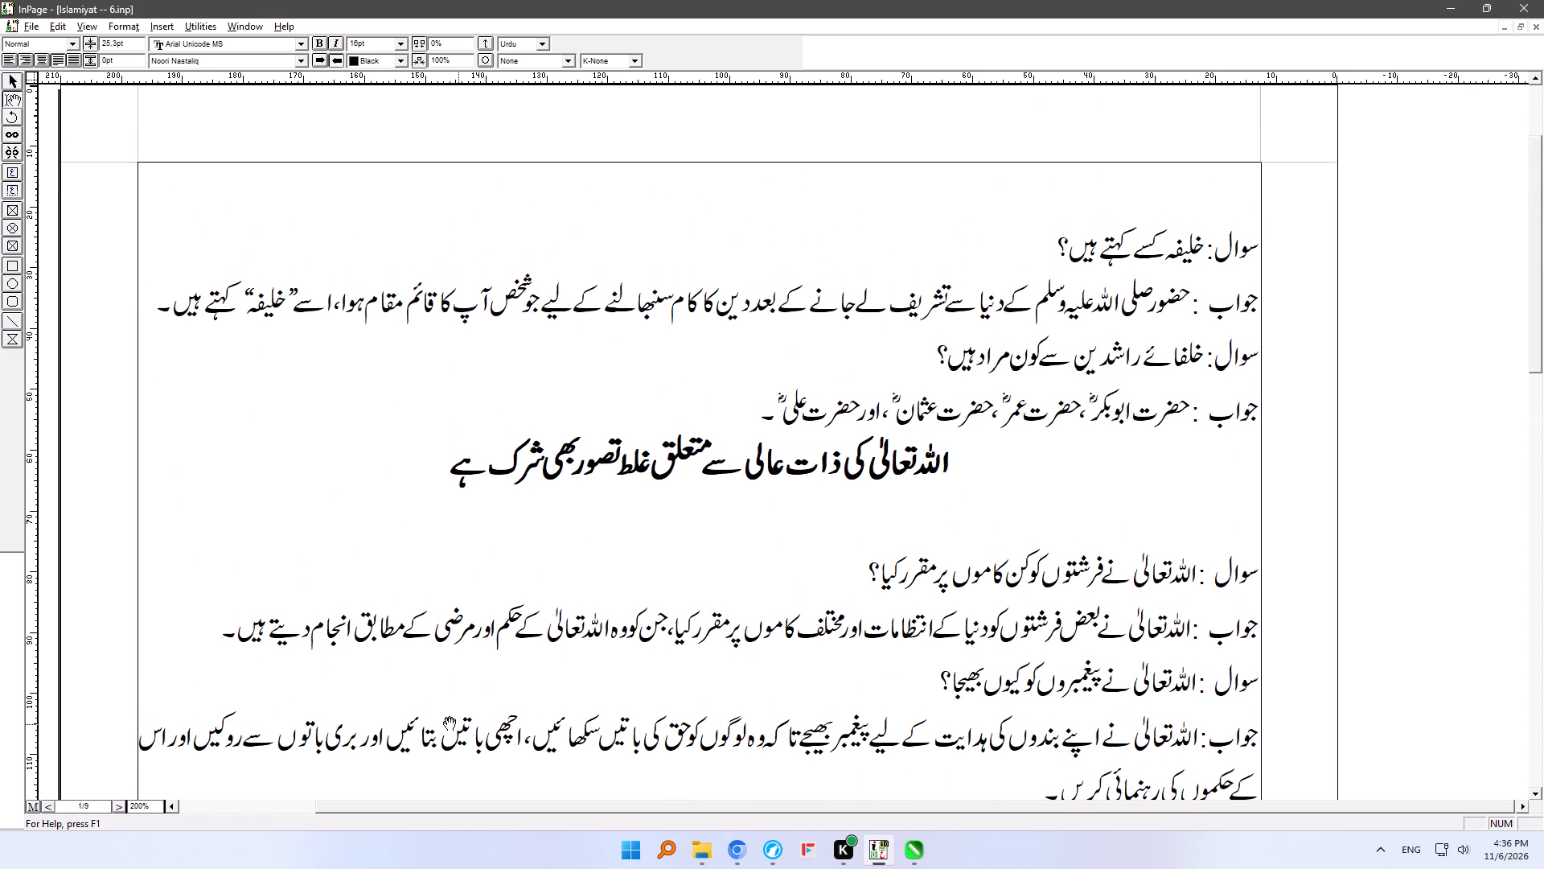
ctrl+right_drag(450, 724, 450, 726)
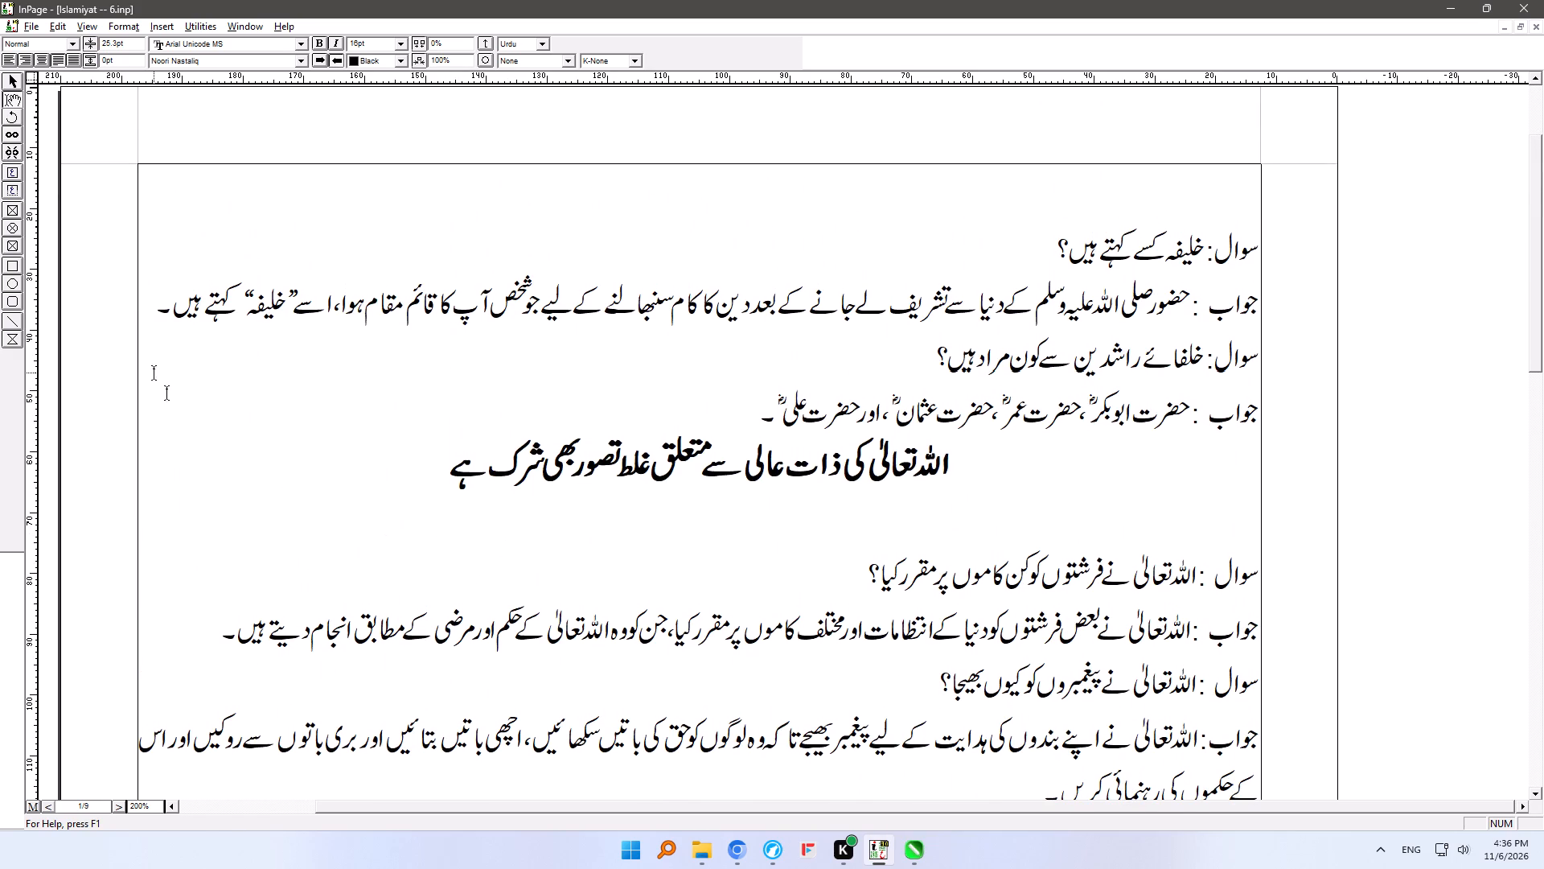
Move the question خلیفہ کسے کہتے ہیں؟ and its answer from Islamiyat -- 6 to page 19 of Islamiyat -- 5 Pre Desing, adding a new line after it.
drag(154, 299, 981, 303)
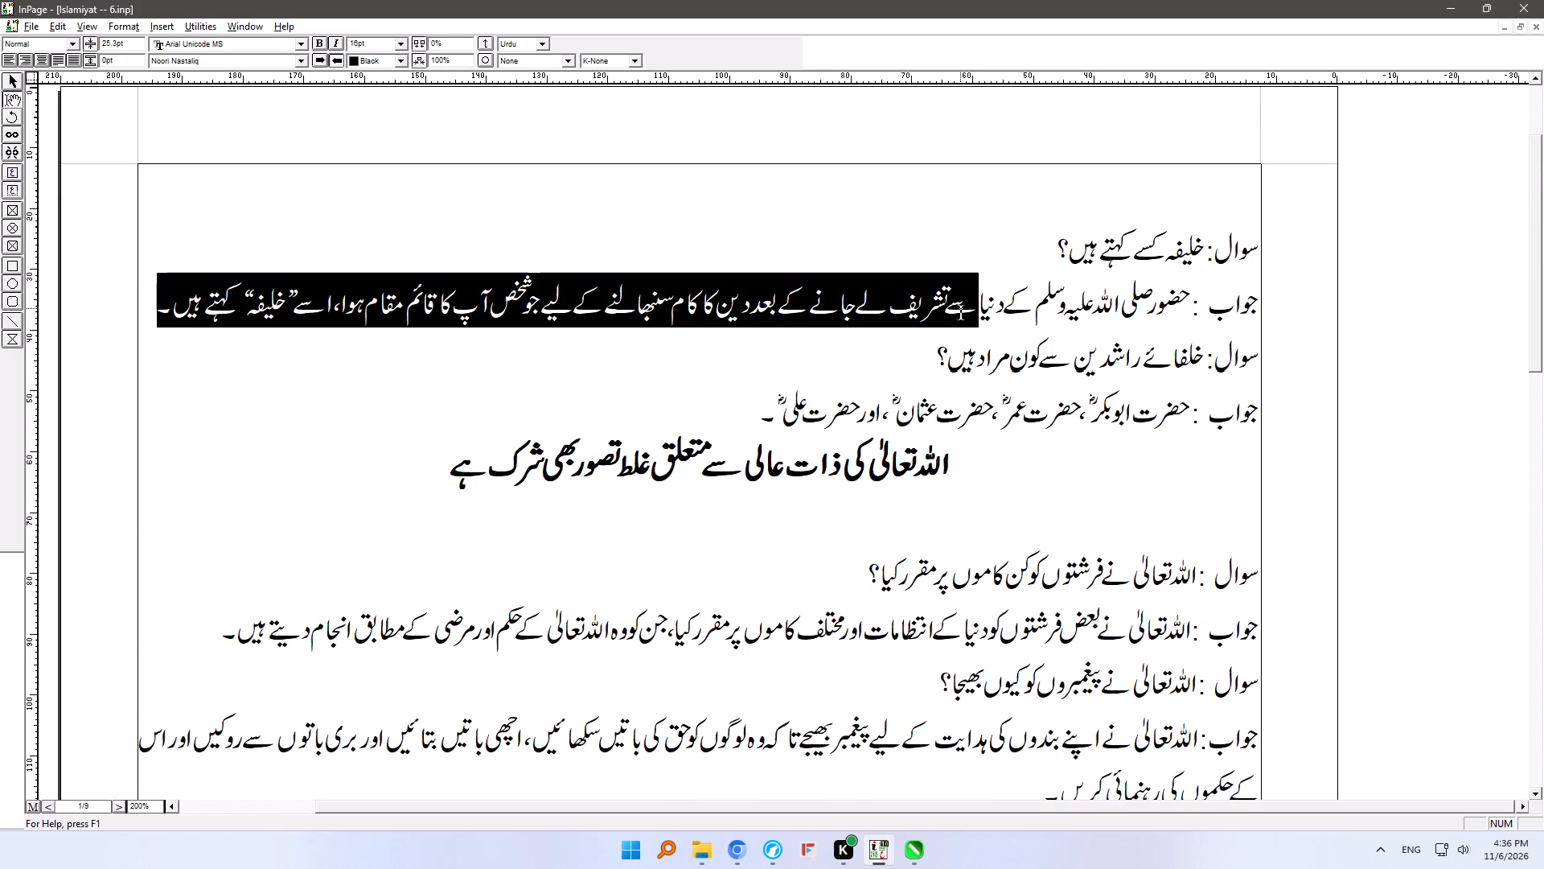
shift+click(1260, 252)
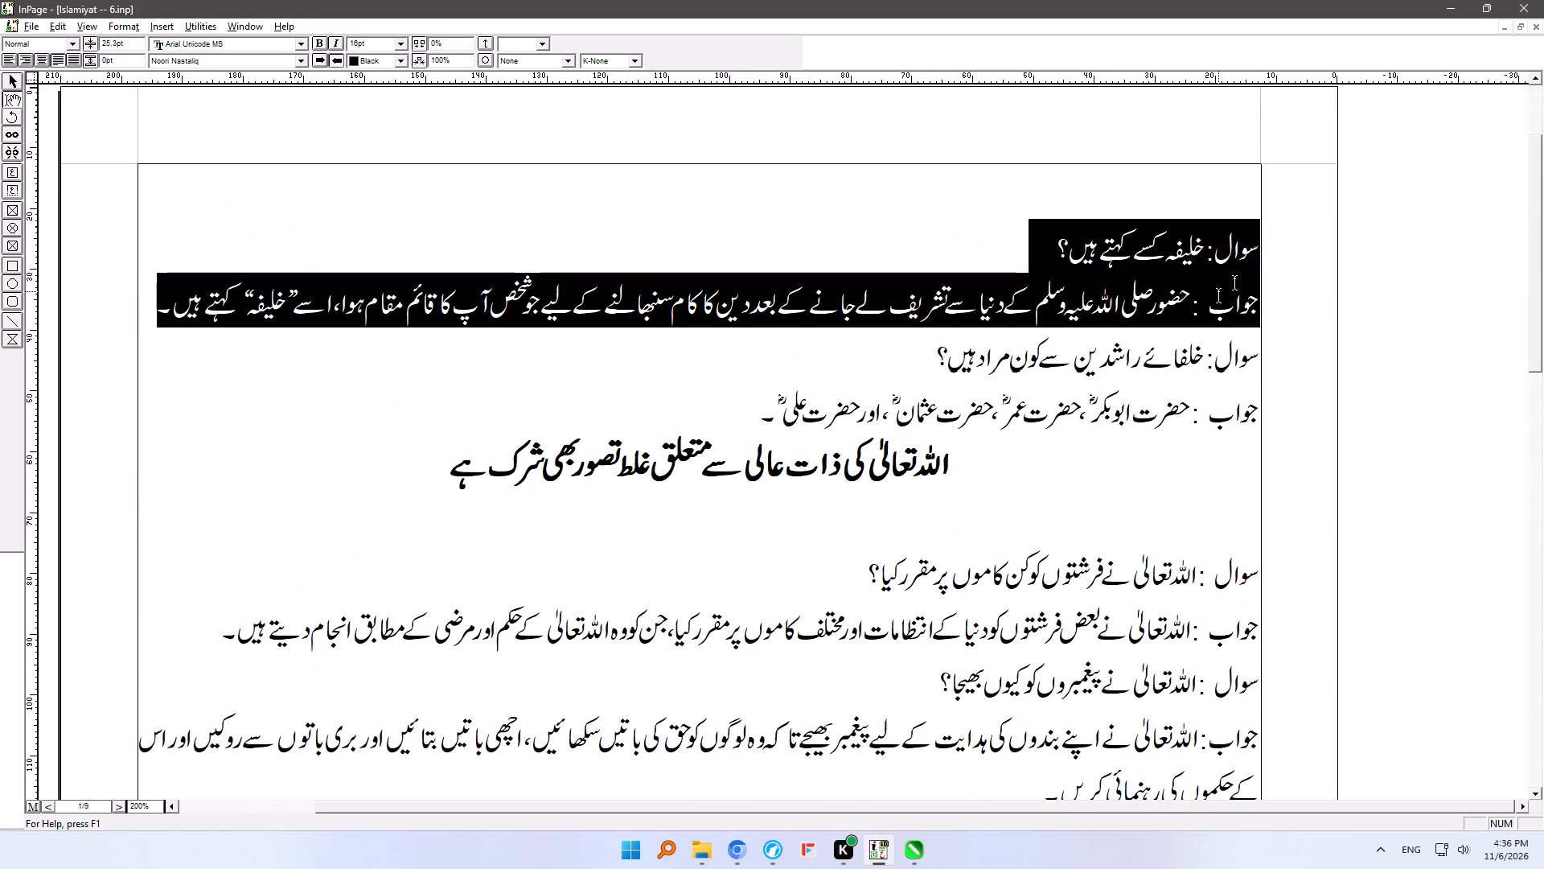
key(ctrl+x)
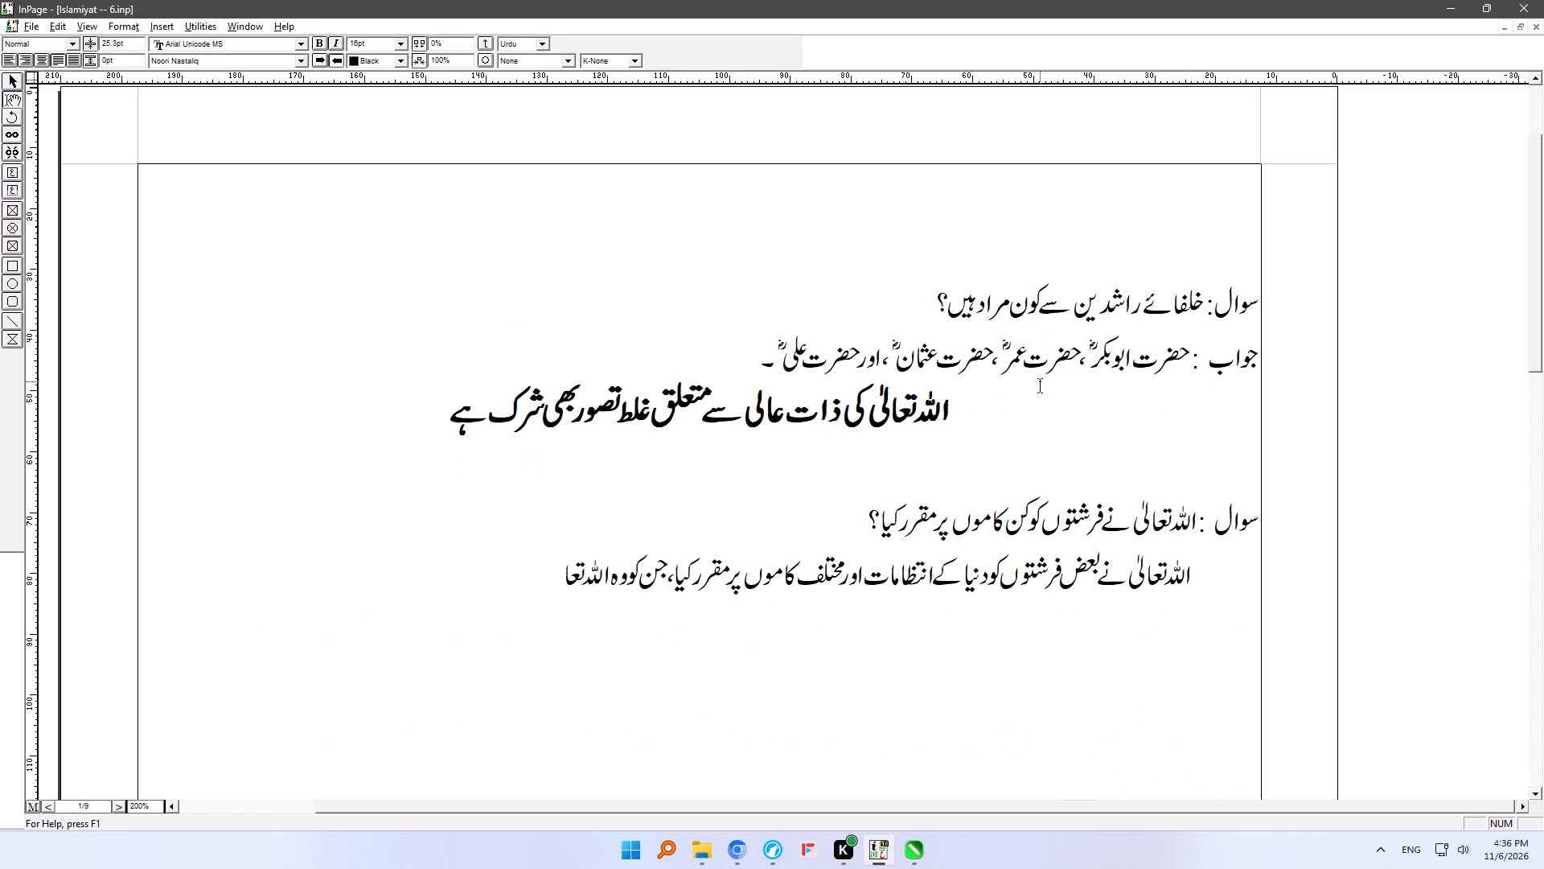
key(ctrl+shift+Tab)
key(ctrl+Tab)
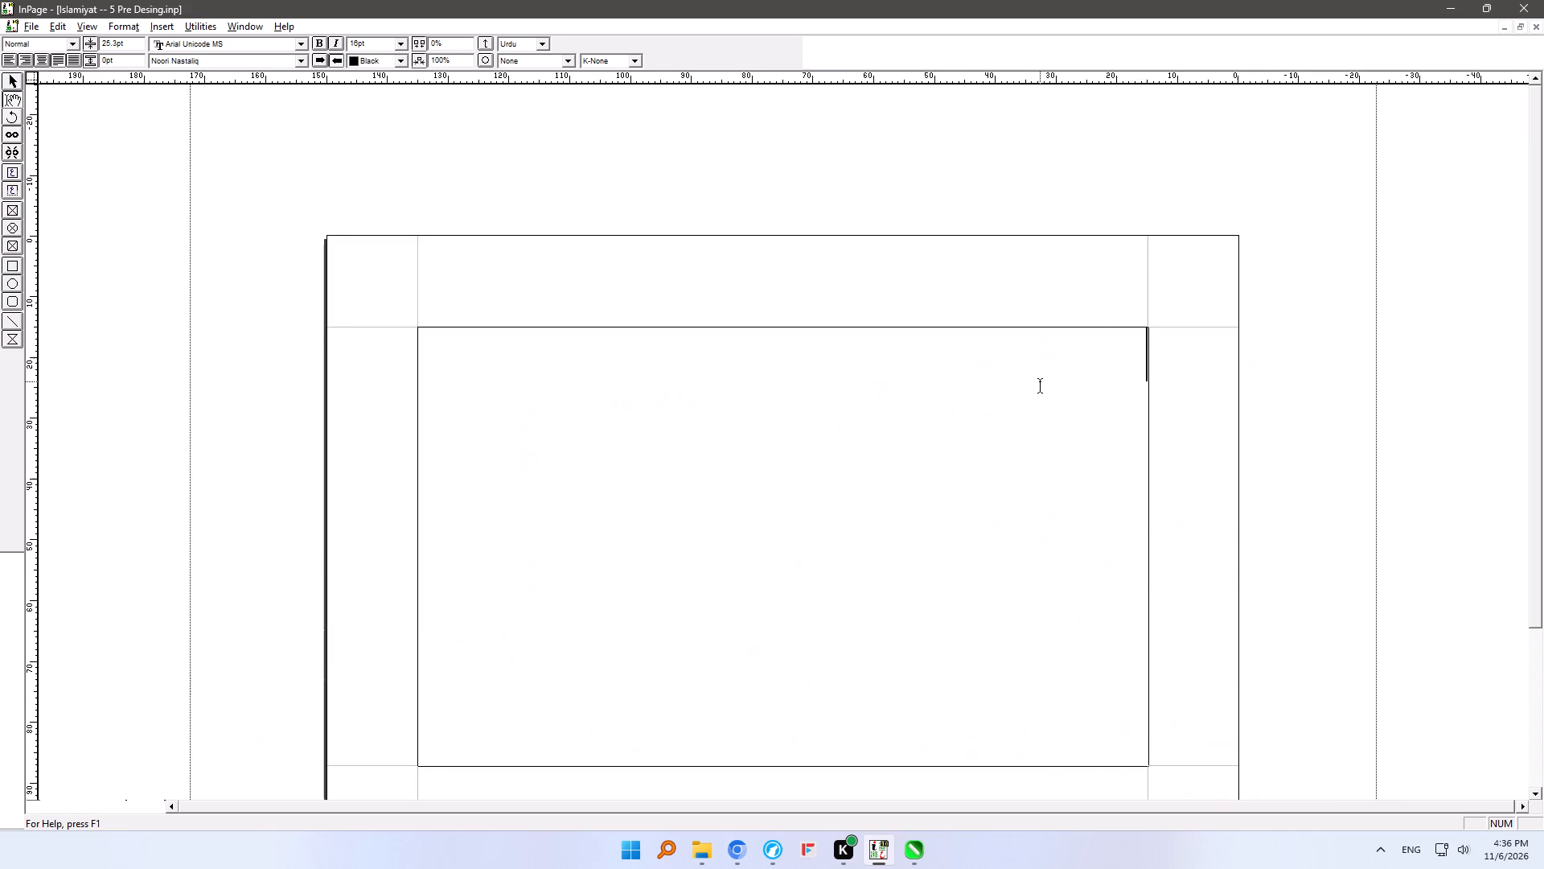
key(ctrl+v)
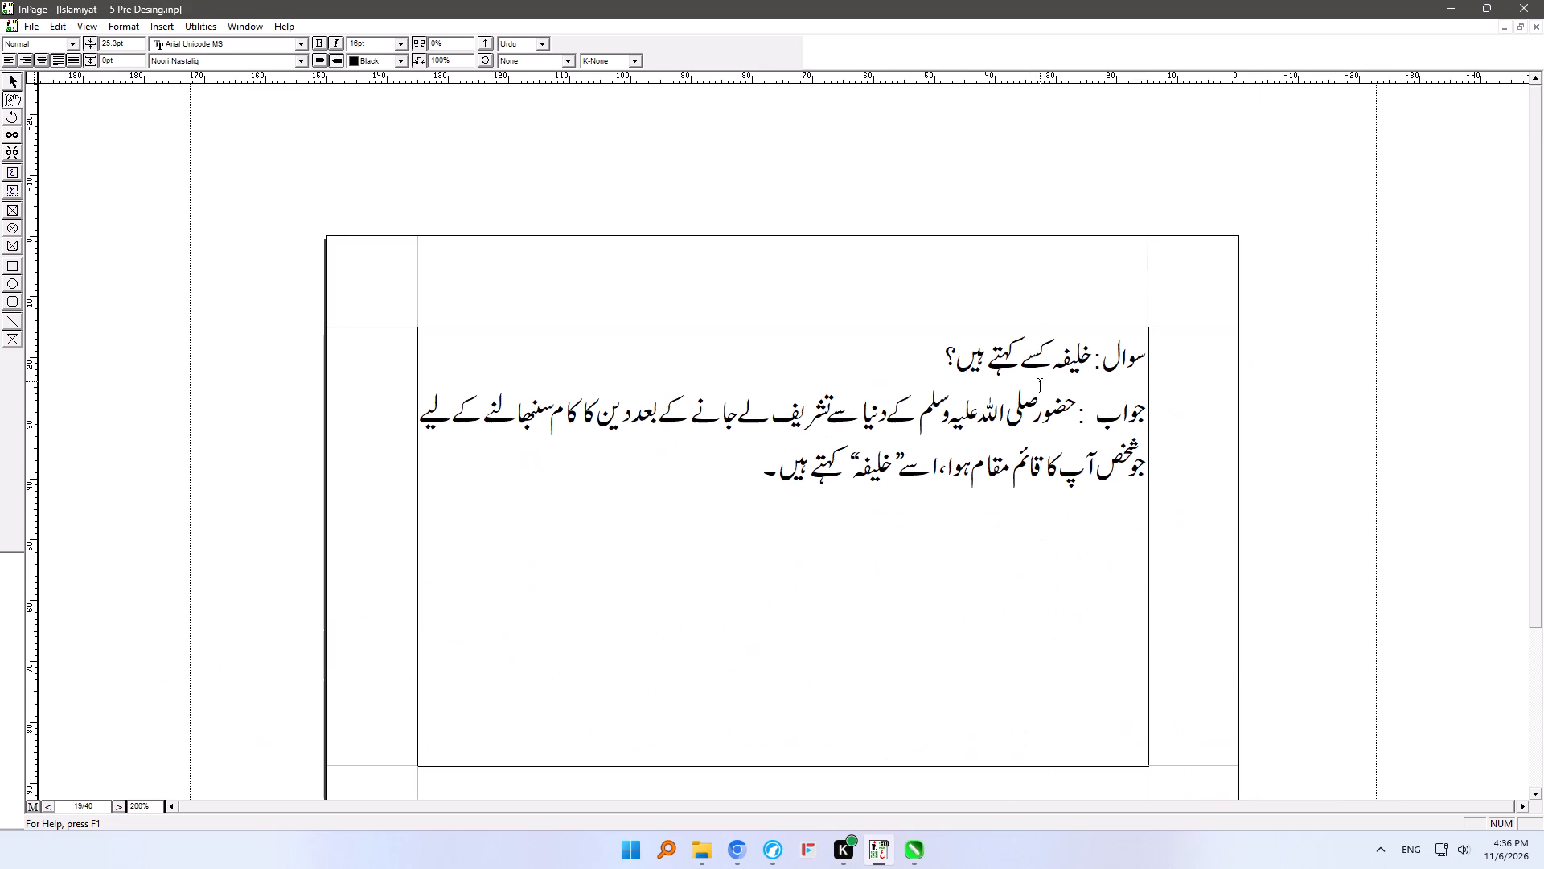
key(Return)
Return to Islamiyat -- 6 and read through the remaining questions and answers on page 1 for further transfer candidates.
key(ctrl+shift+Tab)
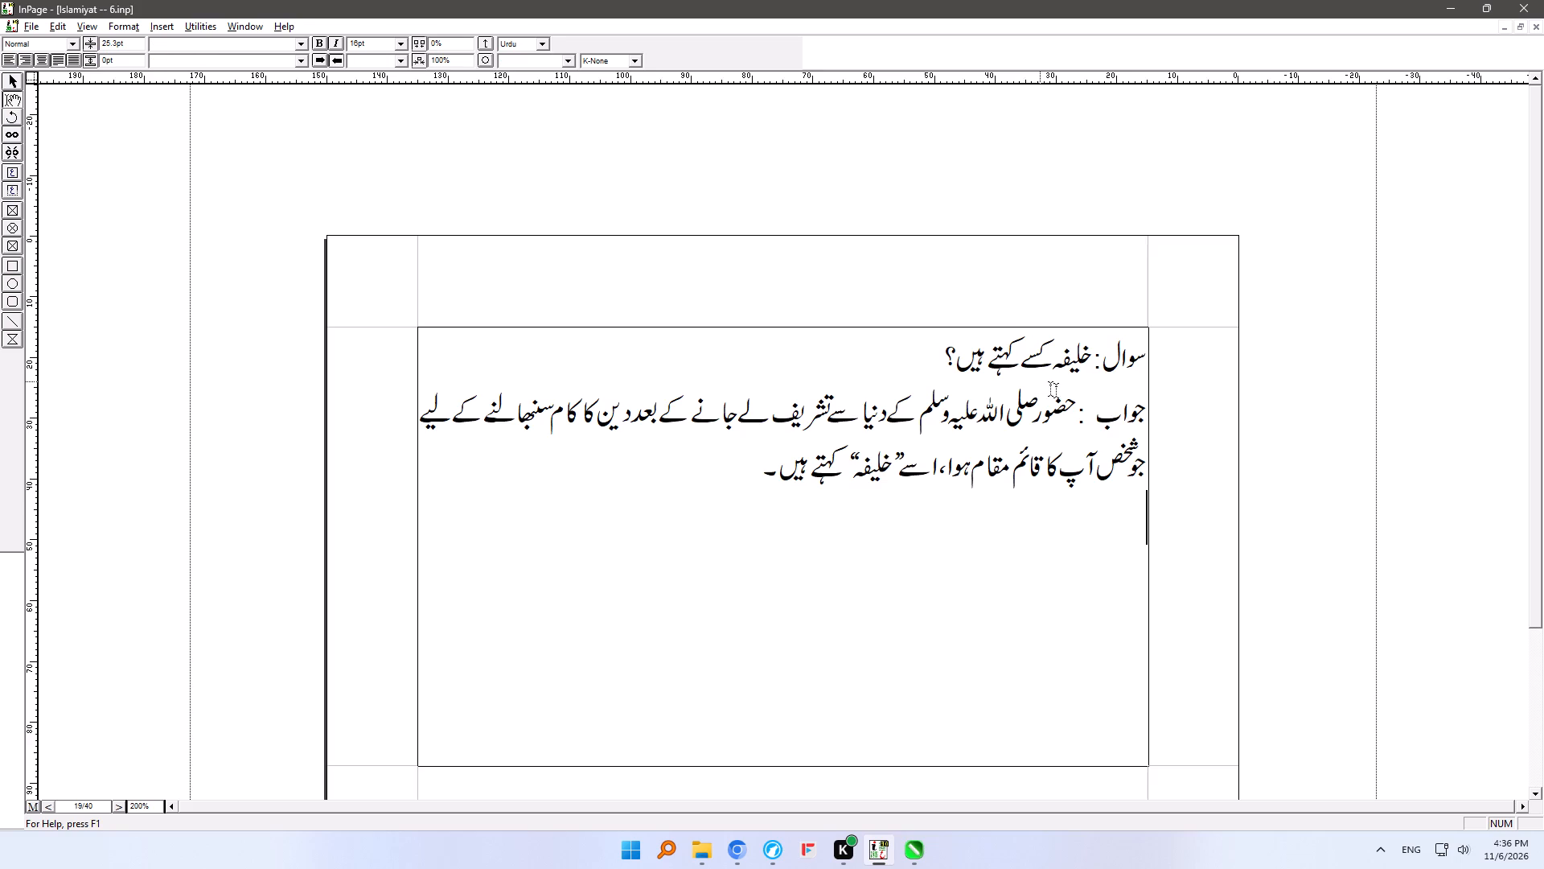
right_drag(901, 619, 901, 434)
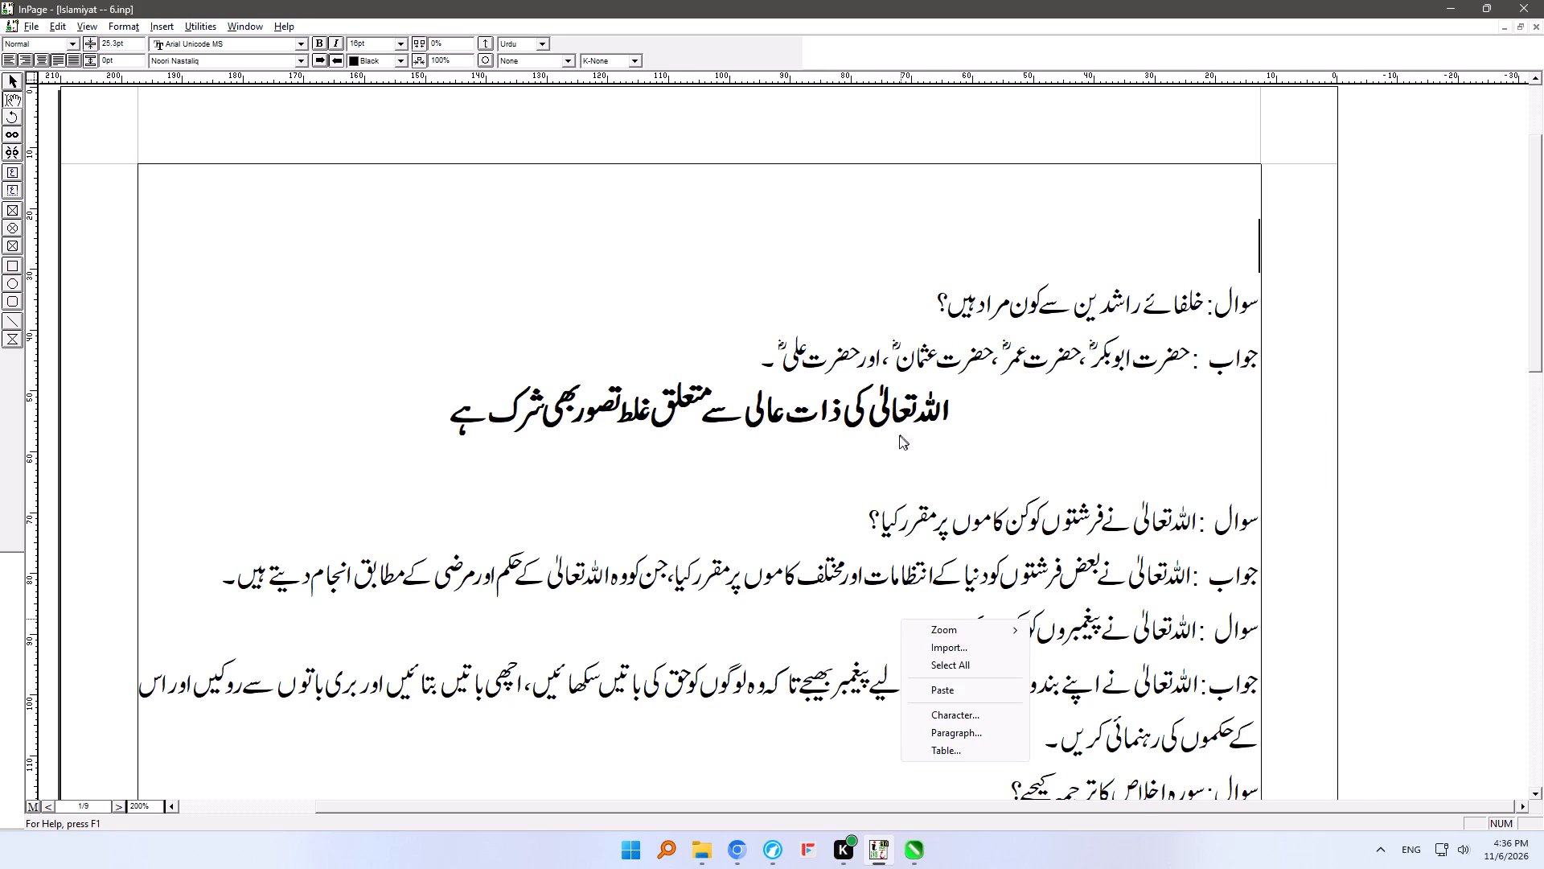
click(833, 507)
right_drag(947, 655, 945, 454)
click(947, 540)
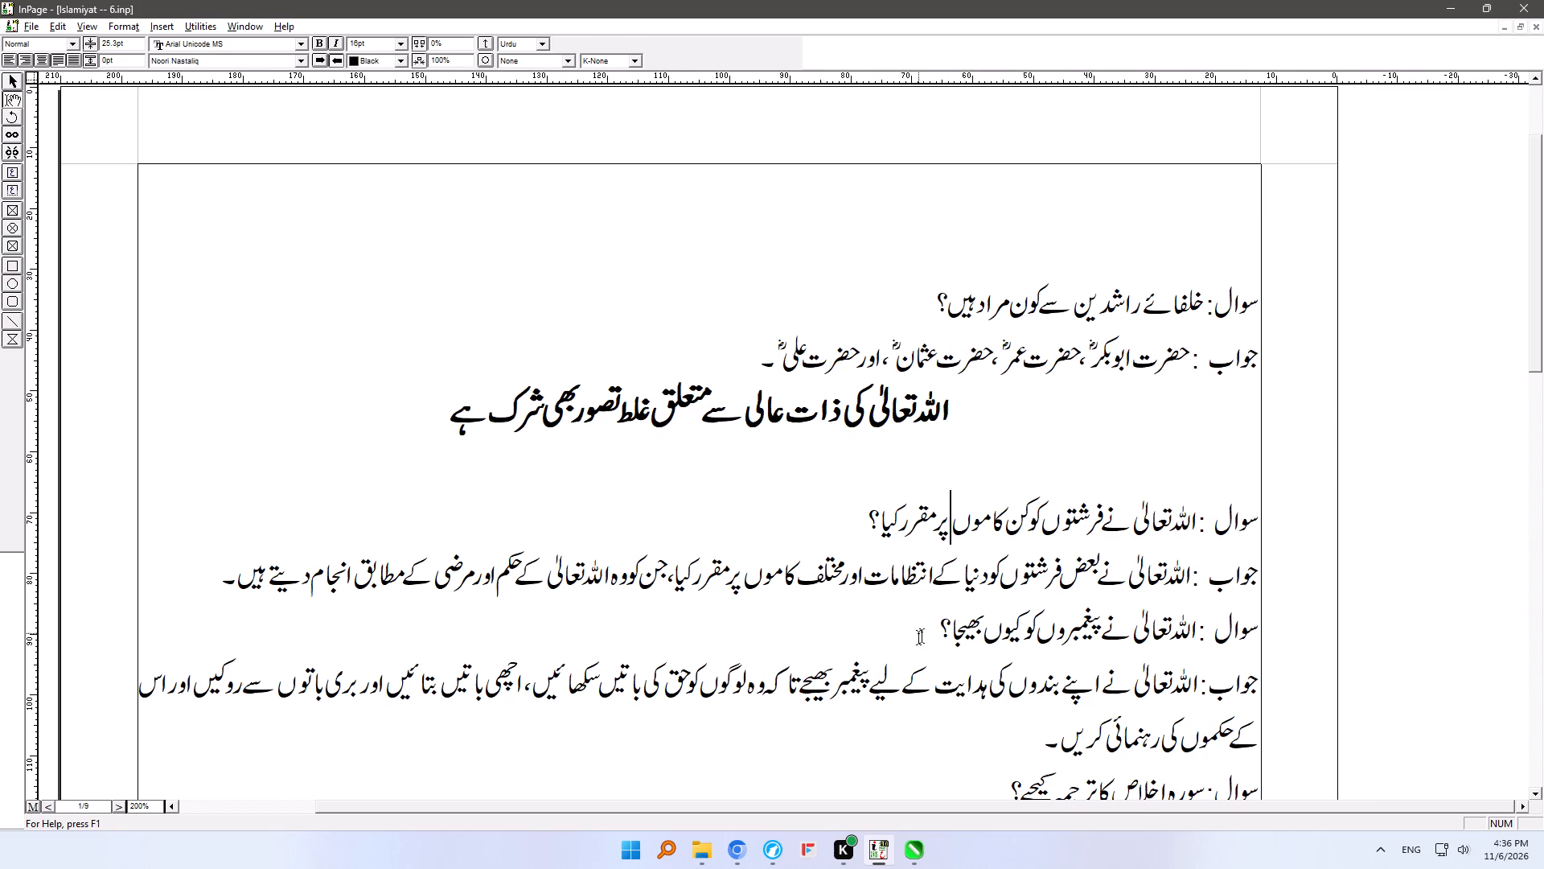
right_drag(905, 642, 897, 583)
ctrl+click(888, 604)
right_click(872, 662)
right_drag(814, 661, 803, 550)
click(926, 613)
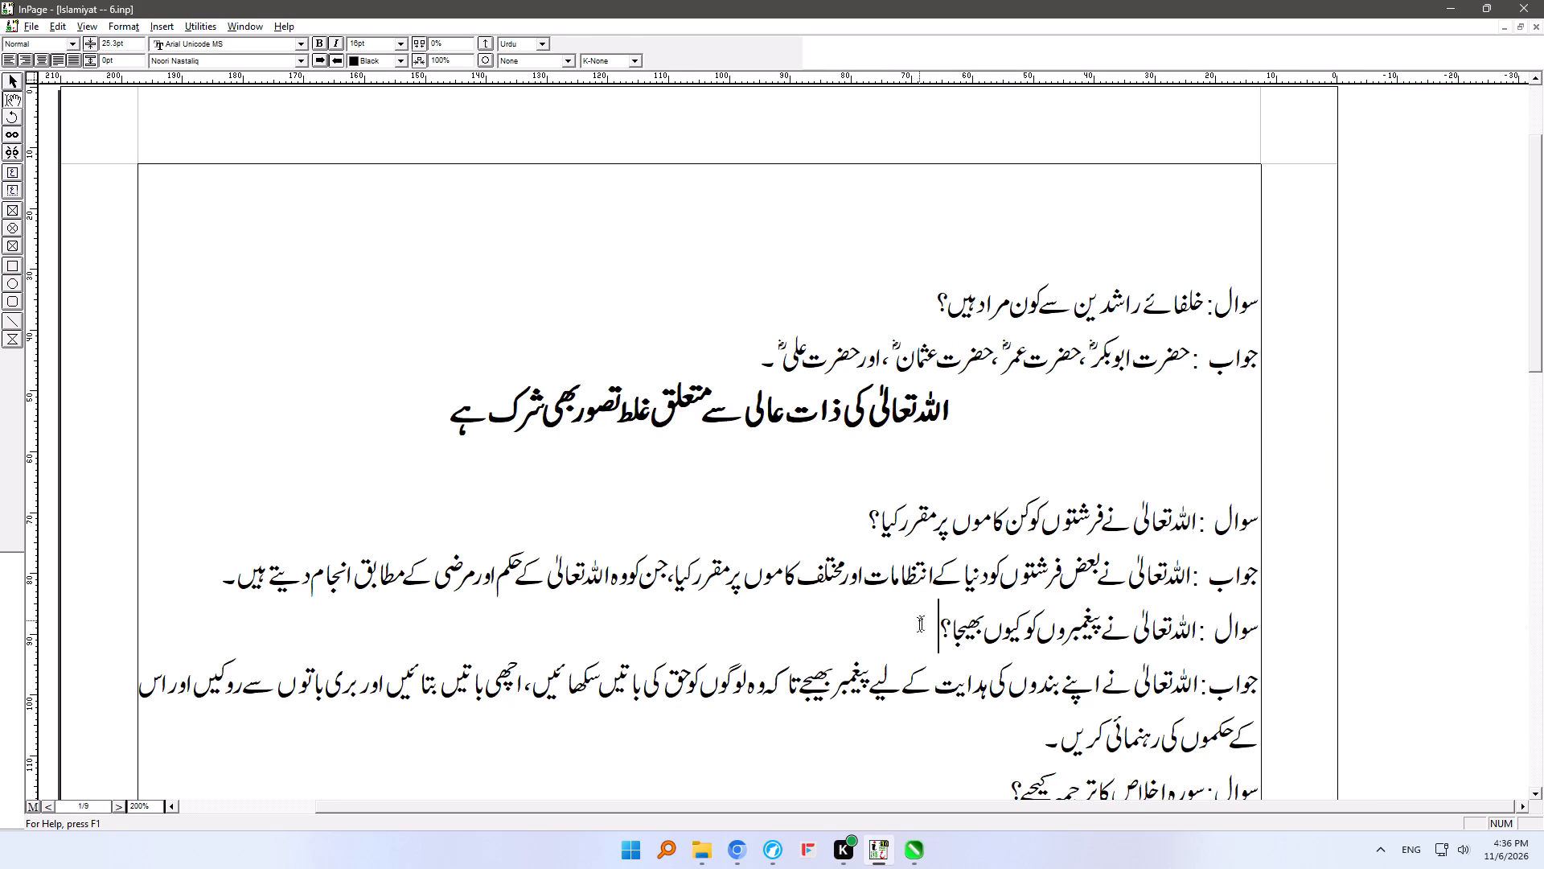
click(897, 660)
right_drag(922, 725, 923, 691)
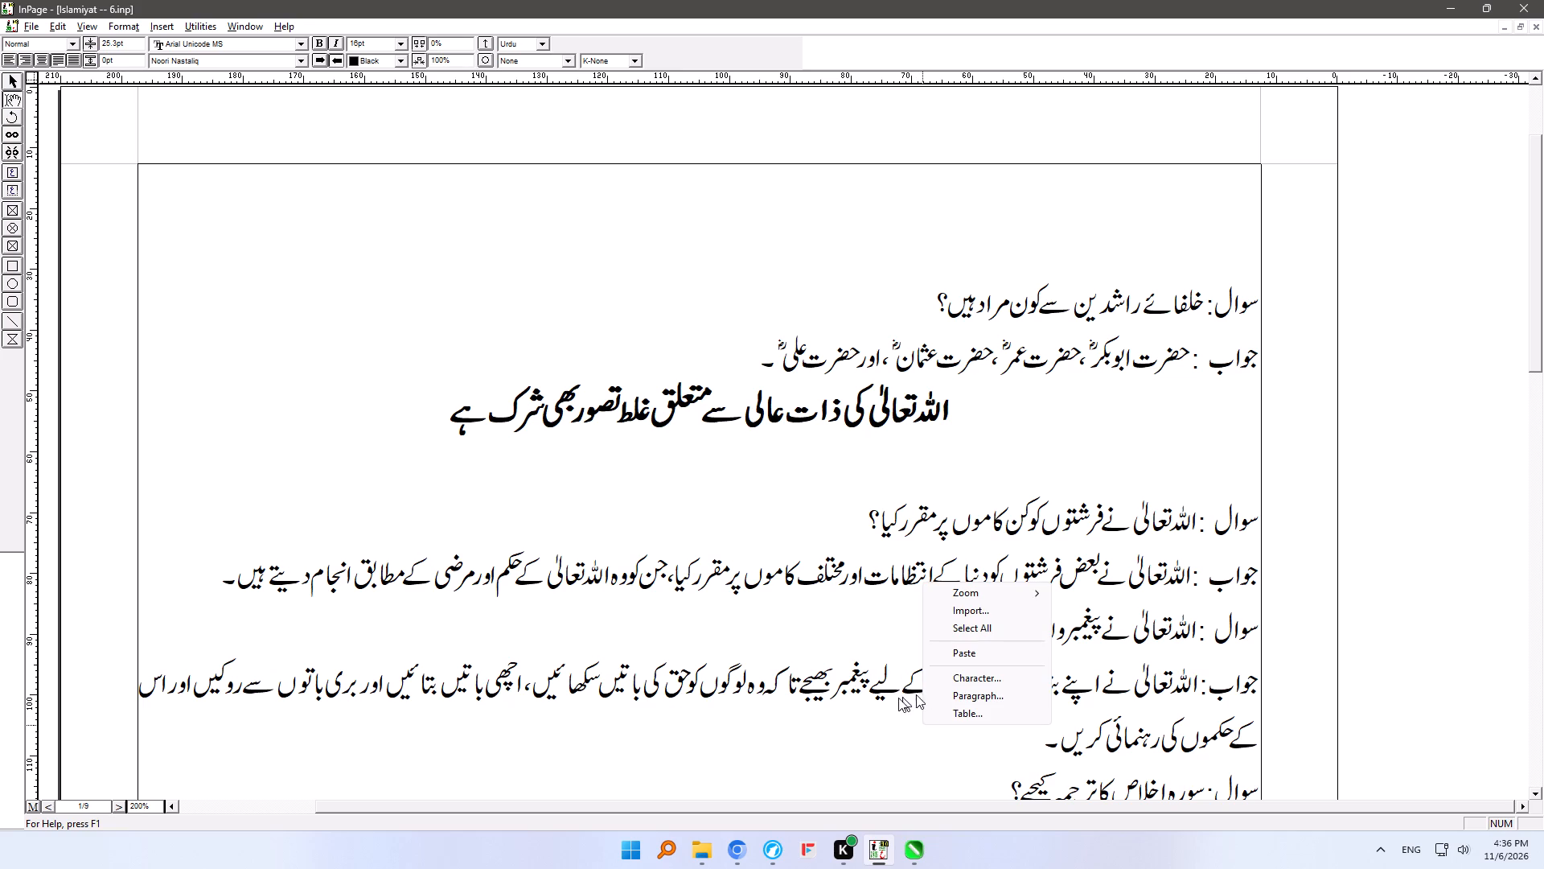
ctrl+drag(865, 712, 876, 567)
click(871, 591)
ctrl+right_drag(878, 674, 878, 671)
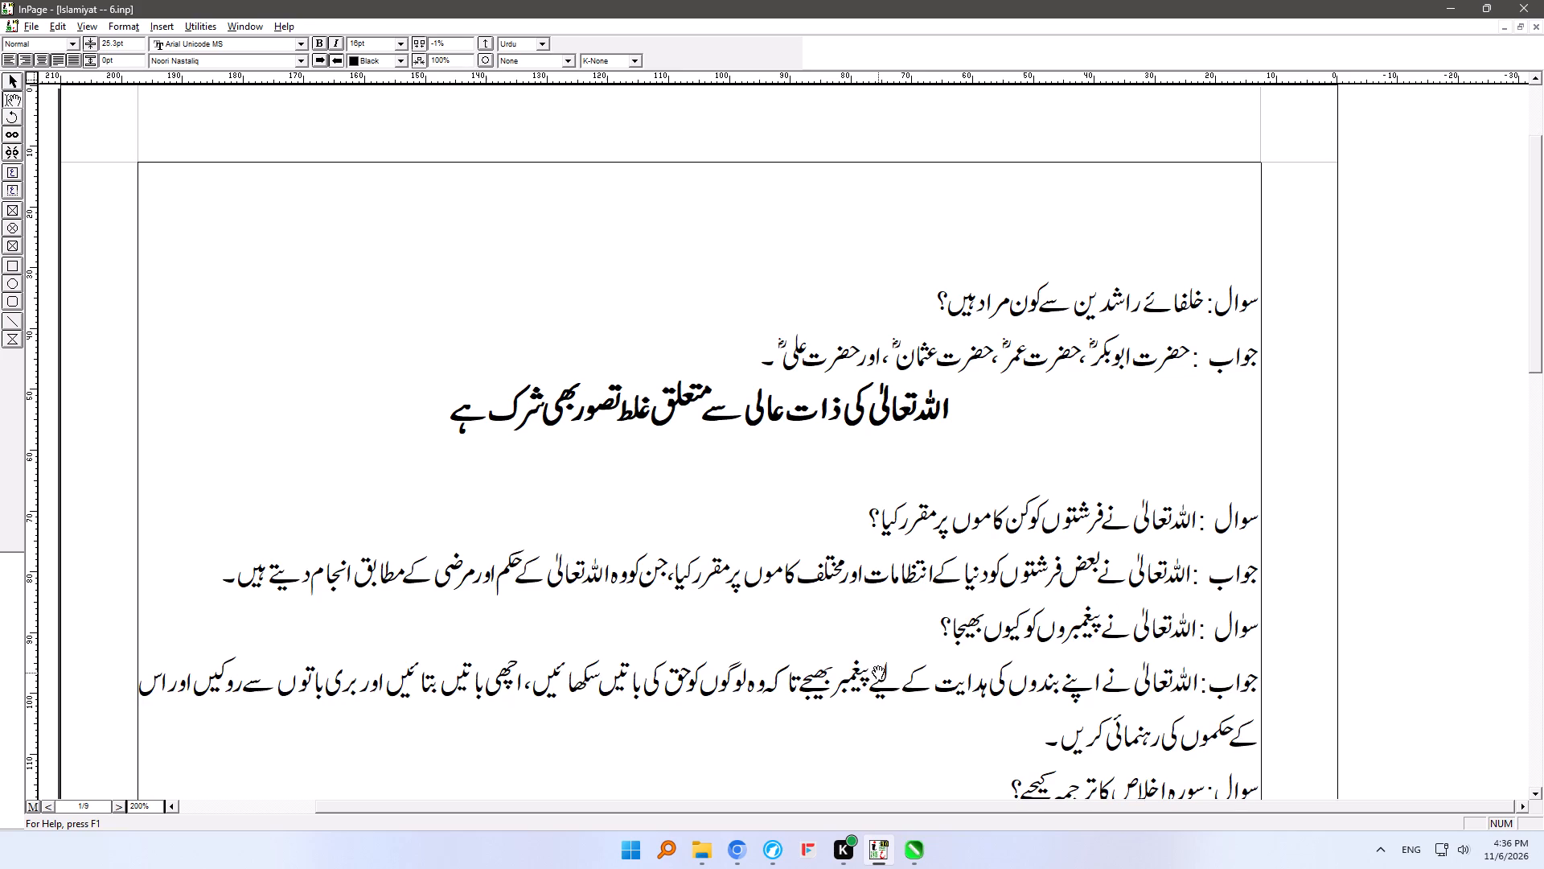
ctrl+right_drag(878, 671, 875, 46)
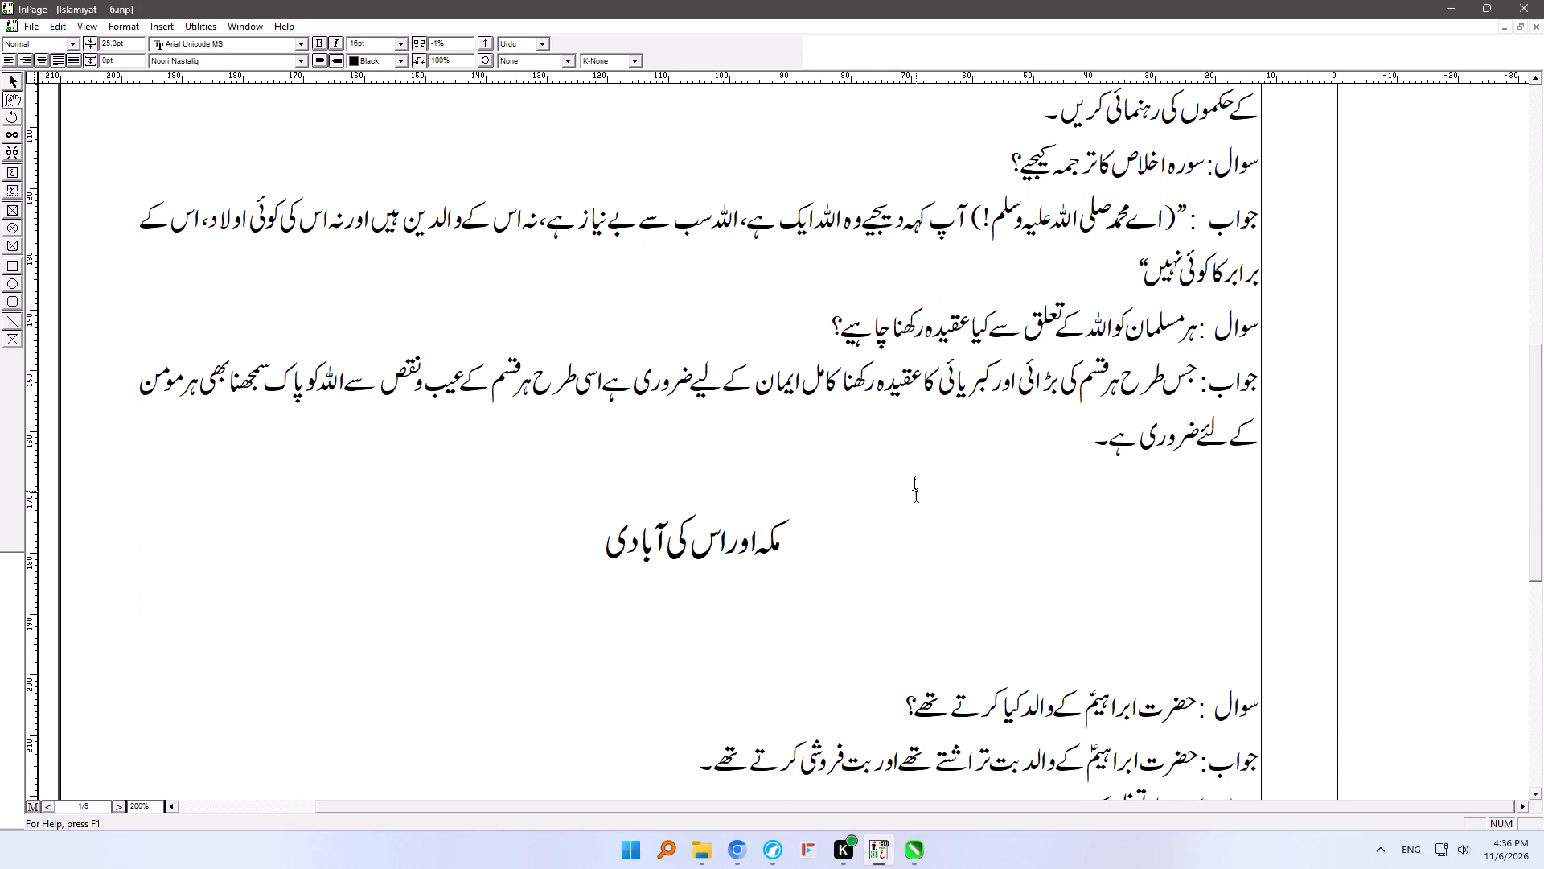
right_drag(920, 641, 920, 360)
right_drag(916, 501, 916, 260)
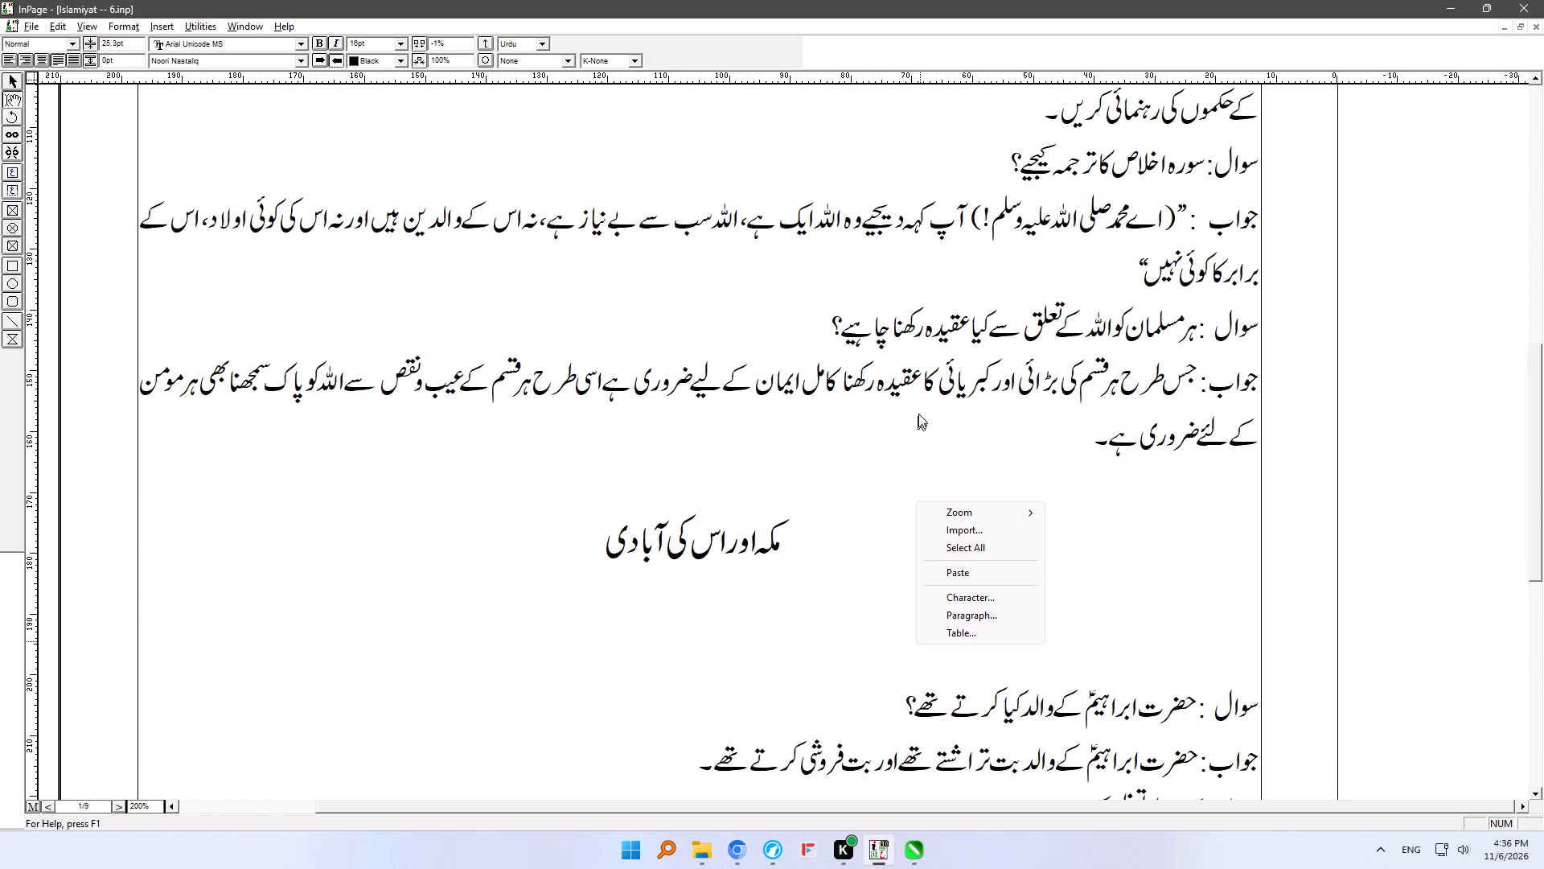
drag(918, 414, 922, 240)
click(924, 488)
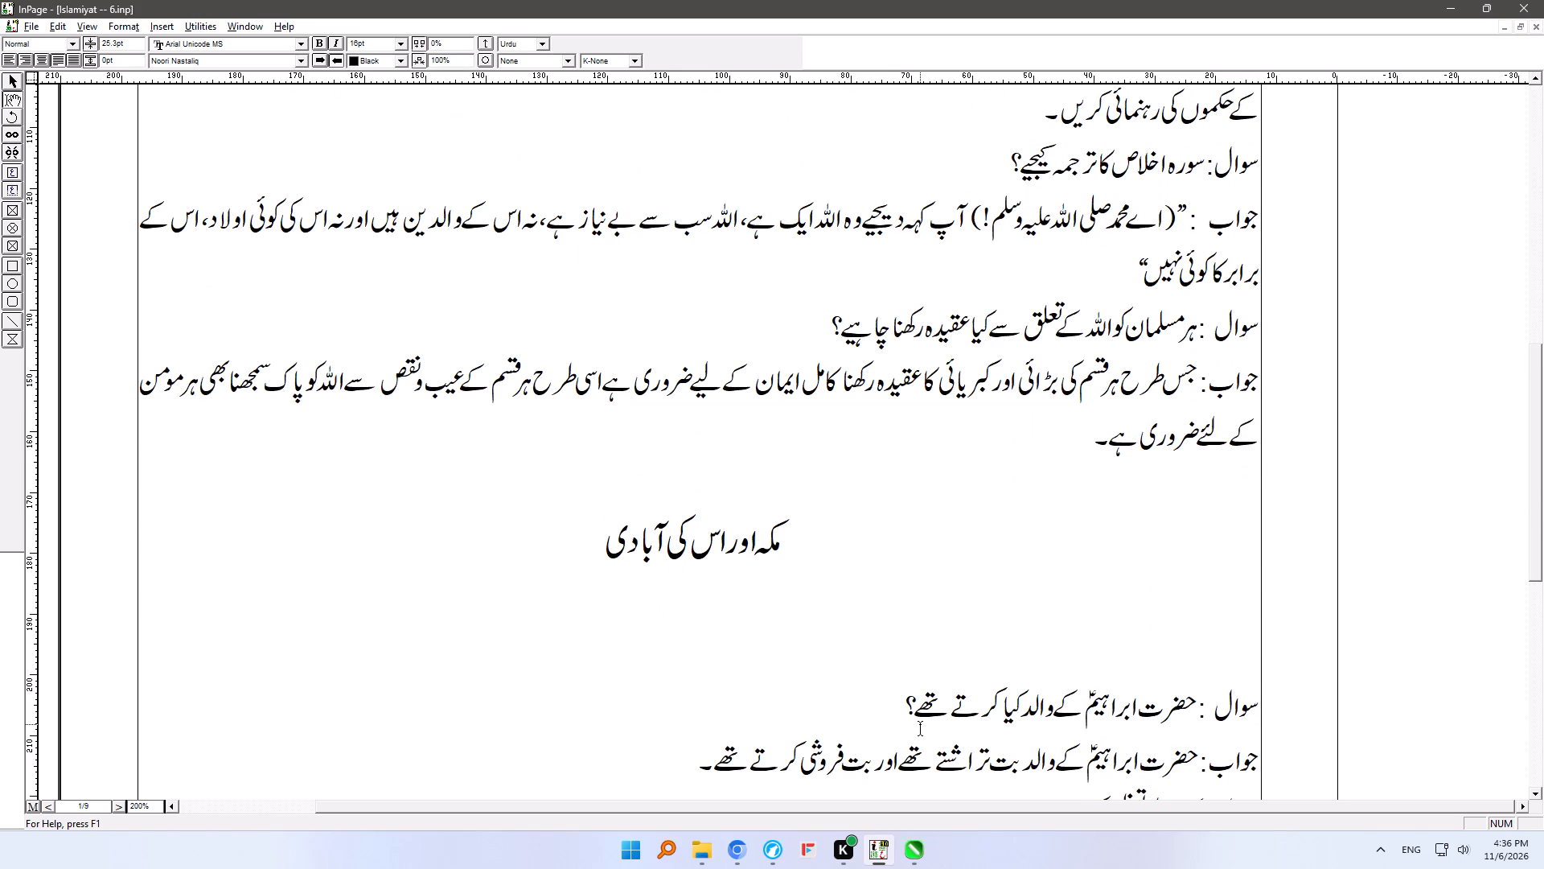
key(Down)
key(Down)
key(Down)
key(Down)
key(Down)
key(Down)
key(Down)
key(Down)
key(Down)
key(Down)
key(Down)
key(Down)
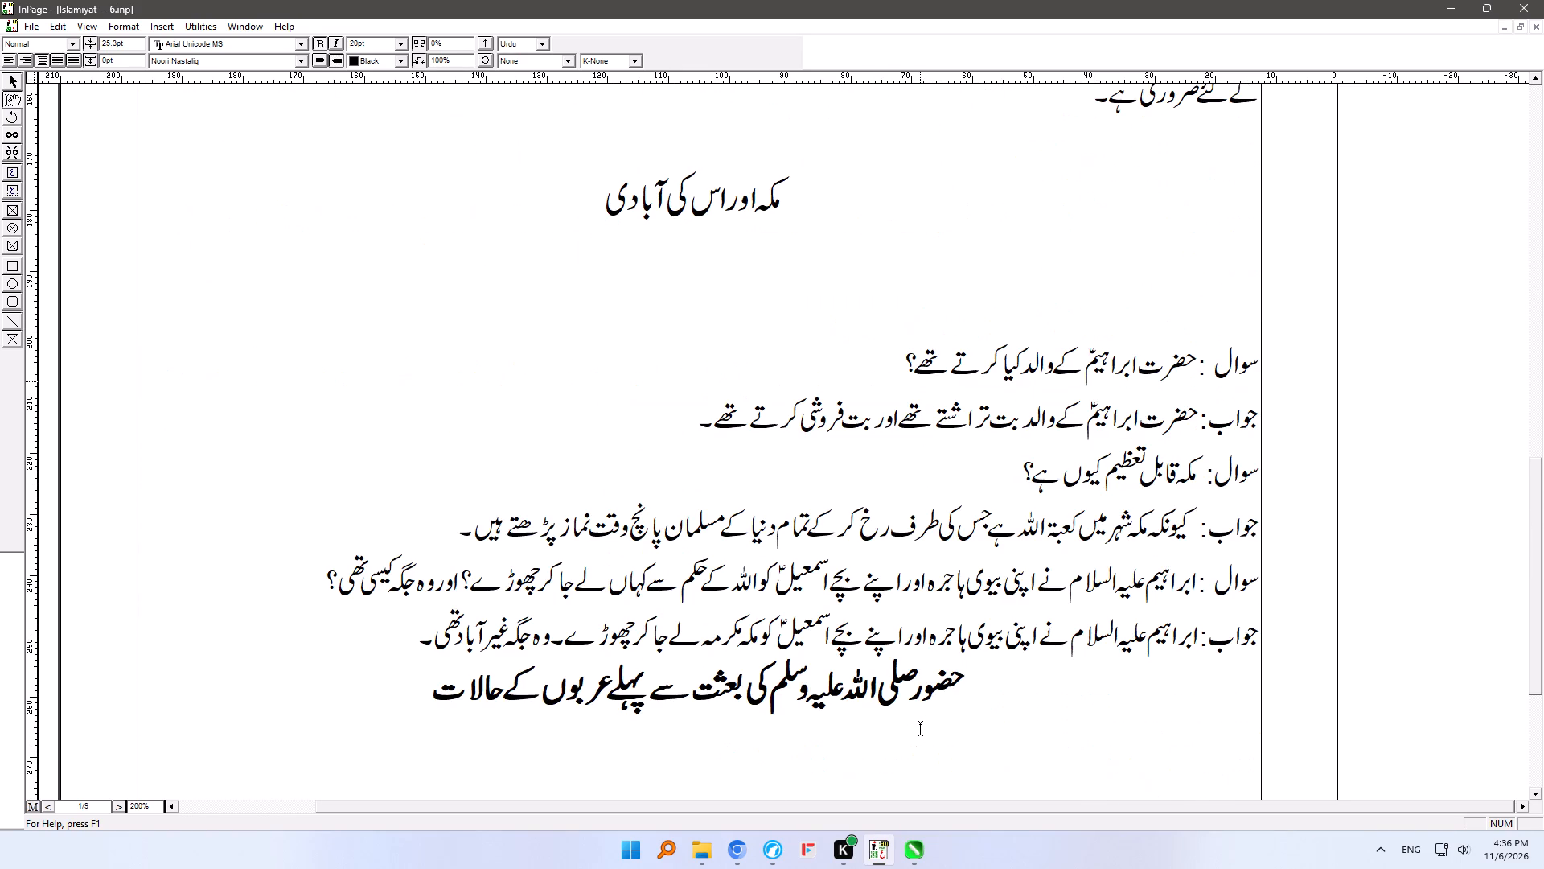
key(Down)
key(Down)
key(Down)
key(Down)
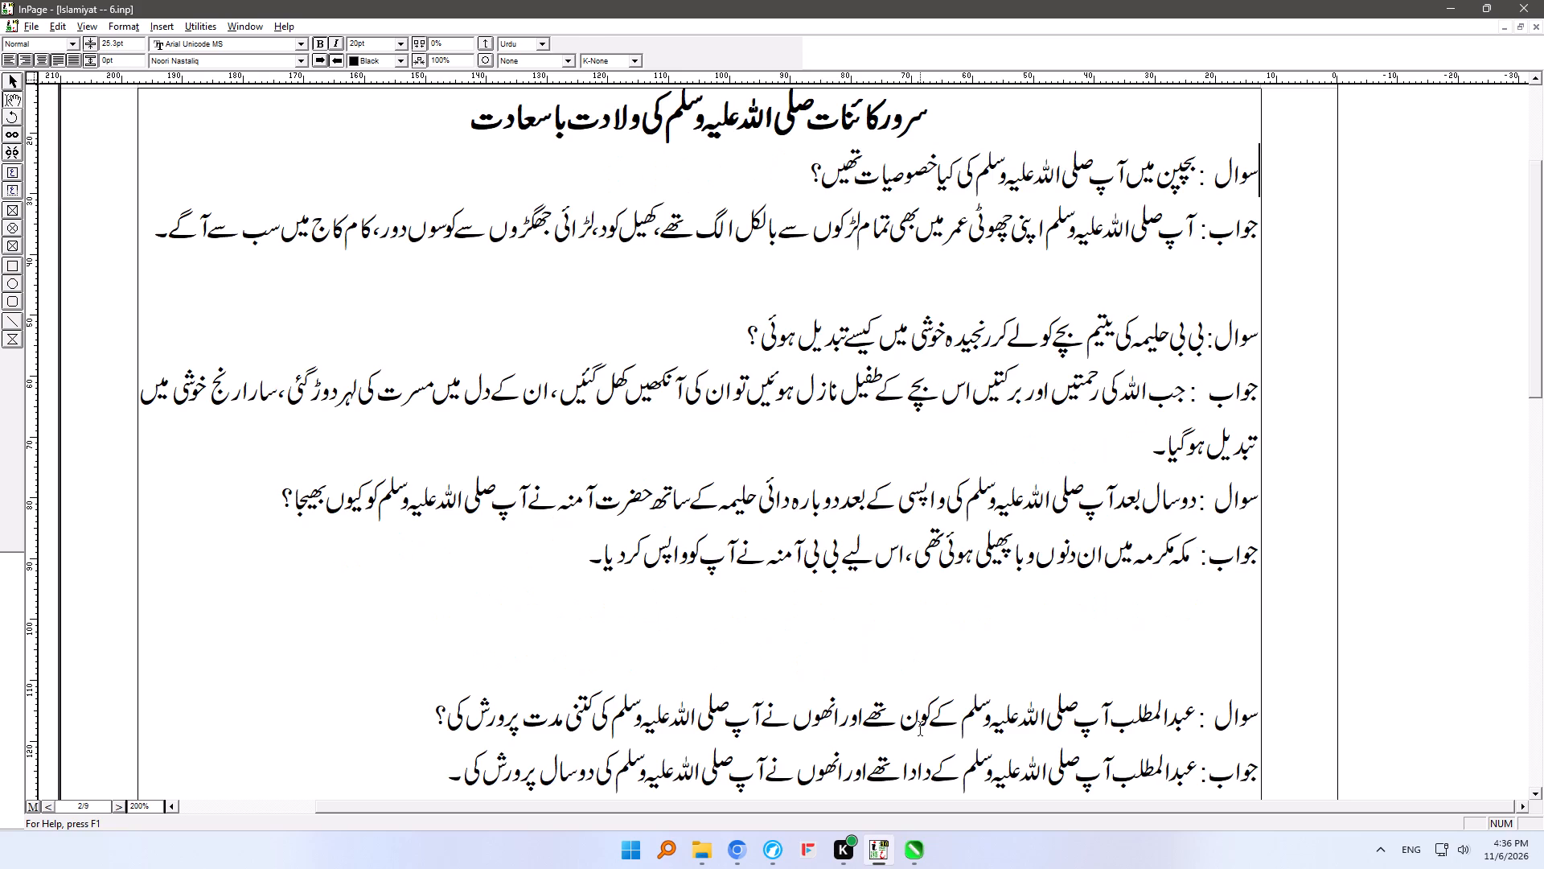
Read through the questions and answers on page 2 of Islamiyat -- 6 for the next transfer candidate.
key(Down)
key(Down)
key(Down)
key(Down)
key(Down)
key(Down)
key(Down)
key(Down)
key(Down)
key(Down)
key(Down)
key(Down)
key(Down)
key(Down)
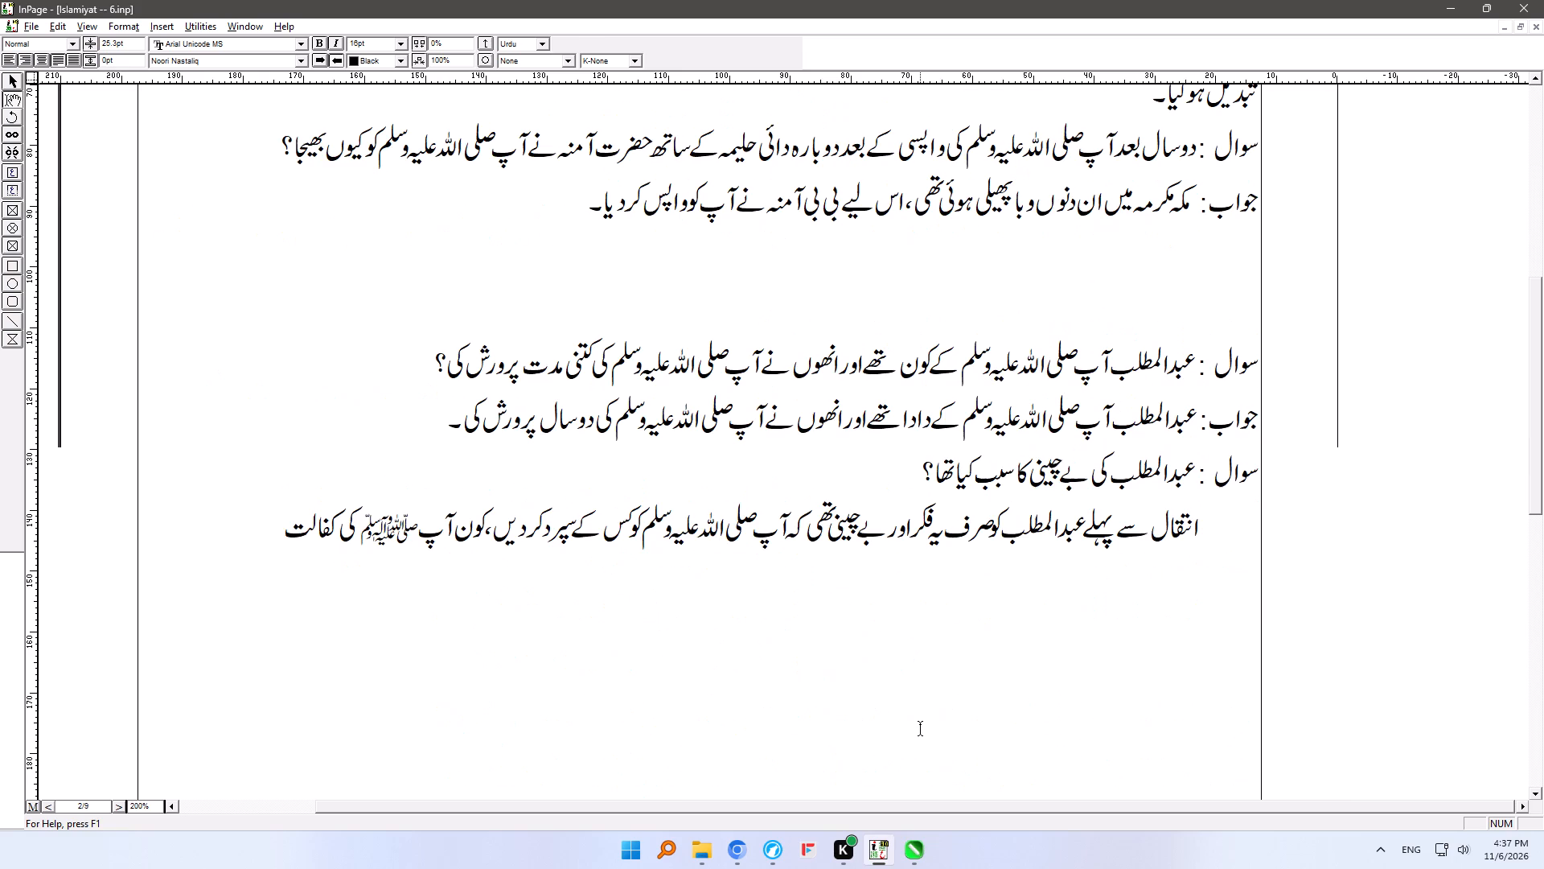
key(Down)
key(Down)
key(Down)
key(Down)
key(Down)
key(Down)
key(Down)
key(Down)
key(Down)
key(Down)
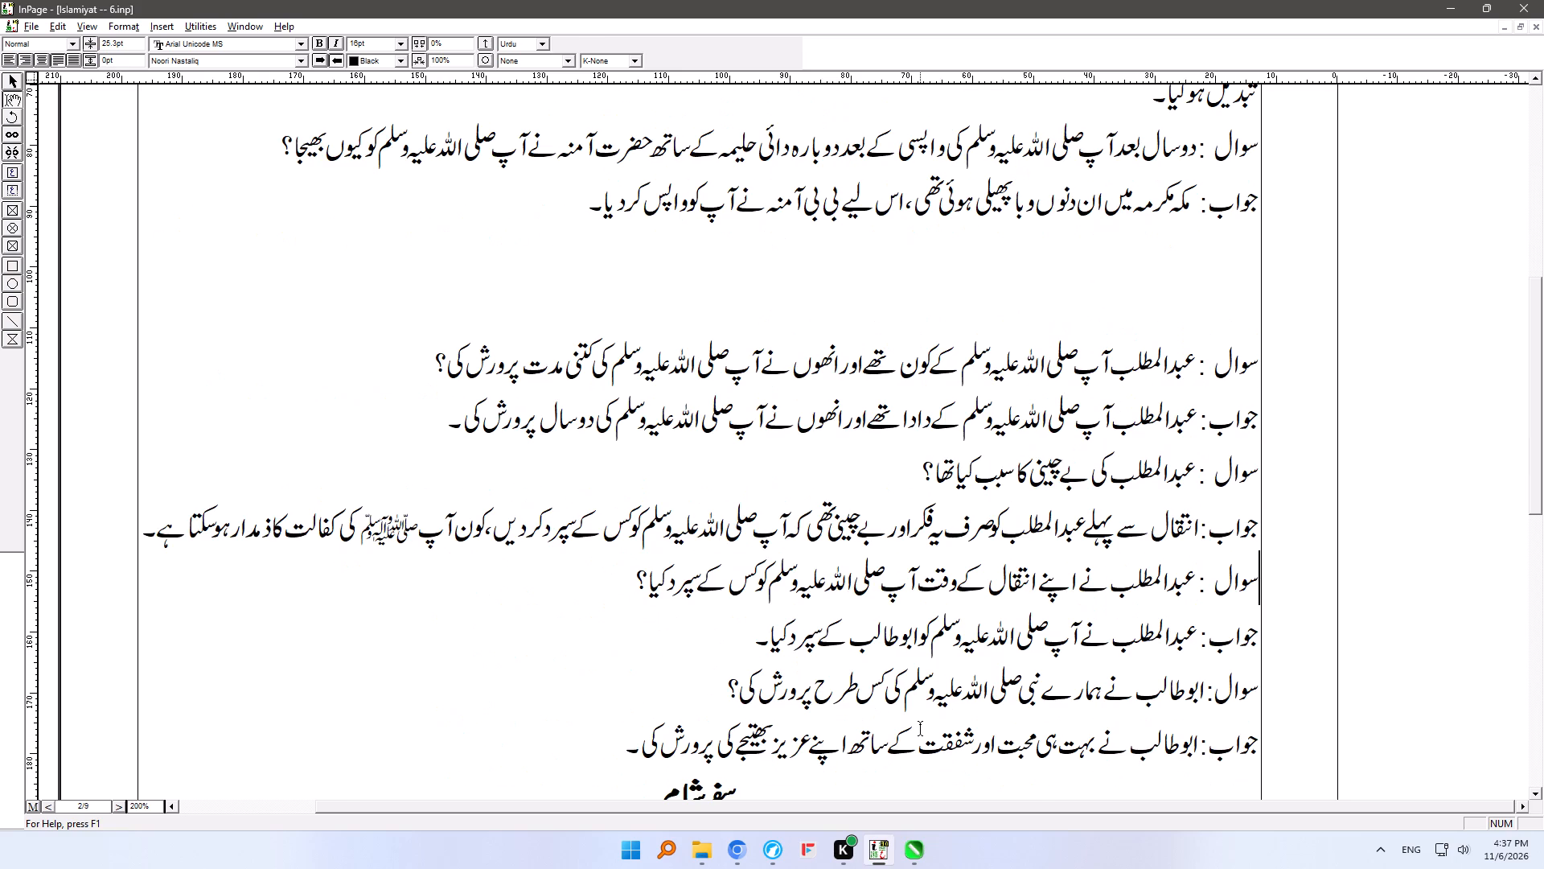
key(Down)
key(Down)
key(Down)
key(Down)
key(Down)
key(Down)
key(Down)
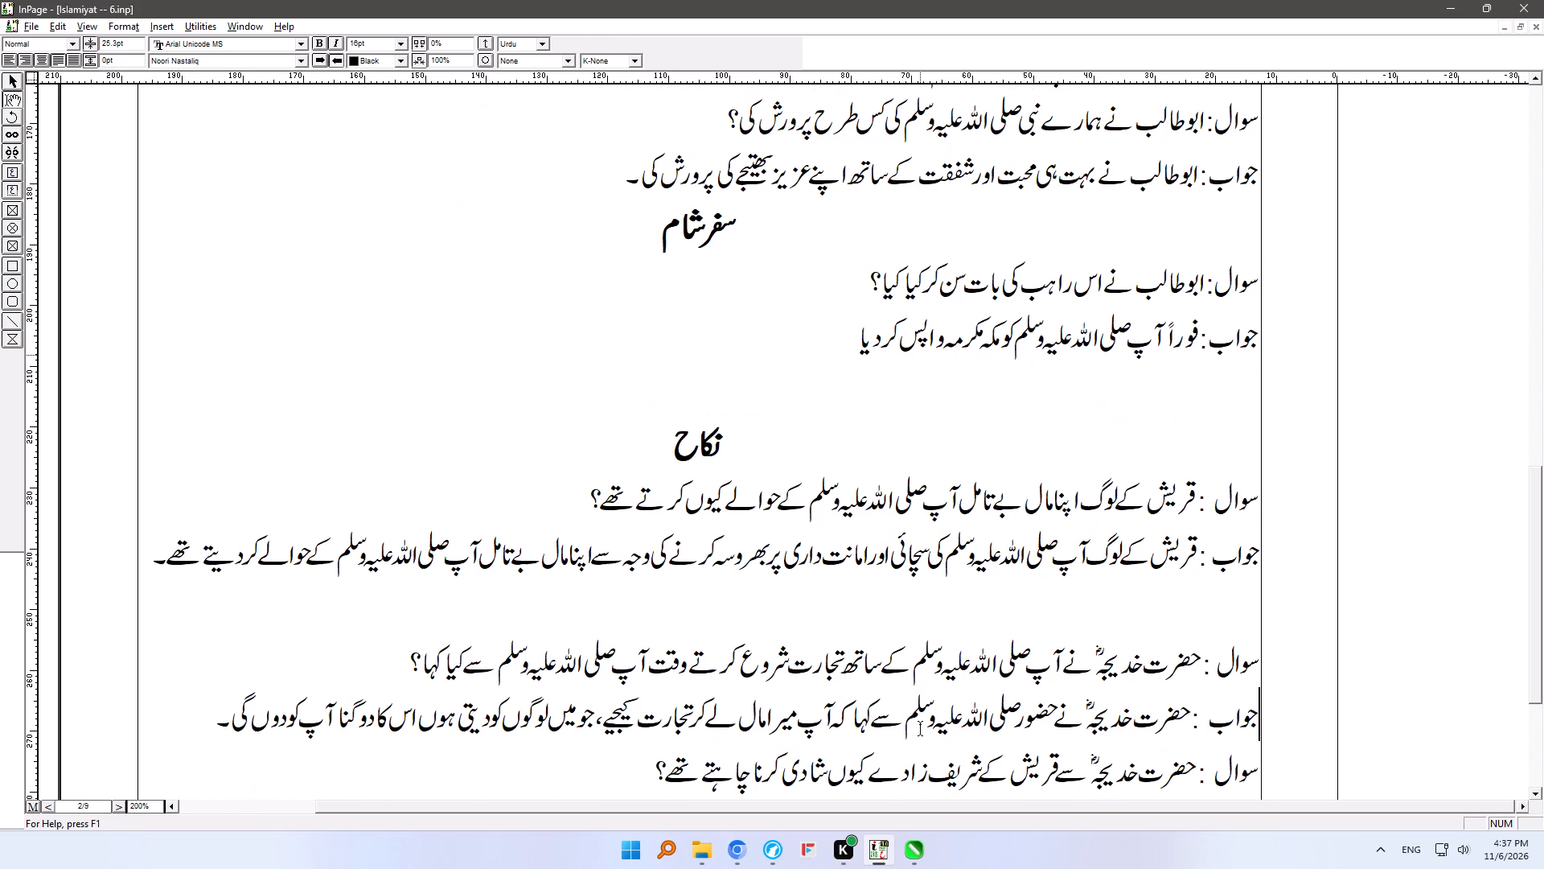
key(Down)
Continue reading the questions and answers on page 3 of Islamiyat -- 6, up to the start of page 4.
key(Down)
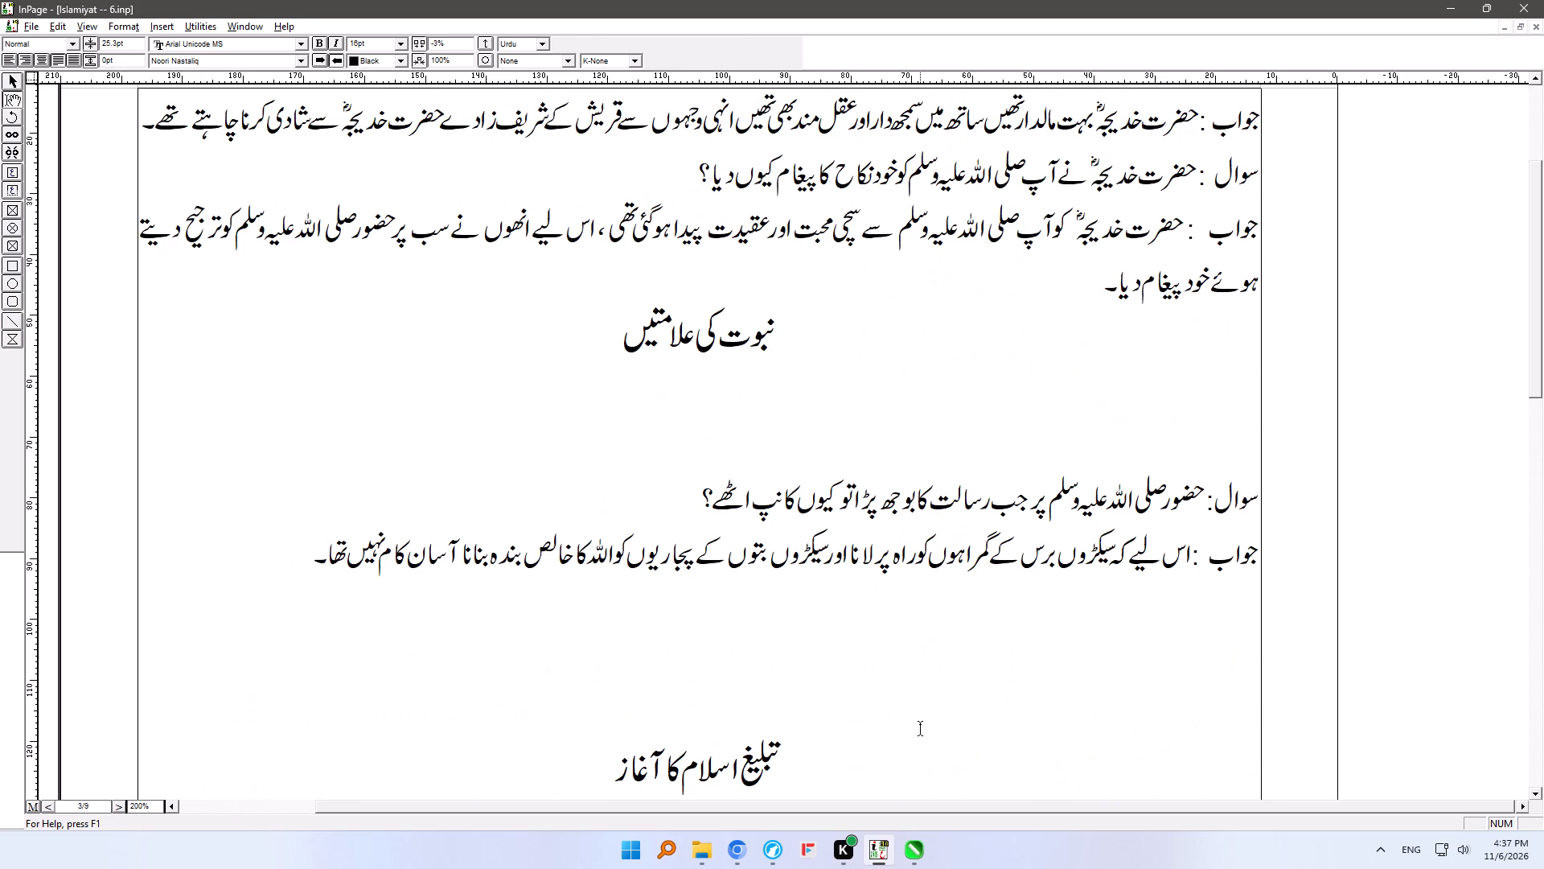
key(Down)
key(Down)
key(Down)
key(Down)
key(Down)
key(Down)
key(Down)
key(Down)
key(Down)
key(Down)
key(Down)
key(Down)
key(Down)
key(Down)
key(Down)
key(Down)
key(Down)
key(Down)
key(Down)
key(Down)
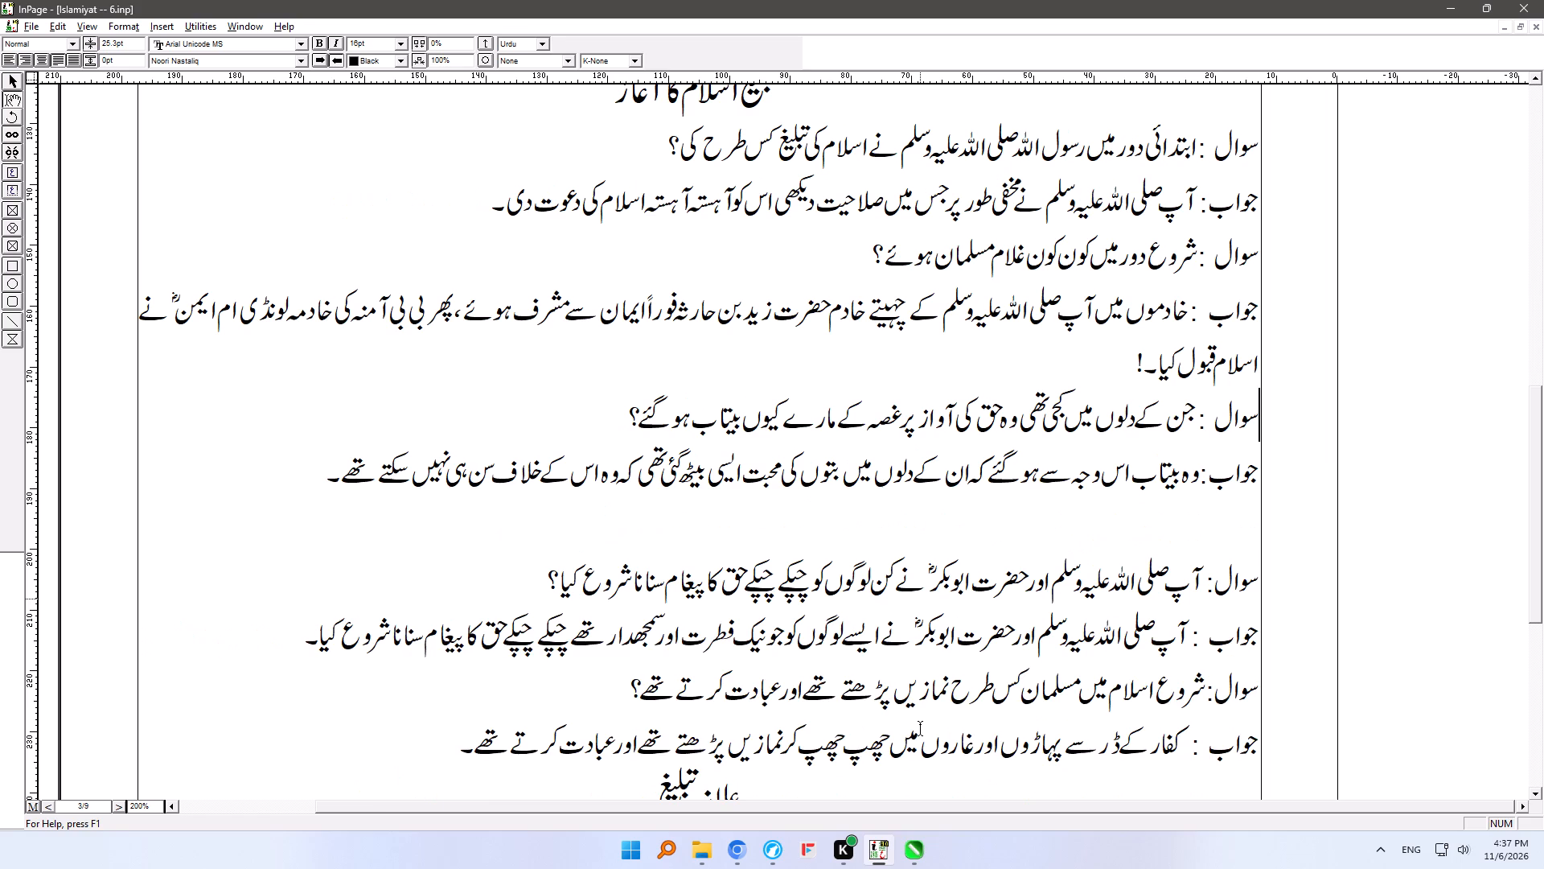
key(Down)
key(Down)
key(Down)
key(Down)
key(Down)
key(Down)
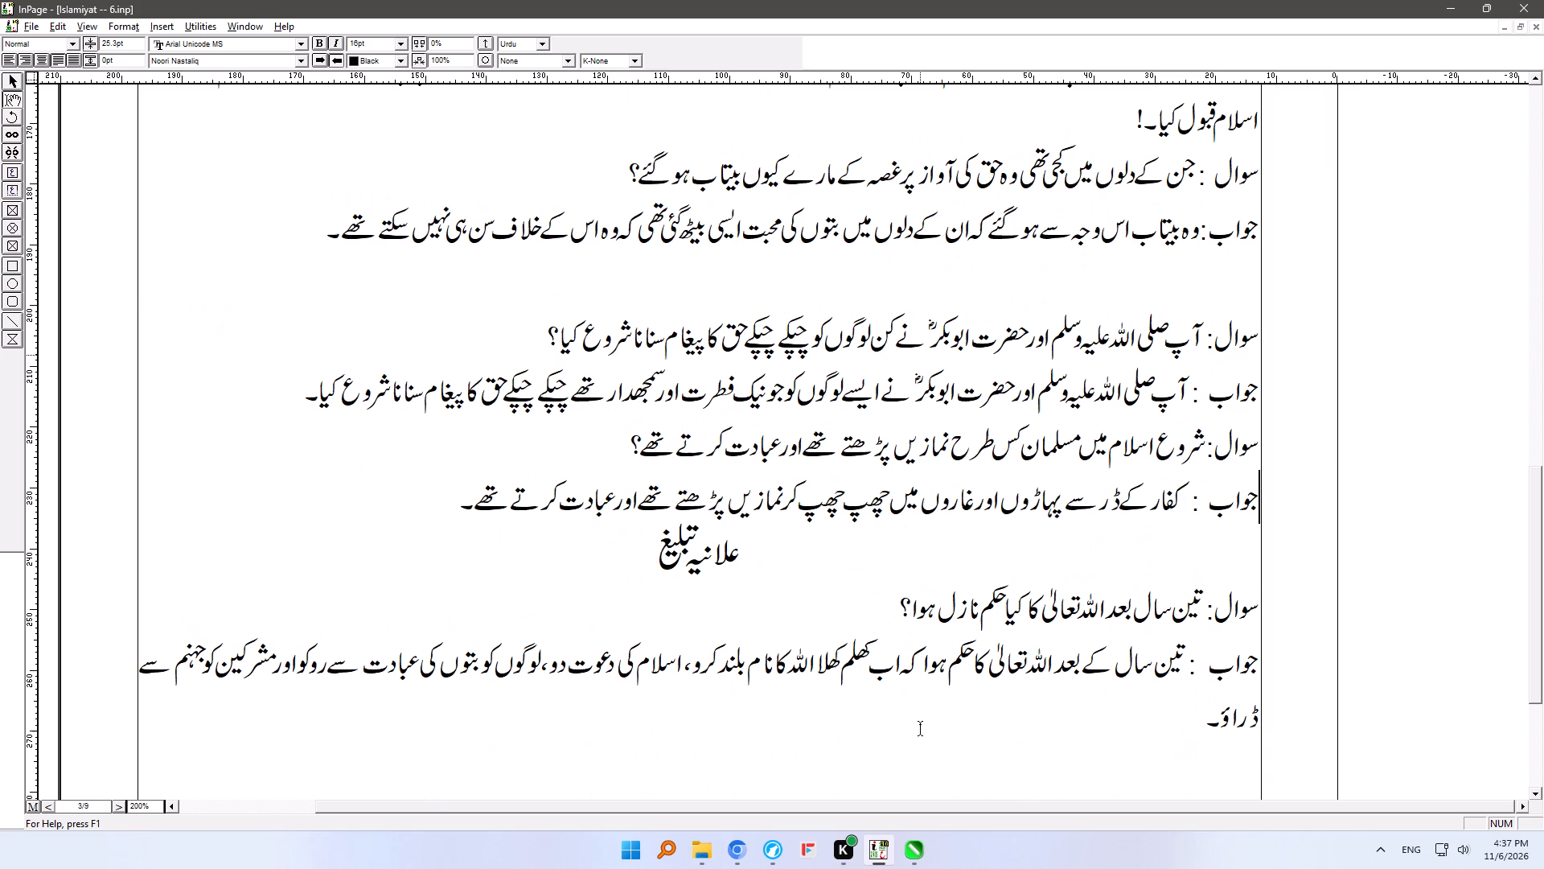
key(Down)
key(Down)
key(Down)
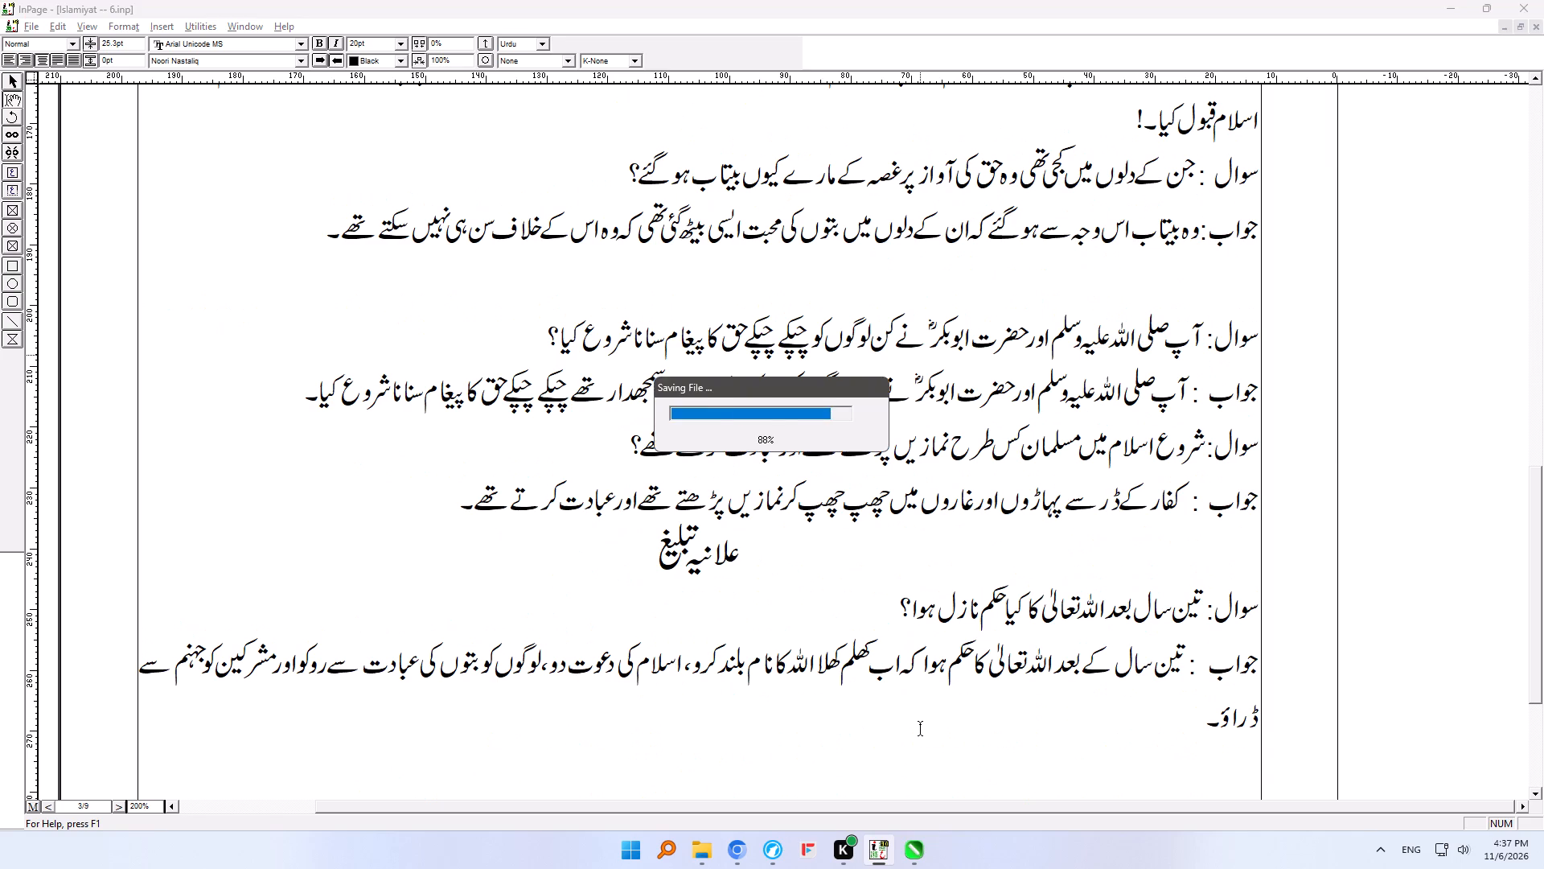
key(Down)
key(Down)
key(Down)
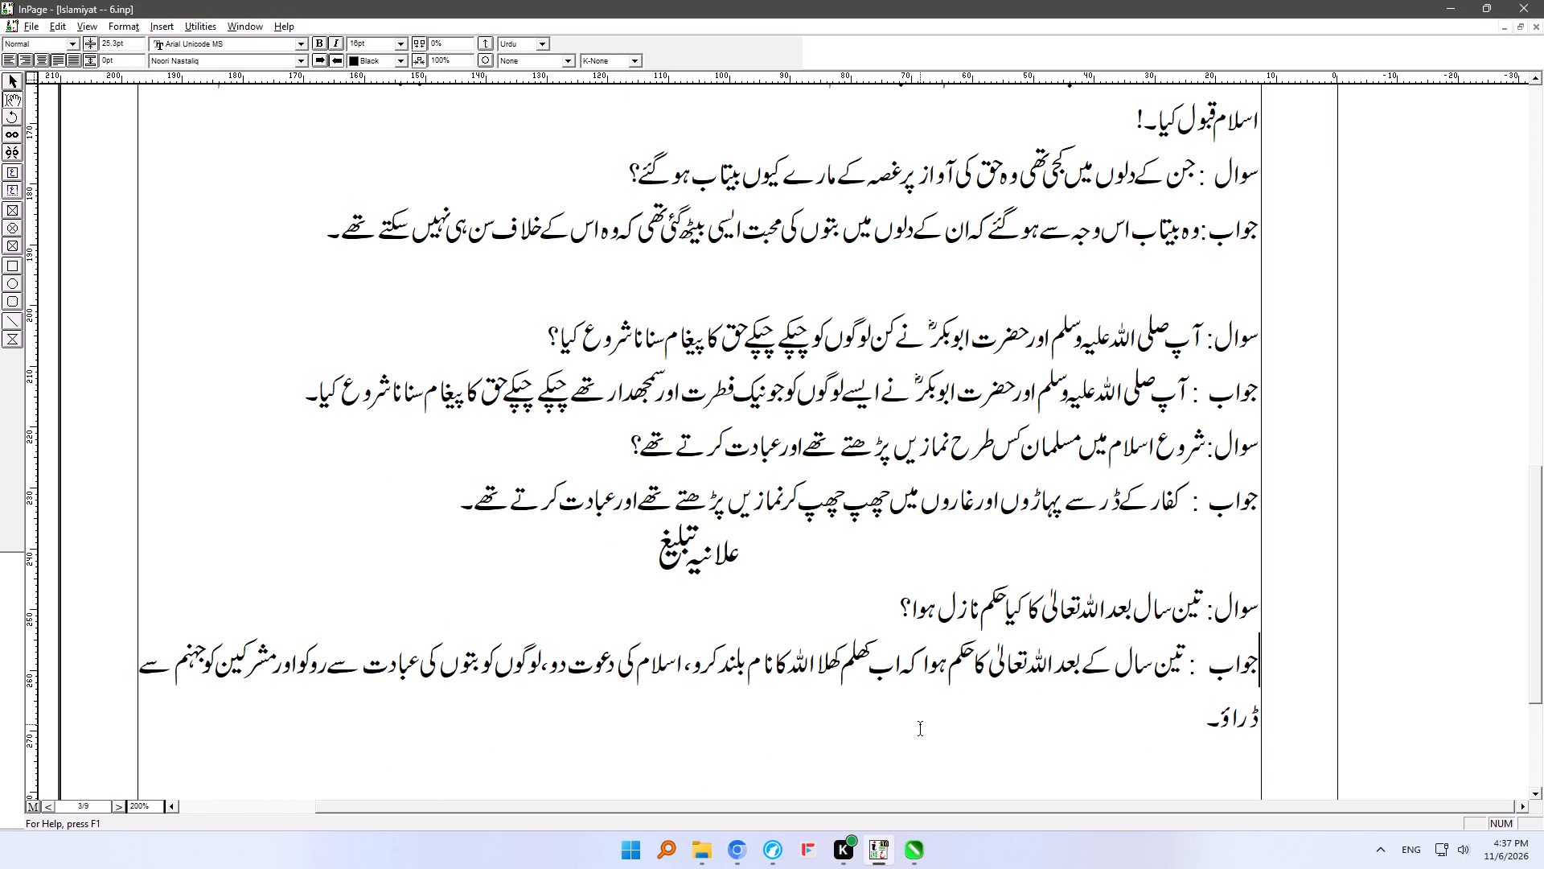
key(Down)
key(Down)
key(Down)
key(Down)
key(Down)
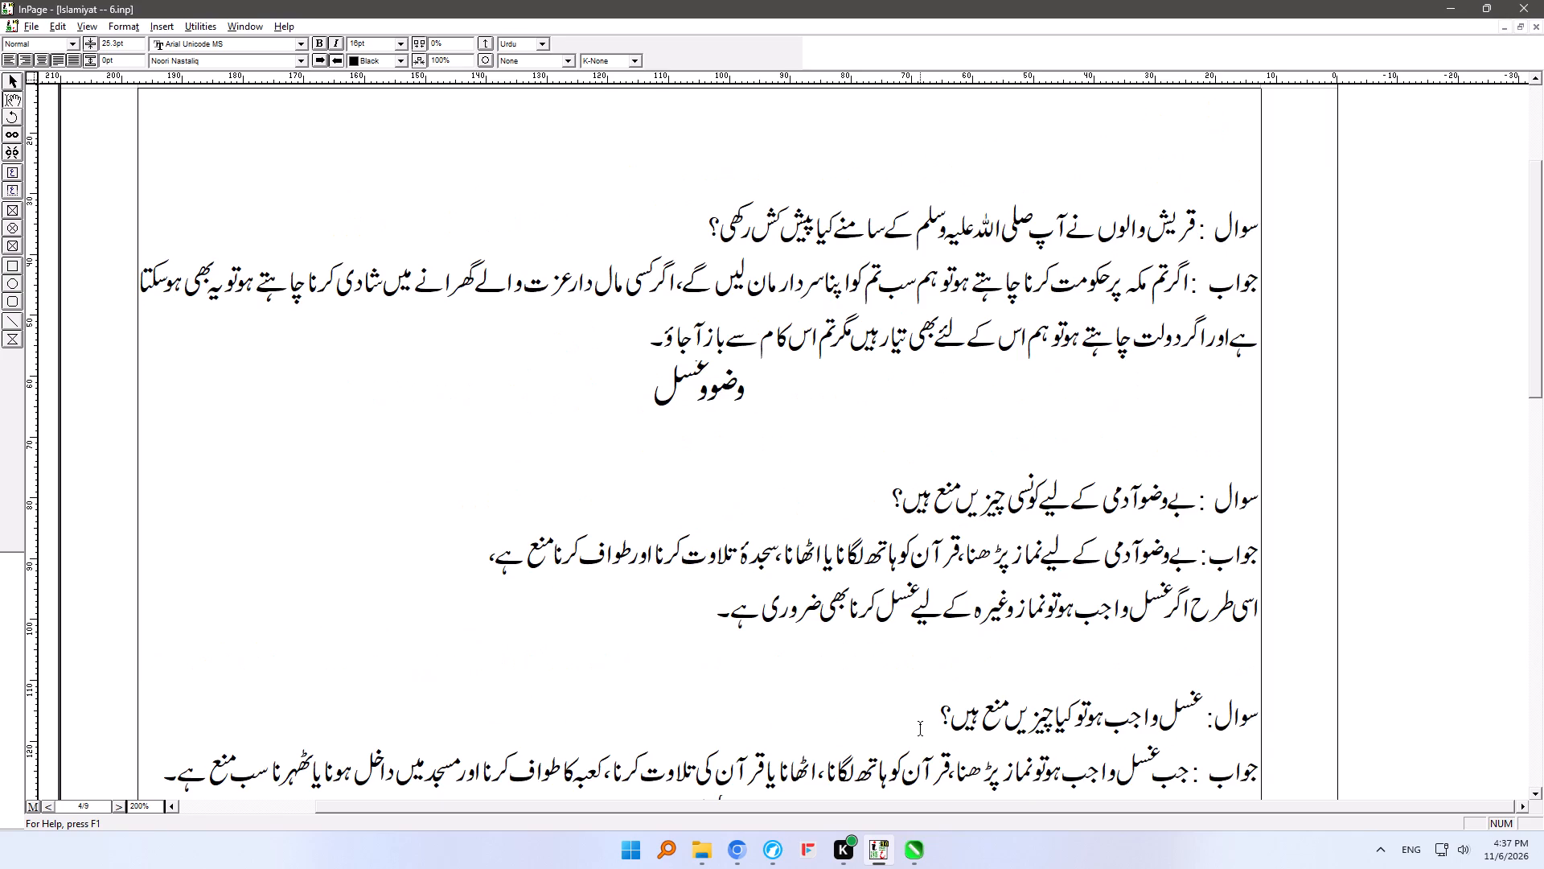
Move the question about قریش والوں and its answer from page 4 of Islamiyat -- 6 to page 19 of Islamiyat -- 5 Pre Desing and save.
click(654, 342)
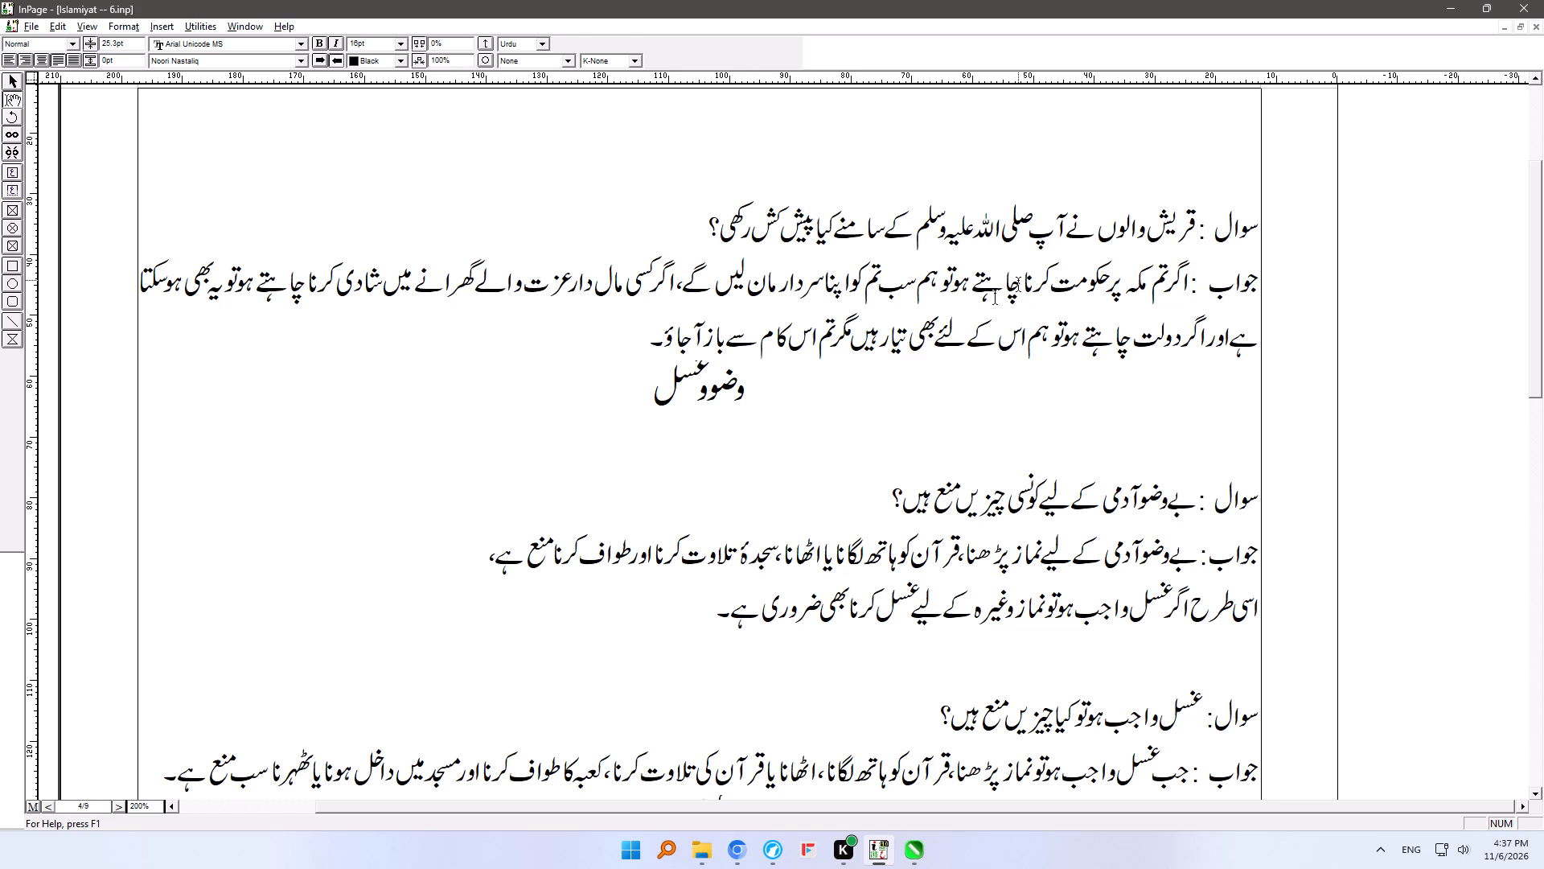
shift+click(1259, 229)
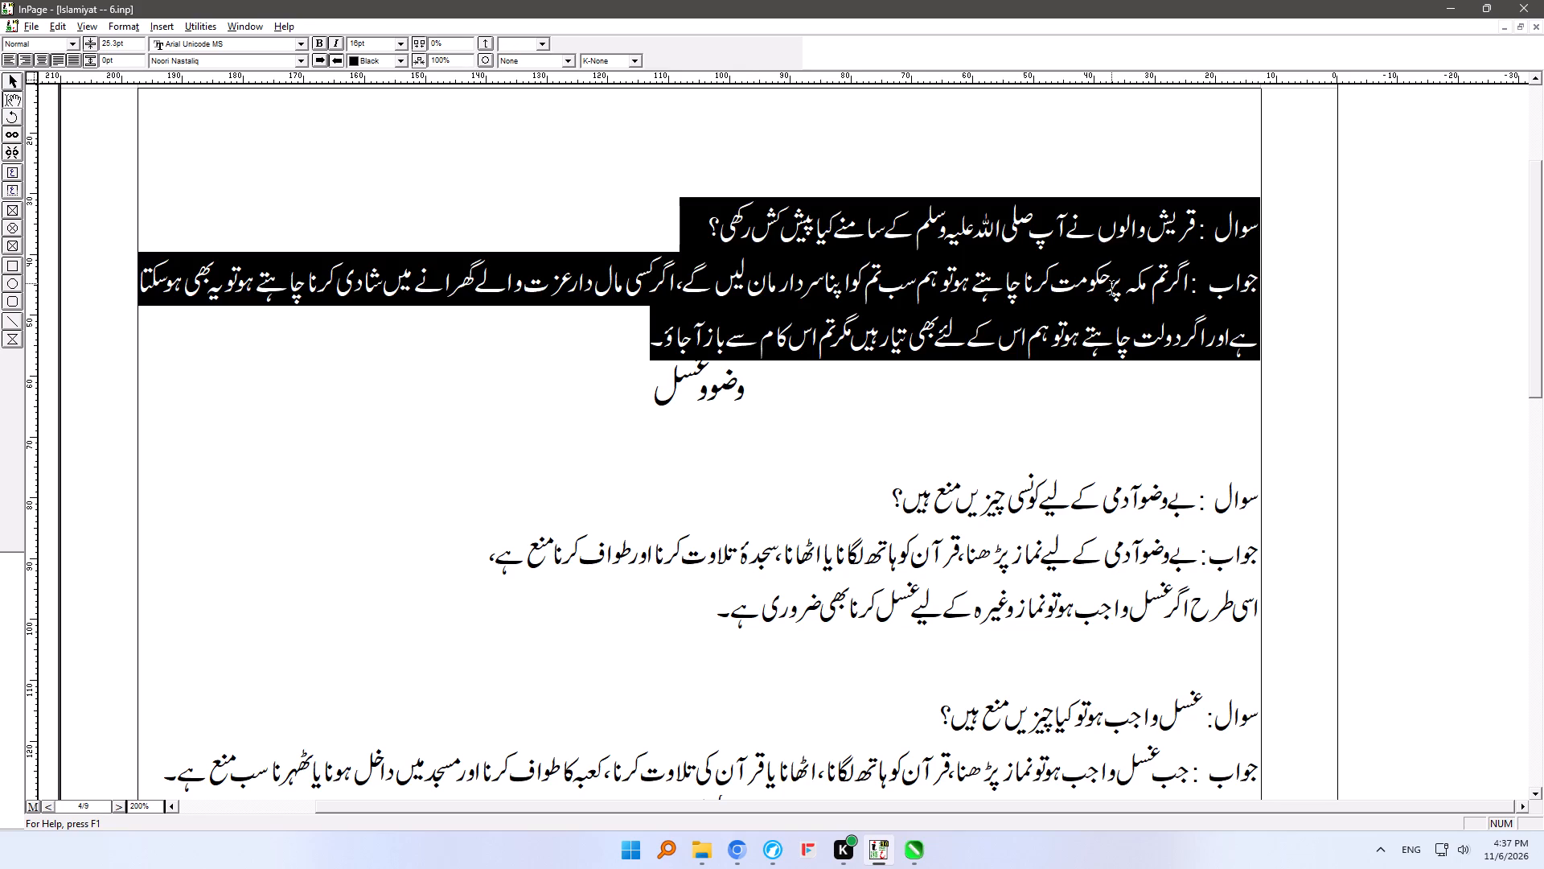
key(ctrl+x)
key(ctrl+shift+Tab)
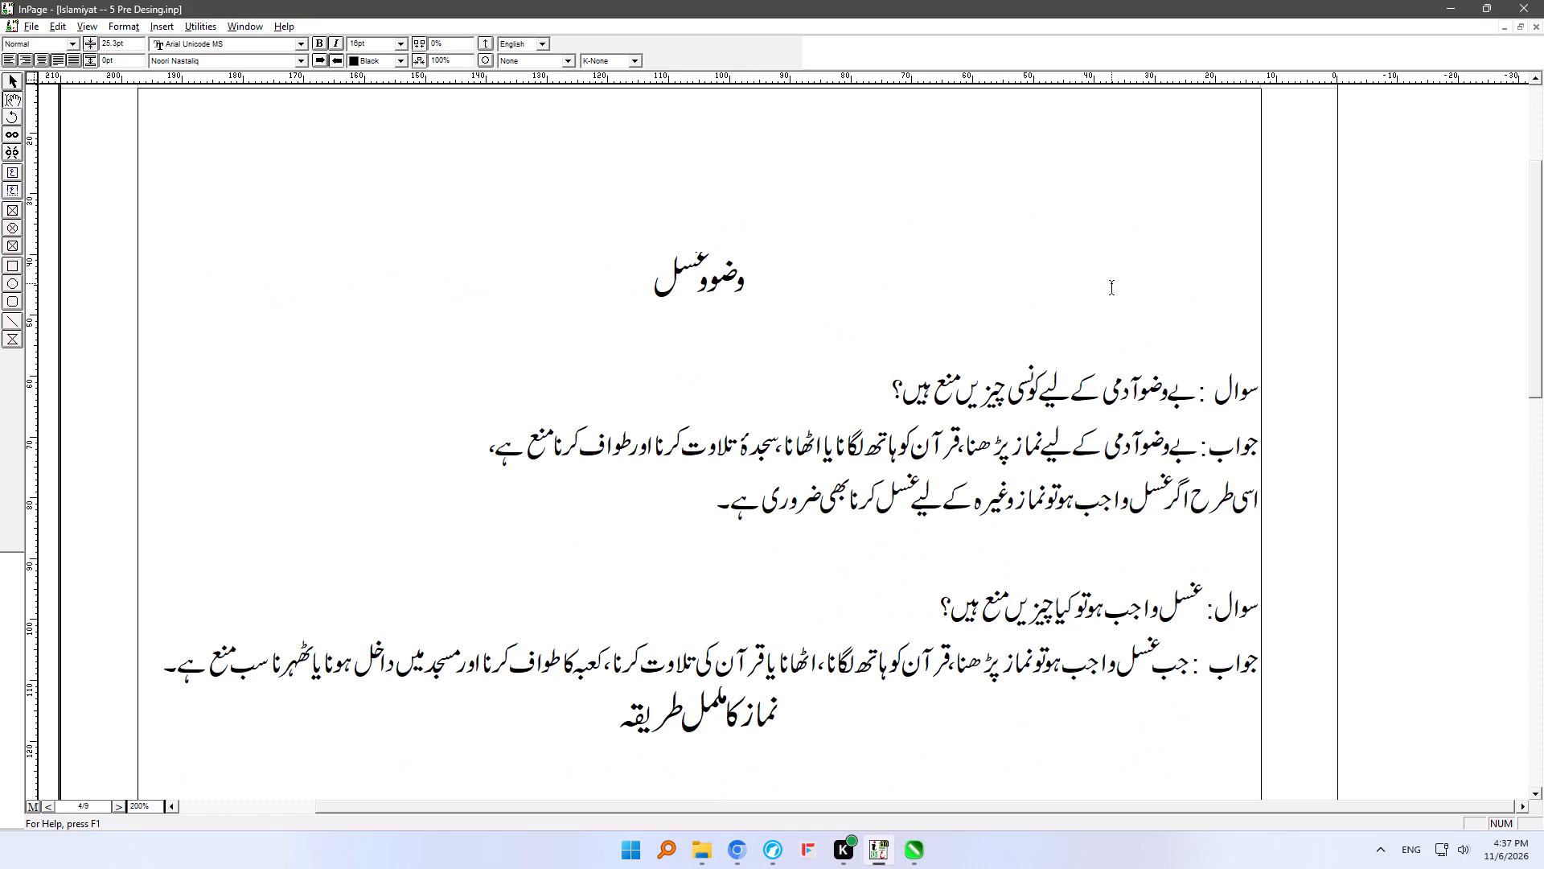
key(ctrl+Tab)
key(ctrl+v)
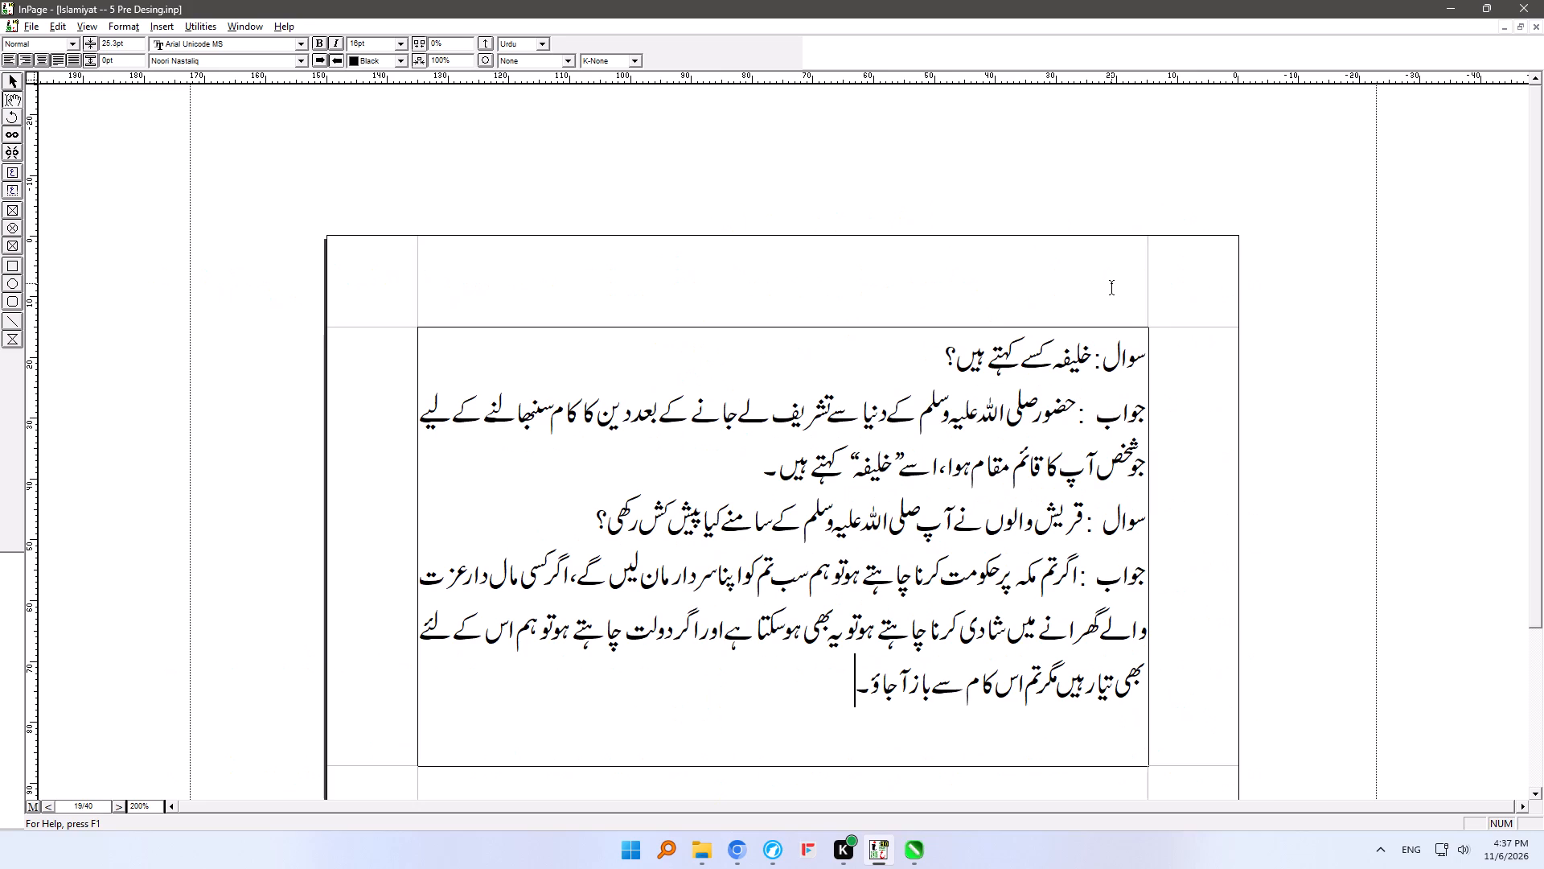
key(ctrl+s)
Add two line breaks after the pasted answer so the text cursor moves on to the empty page 20.
key(Return)
key(Return)
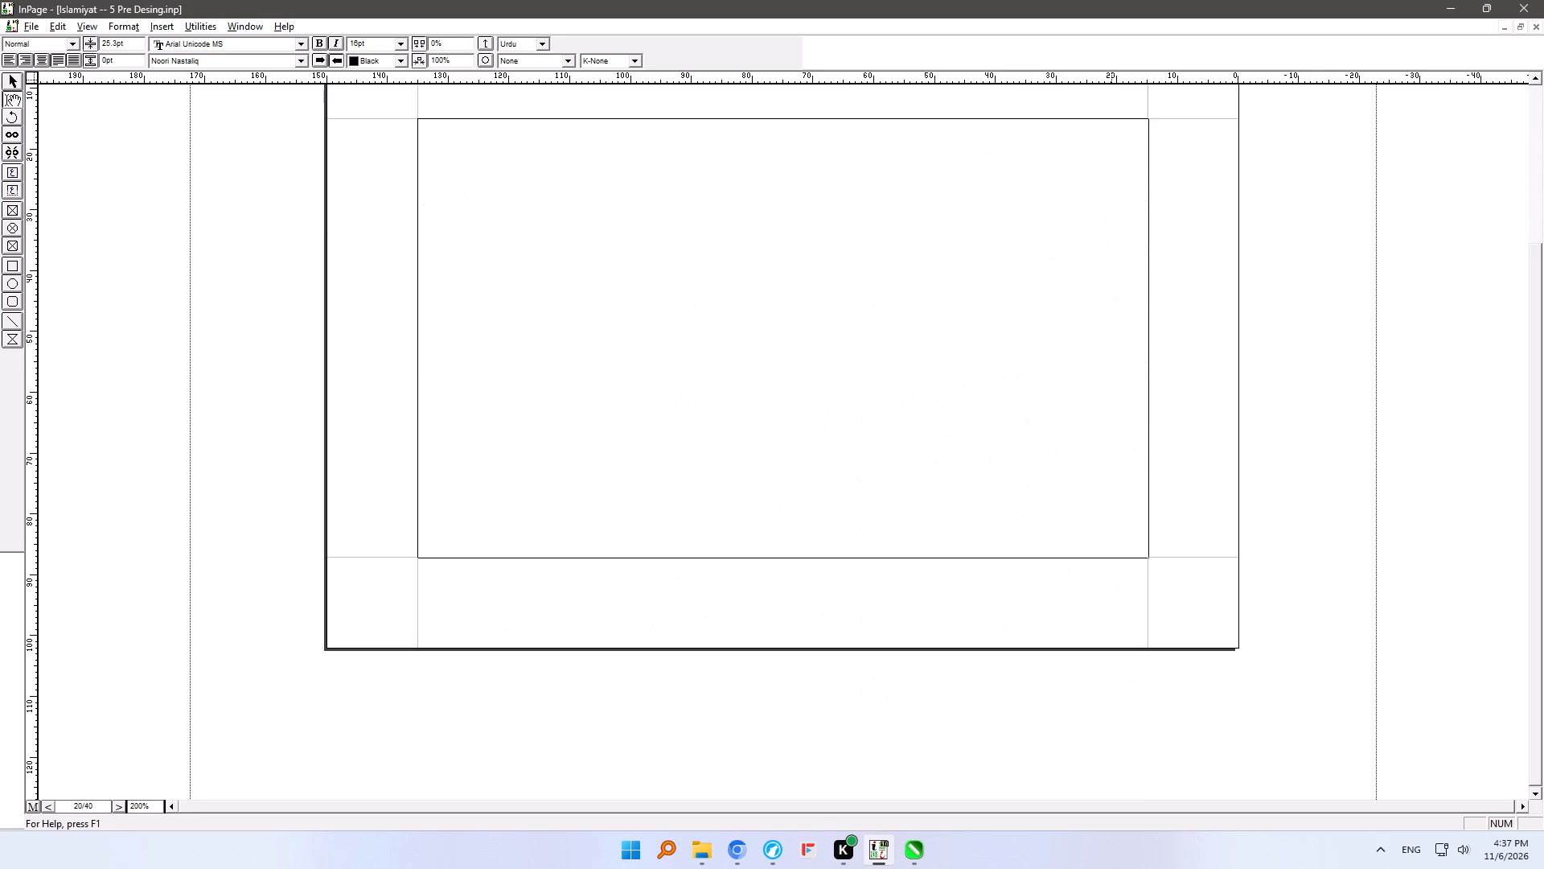
Switch back to page 4 of Islamiyat -- 6 for the next question and answer to transfer.
key(ctrl+shift+Tab)
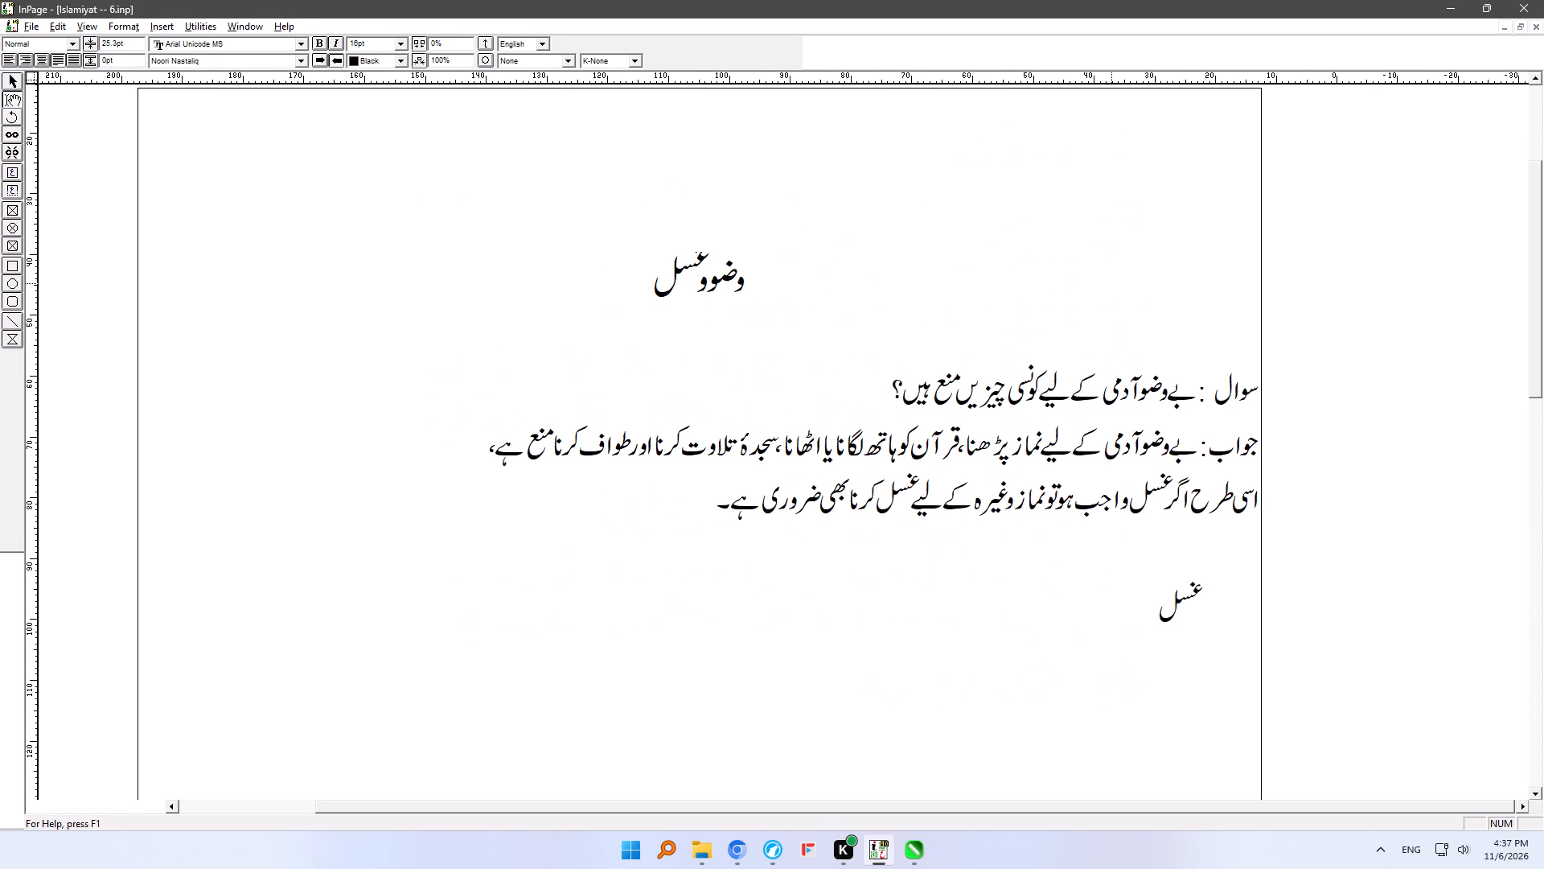
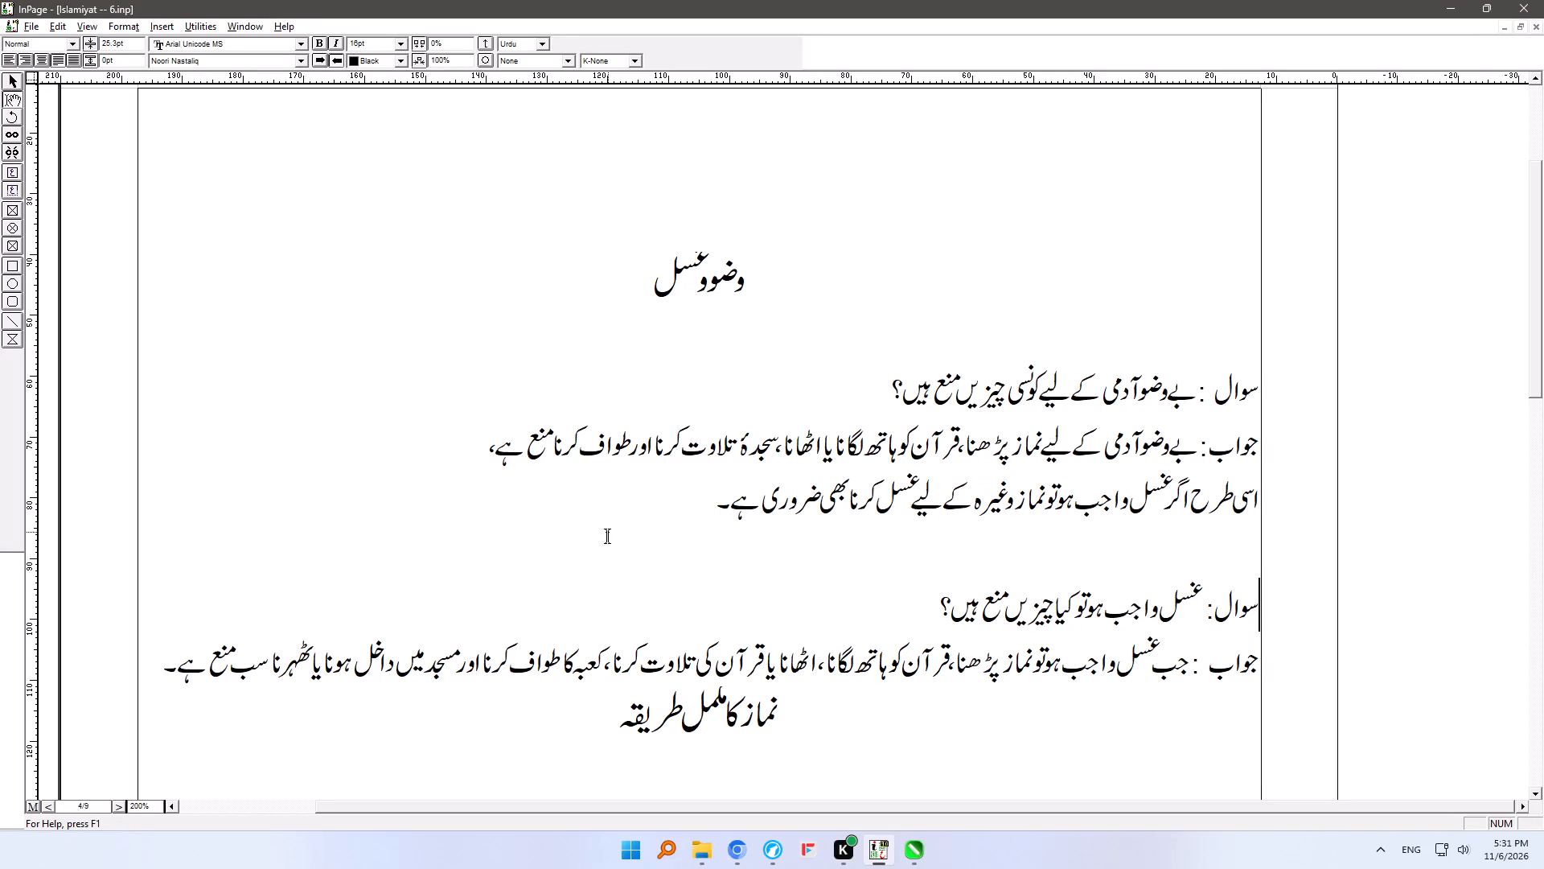
Place the text cursor on the empty line above the question about غسل واجب on page 4 of Islamiyat -- 6.
click(620, 535)
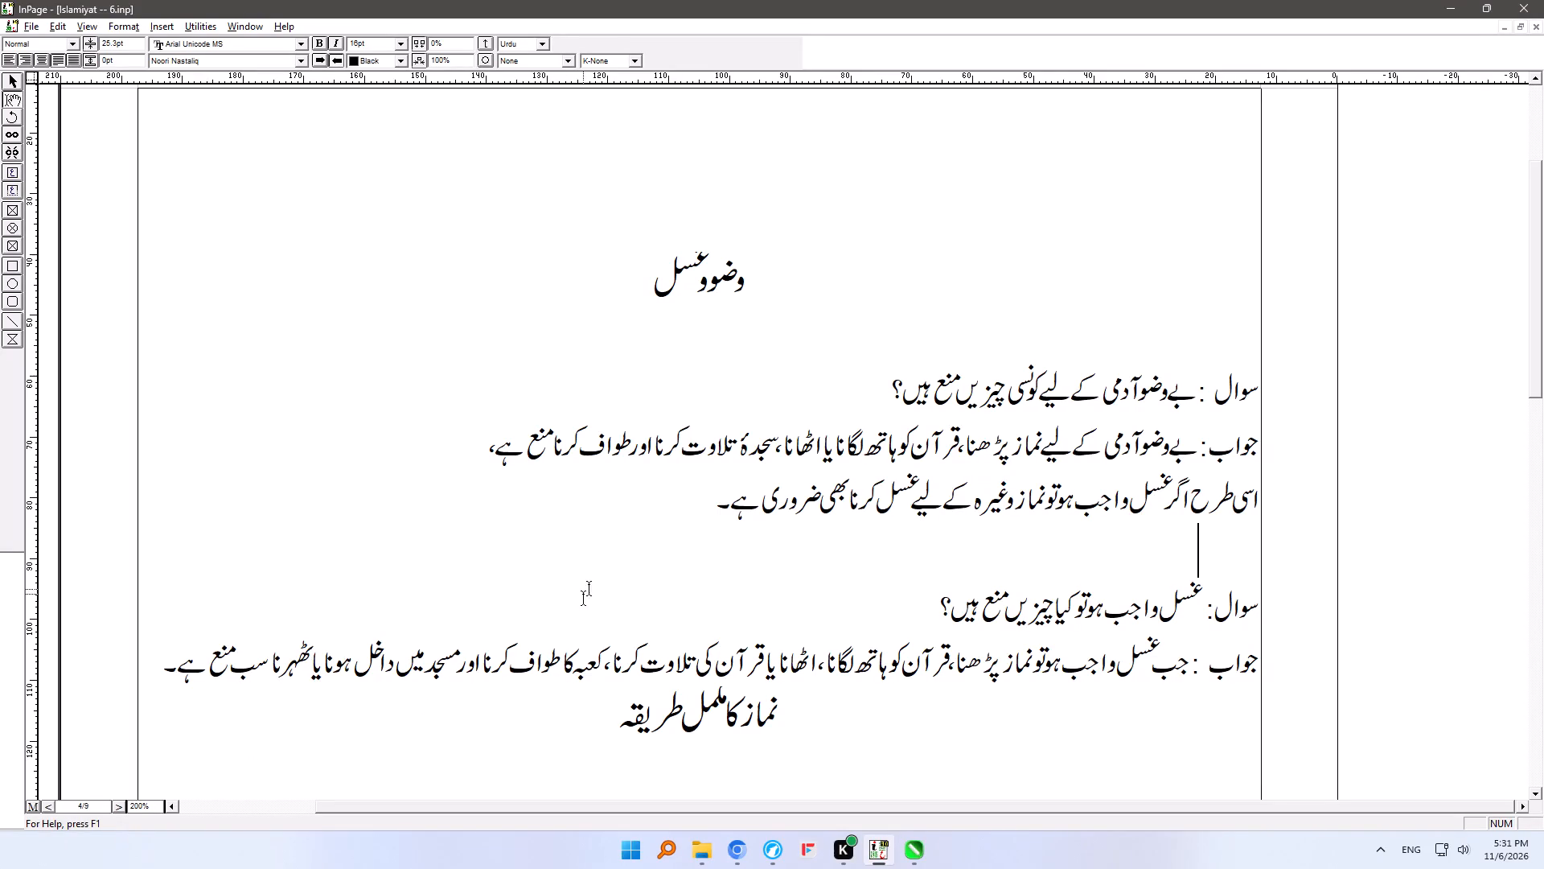